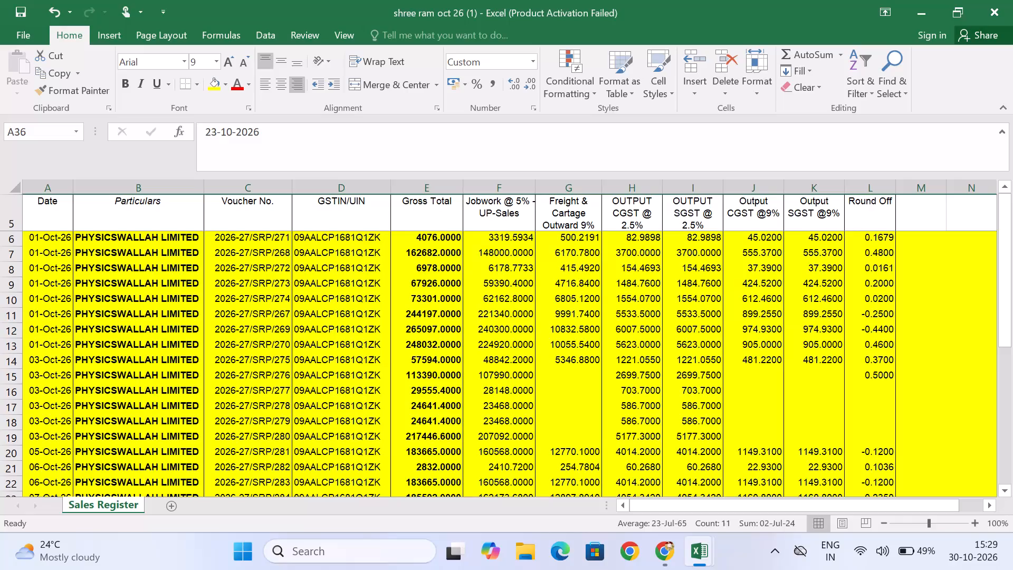
# Add an outward supply invoice row on the GST portal, with From serial number 2026-27/SRP/271 copied from the sales register's first voucher.
pyautogui.click(263, 238)
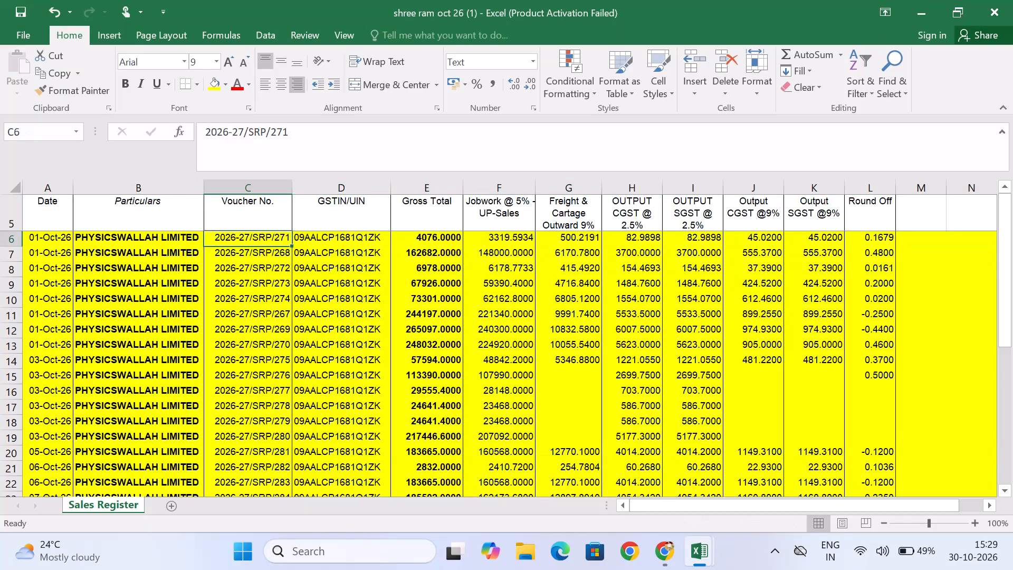
pyautogui.hotkey('ctrl', 'c')
pyautogui.hotkey('alt', 'Tab')
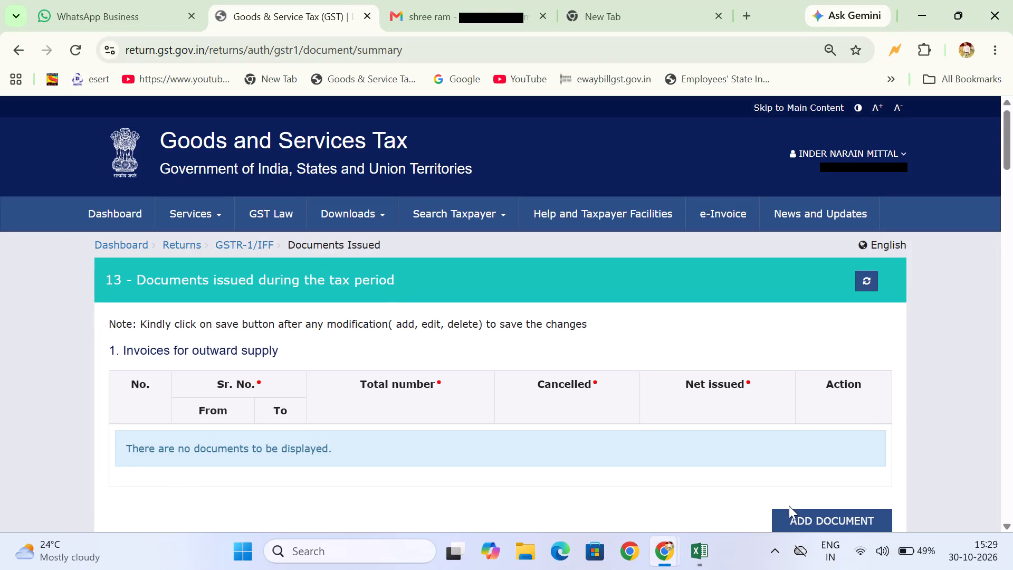
pyautogui.click(791, 516)
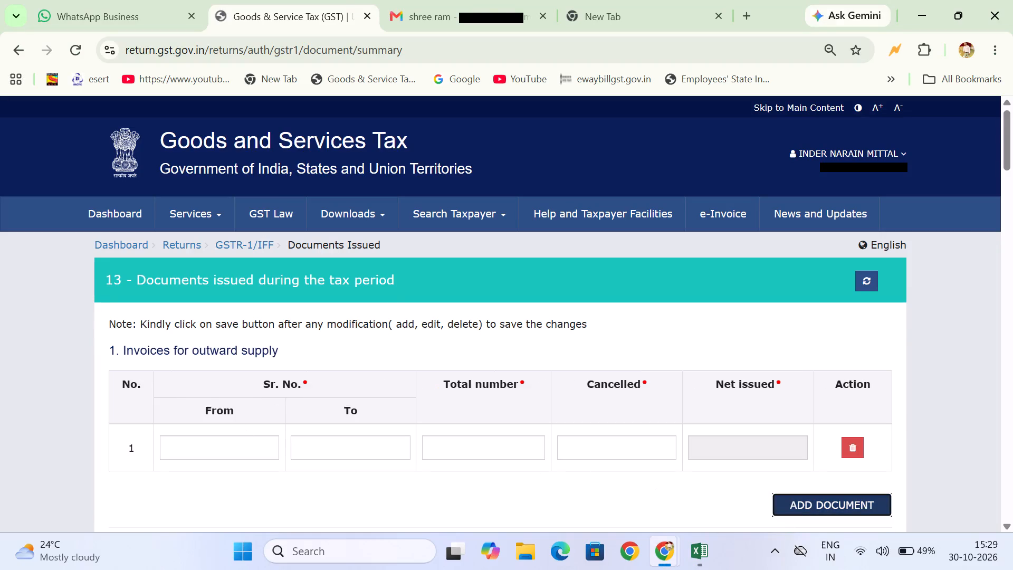
pyautogui.click(193, 450)
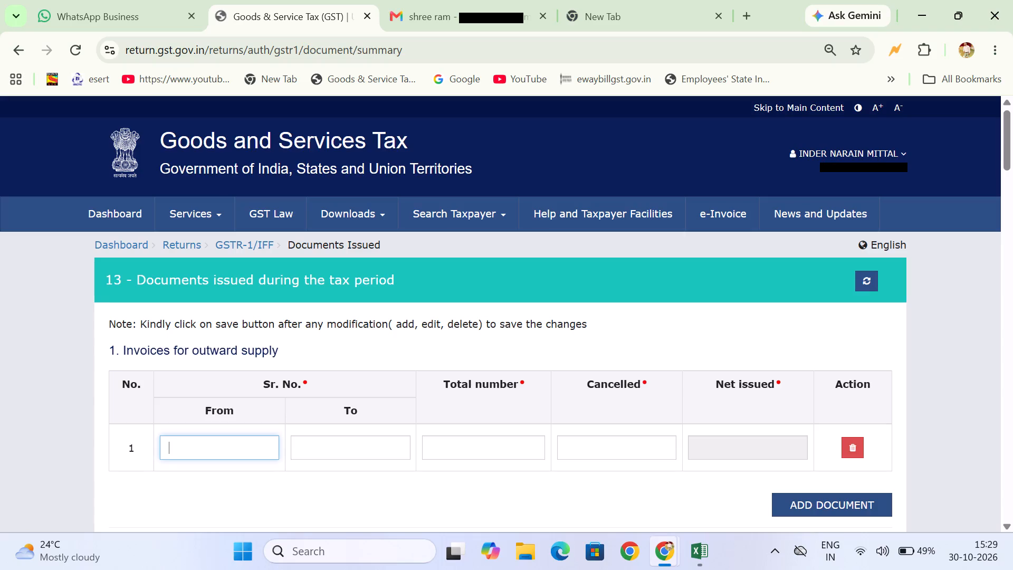
pyautogui.hotkey('ctrl', 'v')
# Fill the row's To serial number with 2026-27/SRP/297, copied from the last voucher in the Excel sales register.
pyautogui.click(347, 445)
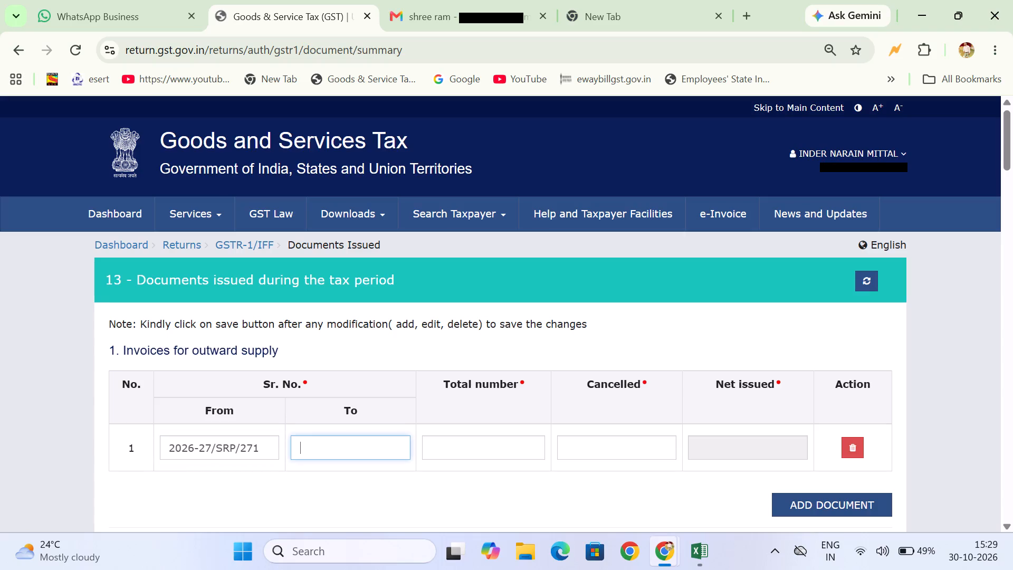
pyautogui.hotkey('alt', 'Tab')
pyautogui.scroll(-2, 347, 445)
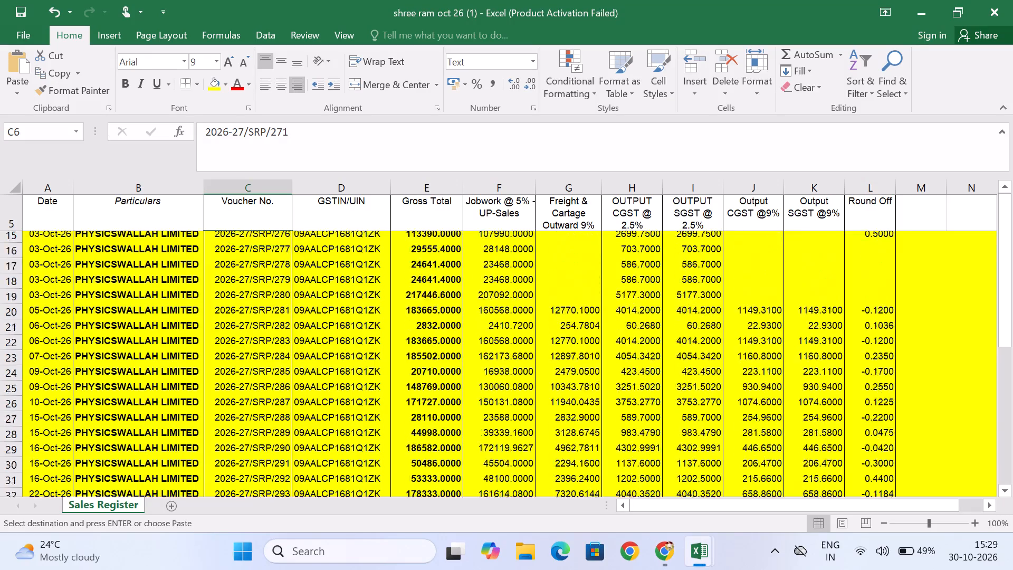
pyautogui.scroll(-3, 347, 445)
pyautogui.click(258, 440)
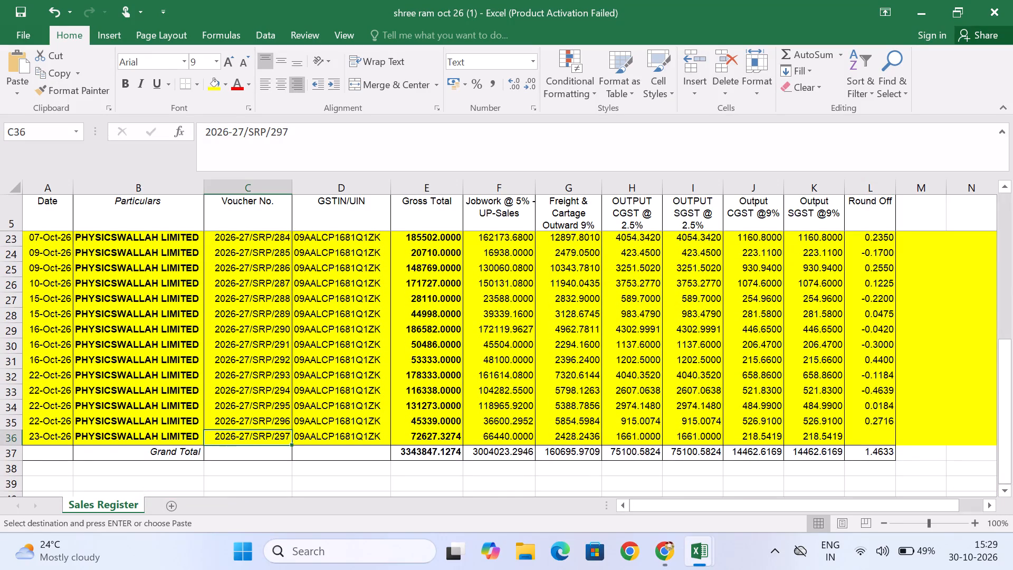
pyautogui.hotkey('ctrl', 'c')
pyautogui.hotkey('alt', 'Tab')
pyautogui.click(339, 443)
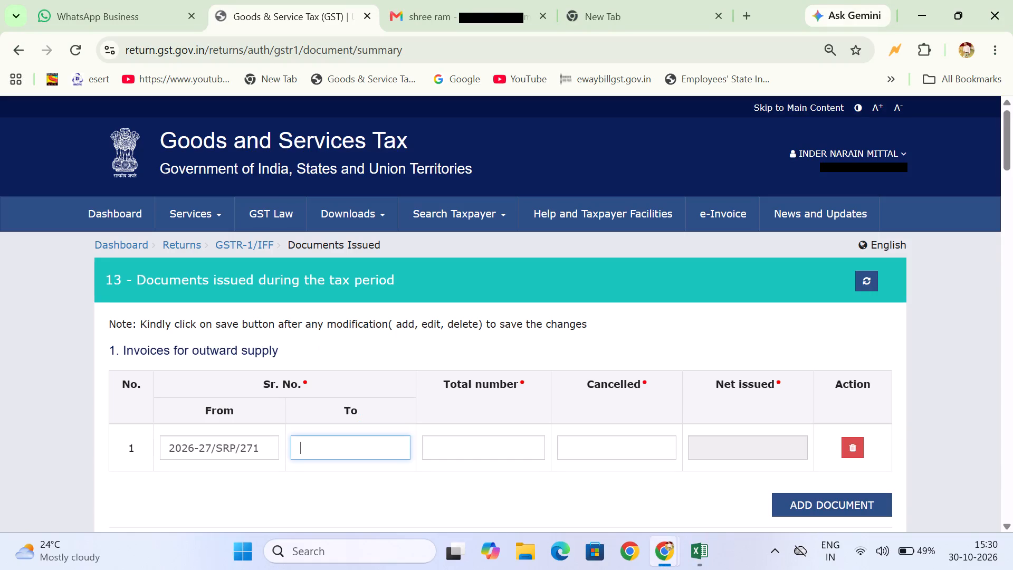
pyautogui.hotkey('ctrl', 'v')
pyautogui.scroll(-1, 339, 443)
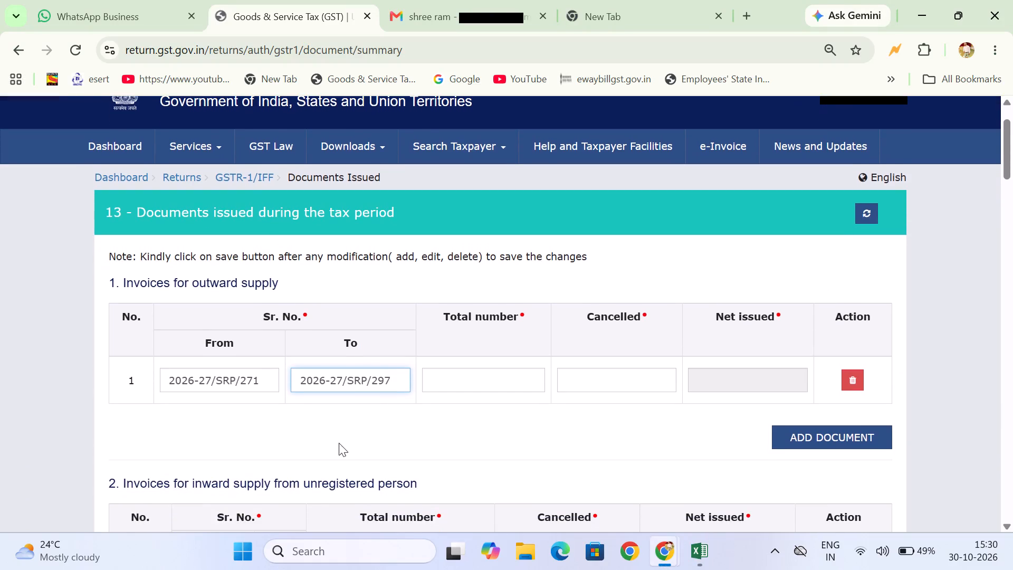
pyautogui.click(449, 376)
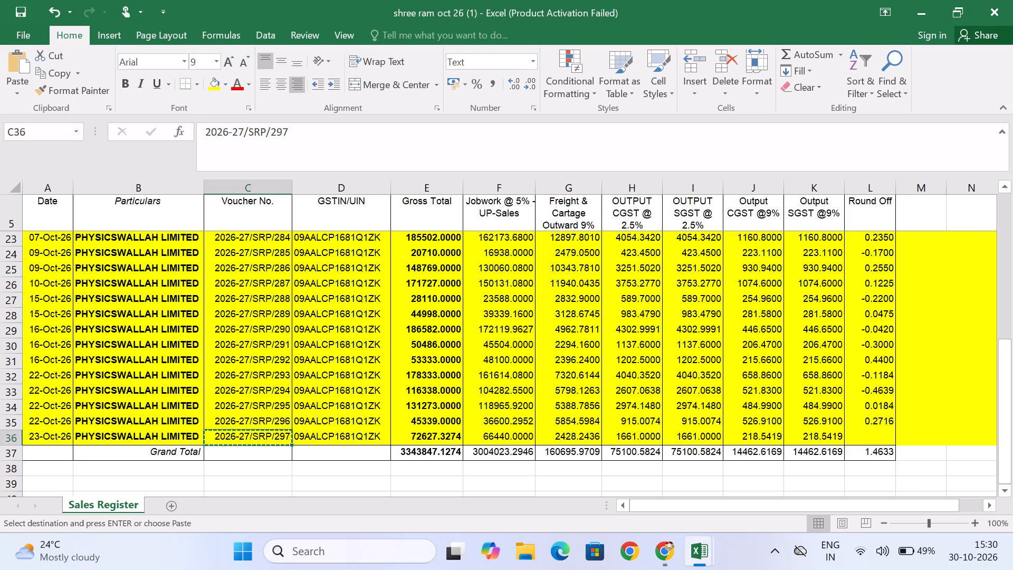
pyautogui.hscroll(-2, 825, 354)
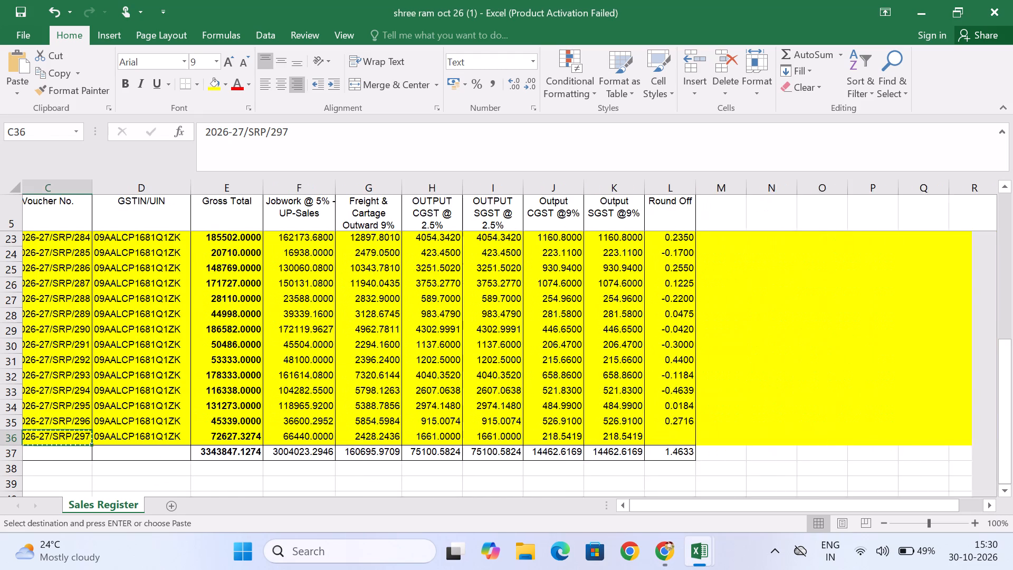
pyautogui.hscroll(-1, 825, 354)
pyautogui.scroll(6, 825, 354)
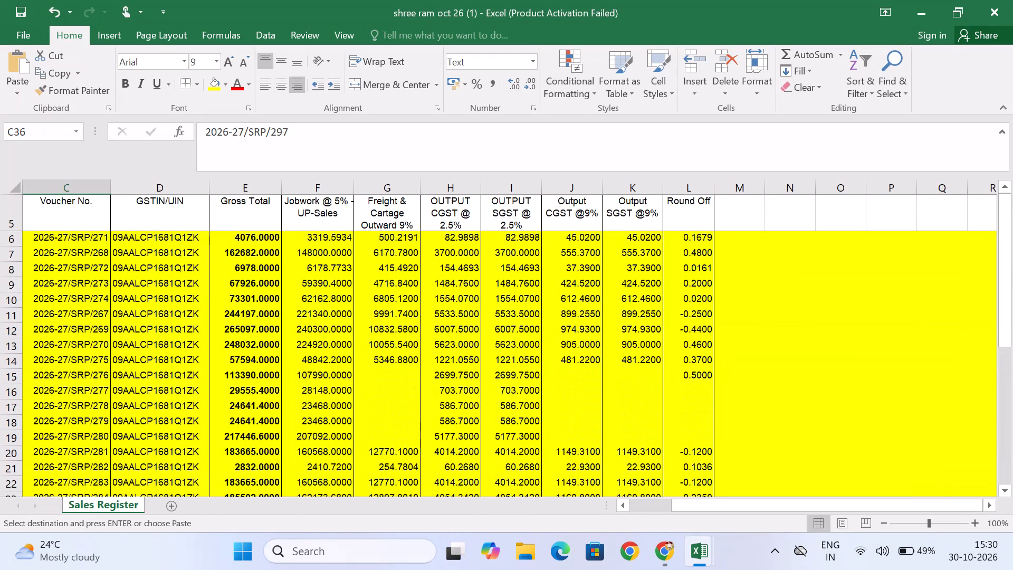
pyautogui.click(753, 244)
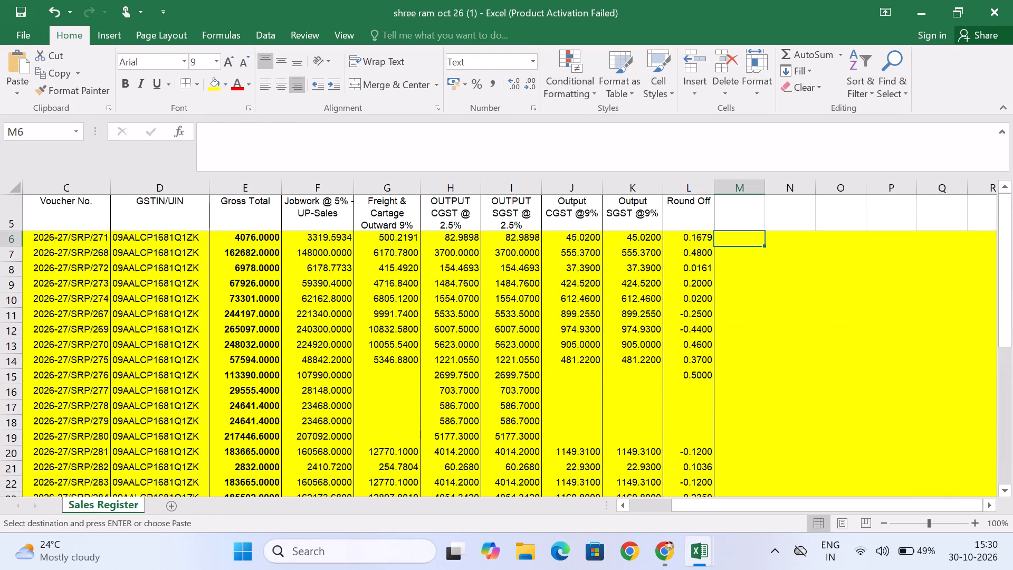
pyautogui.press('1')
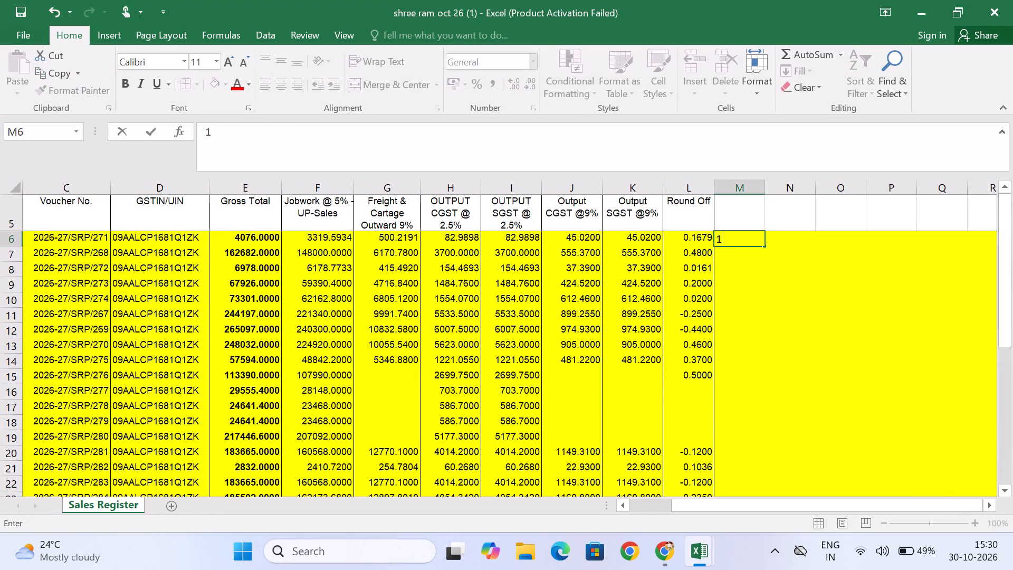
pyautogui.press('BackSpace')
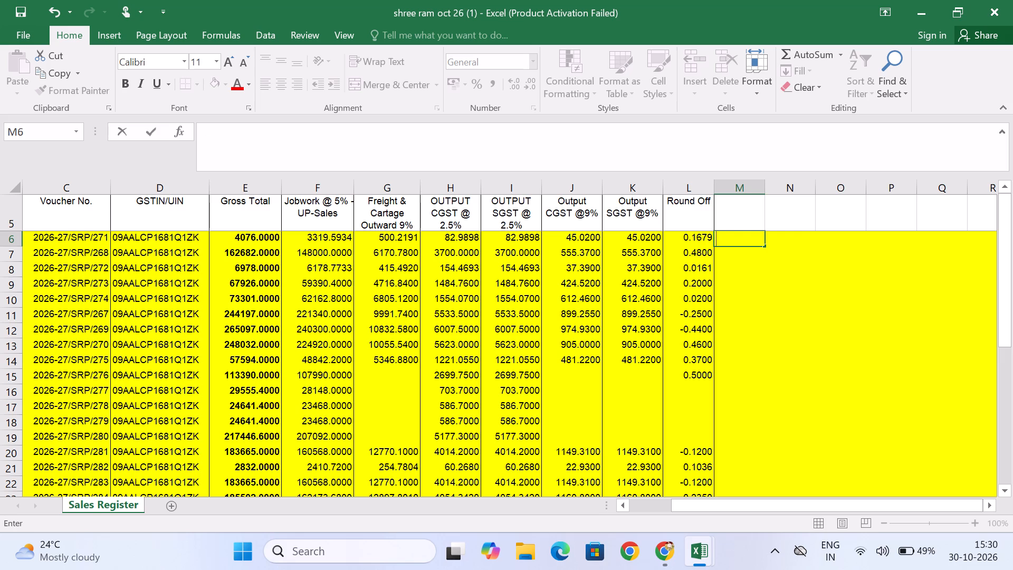
# Select the Gross Total amounts from row 6 to row 36, excluding the grand total, to count the invoices.
pyautogui.press('Left')
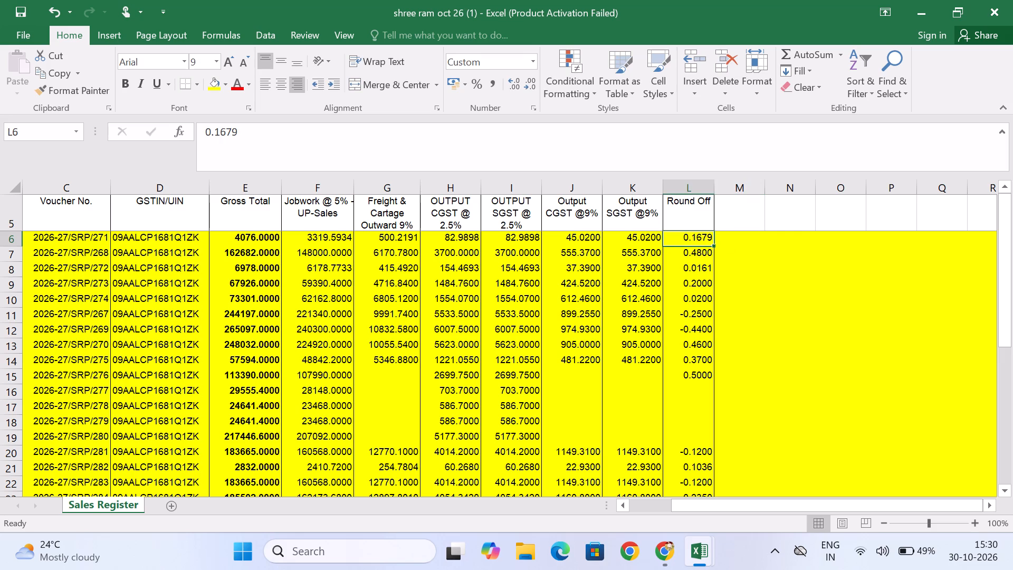
pyautogui.press('Left')
pyautogui.press('Left')
pyautogui.press('Left')
pyautogui.press('Left')
pyautogui.press('Left')
pyautogui.press('Left')
pyautogui.press('Left')
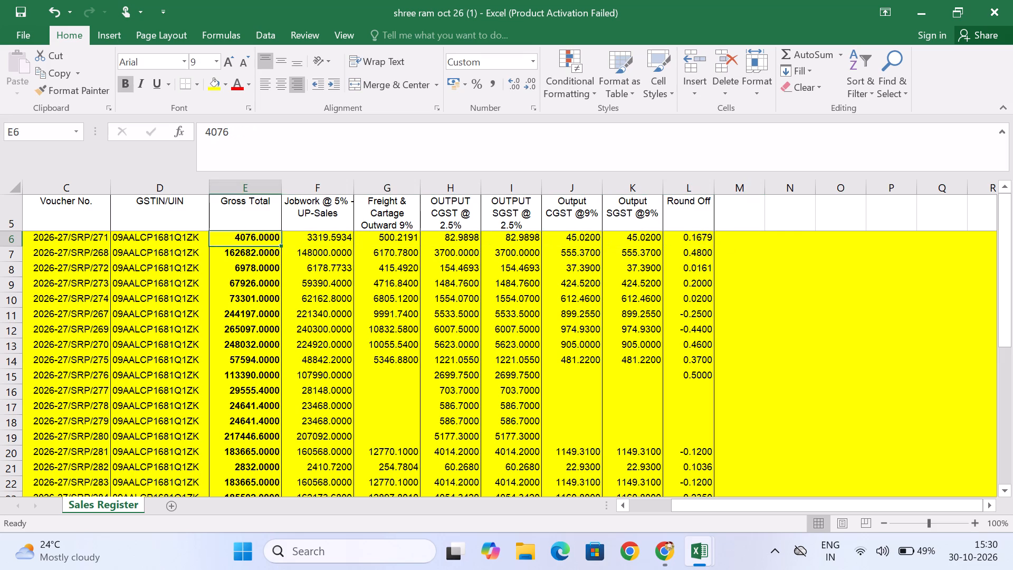
pyautogui.hotkey('ctrl', 'shift', 'Down')
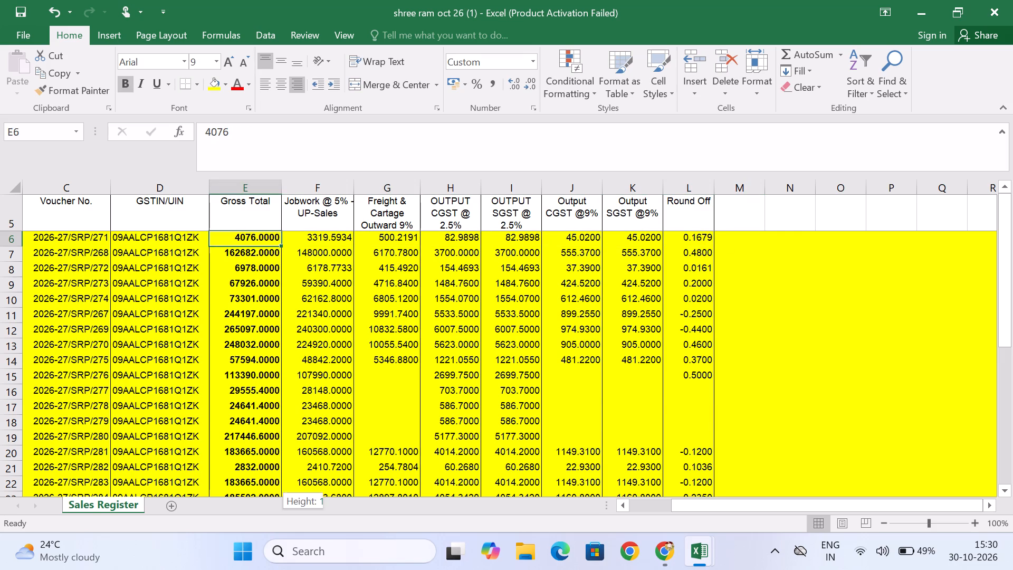
pyautogui.hotkey('shift', 'Up')
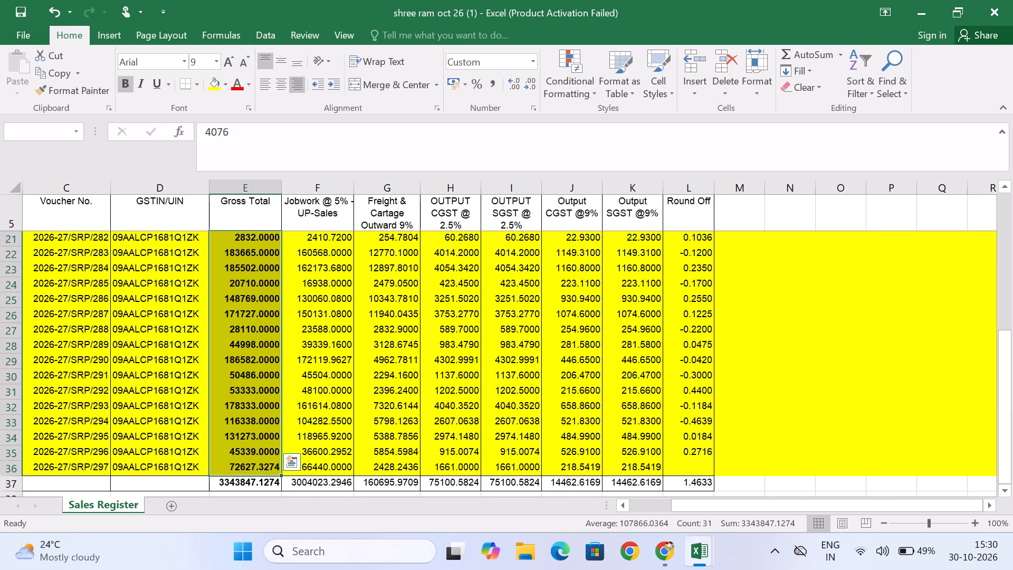
pyautogui.press('Up')
pyautogui.press('Down')
# Count the vouchers by selecting the Voucher No. entries in C6:C36, and compare with the invoice row on the GST portal.
pyautogui.press('Left')
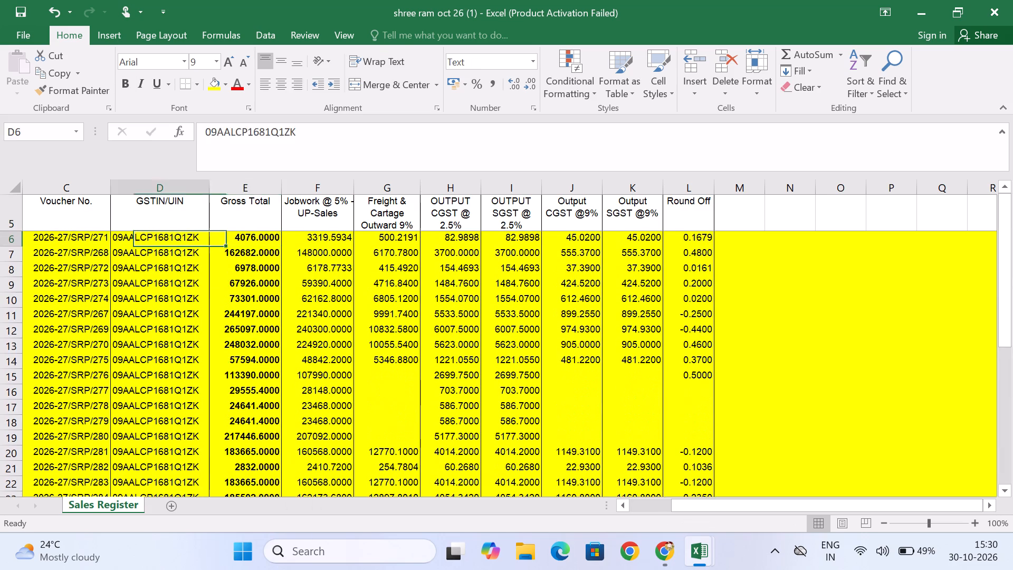
pyautogui.press('Left')
pyautogui.press('Left')
pyautogui.press('Left')
pyautogui.press('Right')
pyautogui.press('Right')
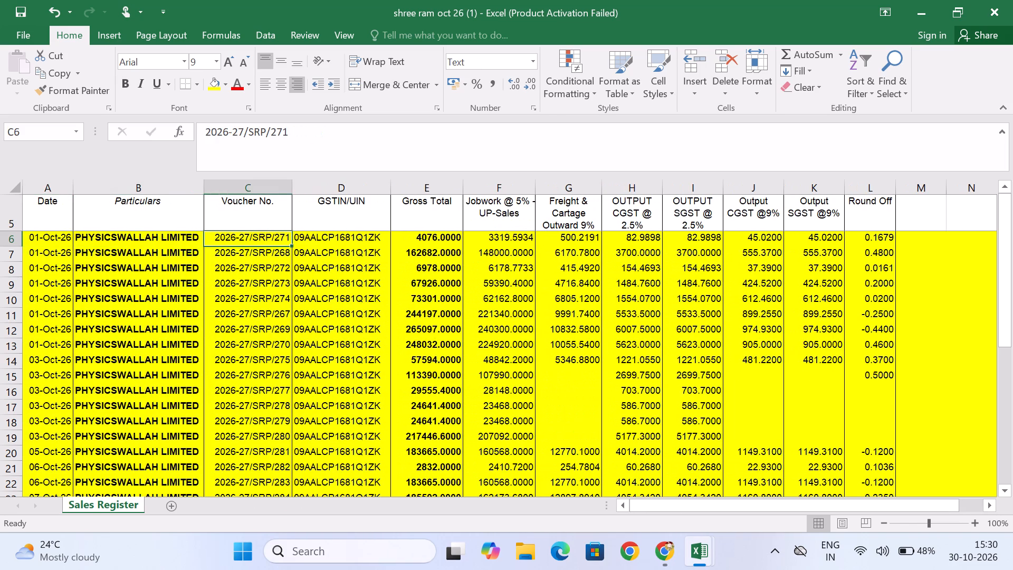
pyautogui.hotkey('ctrl', 'shift', 'Down')
pyautogui.hotkey('shift', 'Up')
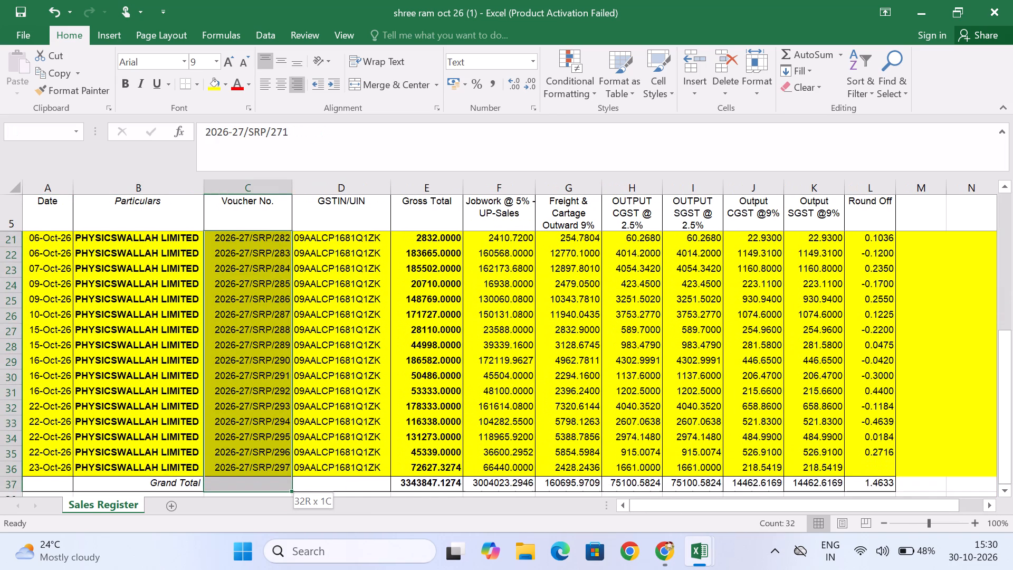
pyautogui.hotkey('ctrl', 'shift', 'Up')
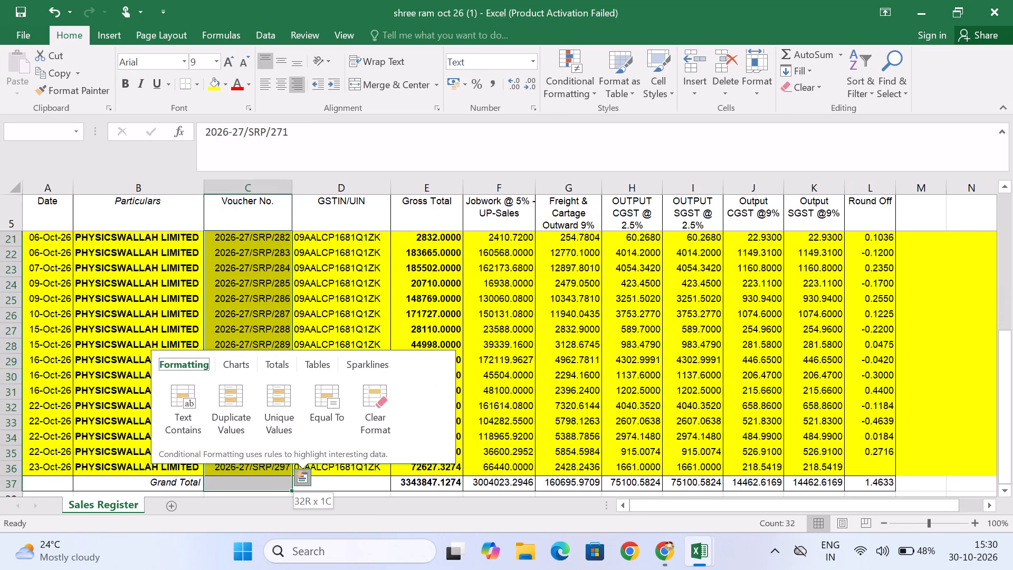
pyautogui.press('Escape')
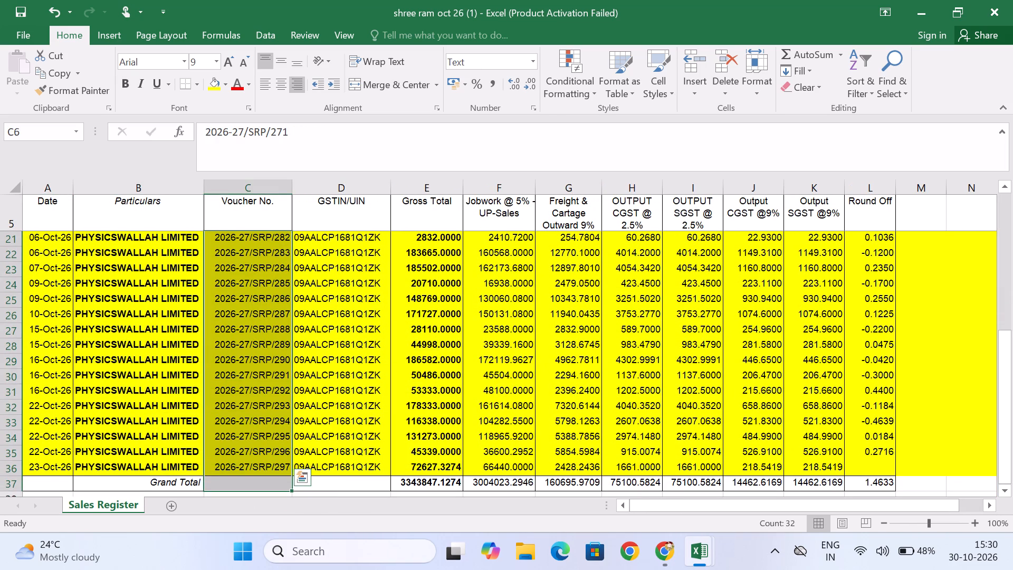
pyautogui.hotkey('shift', 'Up')
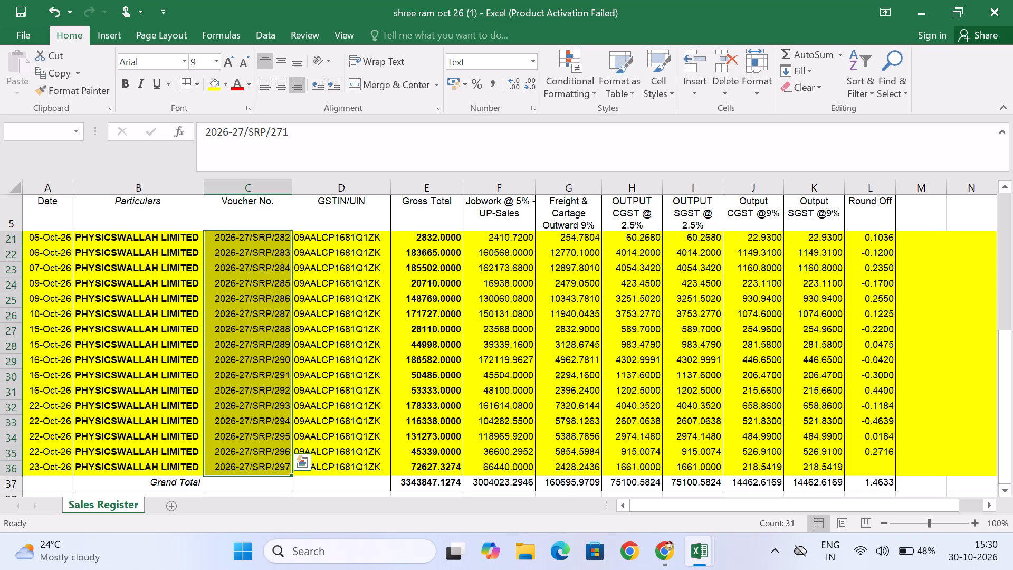
pyautogui.hotkey('alt', 'Tab')
pyautogui.hotkey('alt', 'Tab')
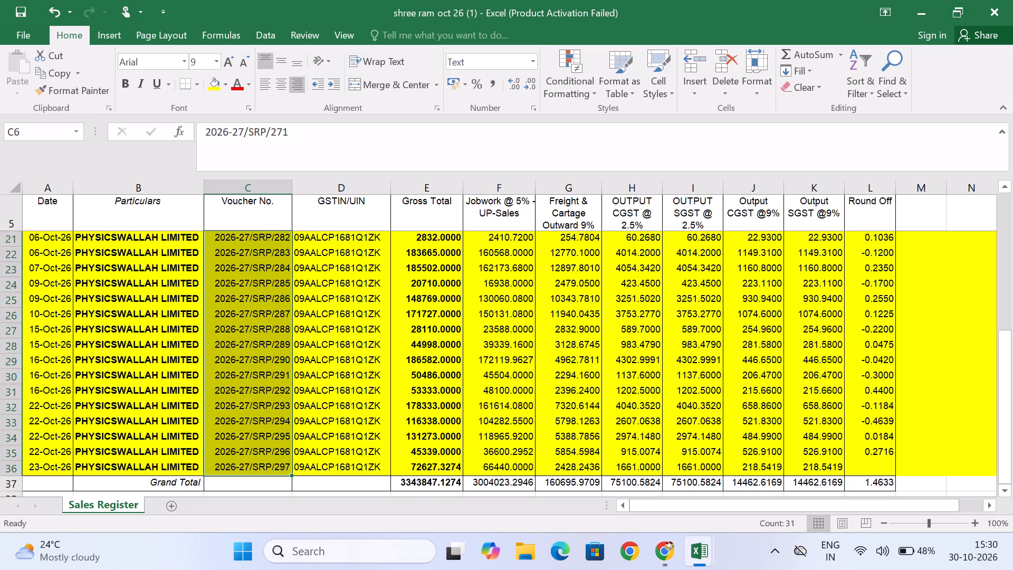
pyautogui.hotkey('alt', 'Tab')
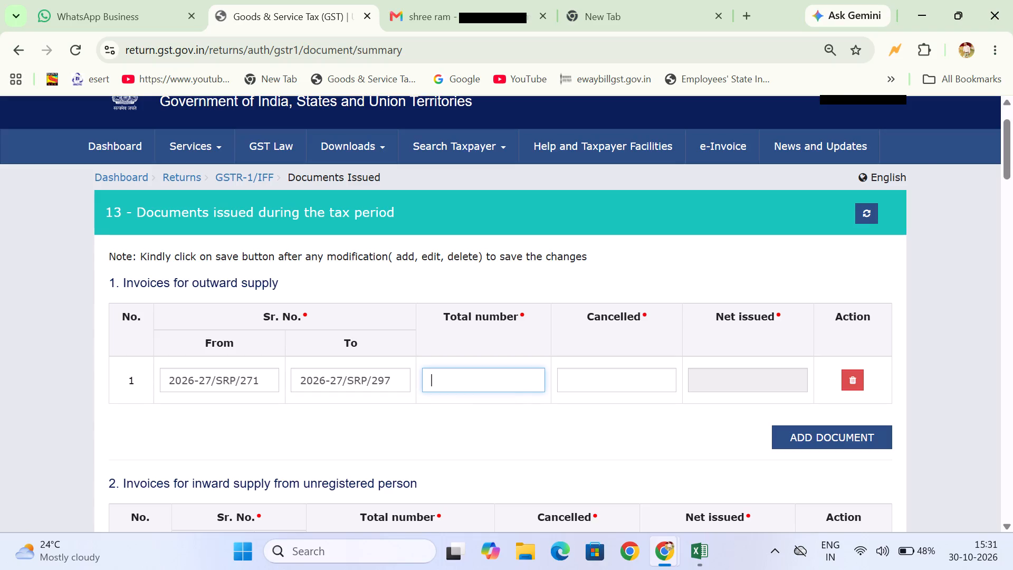
pyautogui.hotkey('alt', 'Tab')
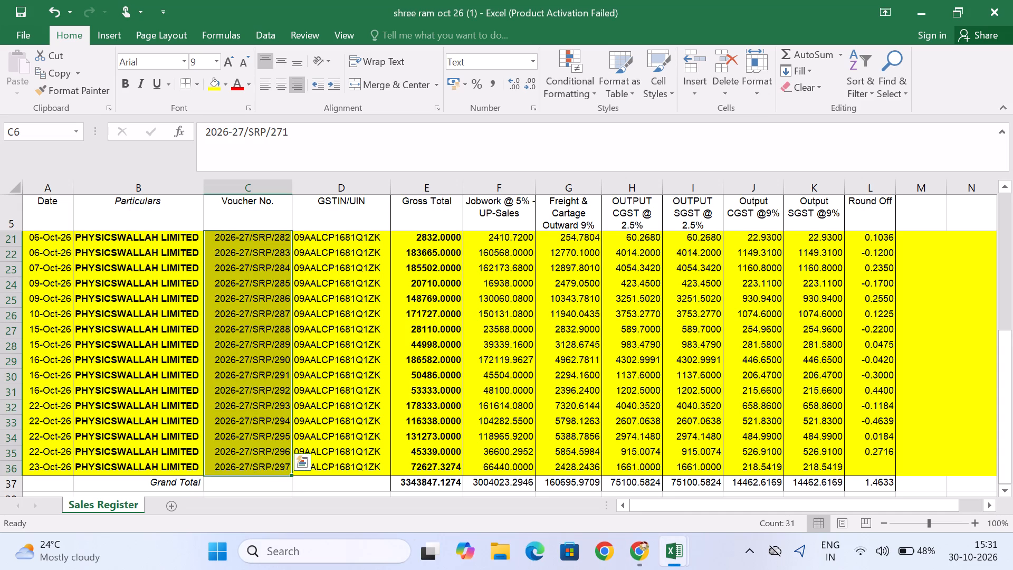
# Correct the outward supply invoice row's From serial number on the GST portal to 2026-27/SRP/267, the lowest voucher number in the Excel register.
pyautogui.scroll(4, 293, 373)
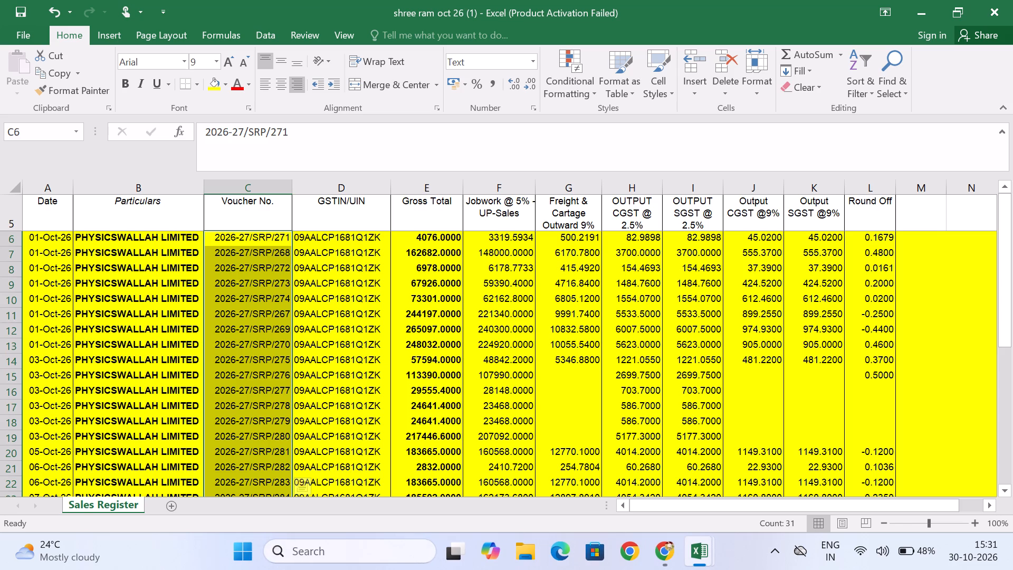
pyautogui.click(281, 313)
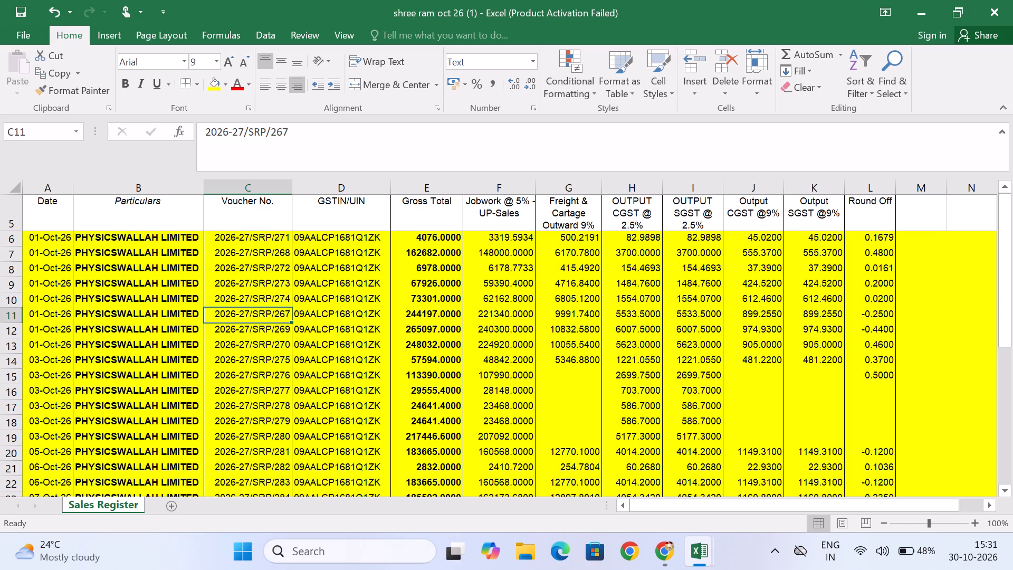
pyautogui.hotkey('ctrl', 'c')
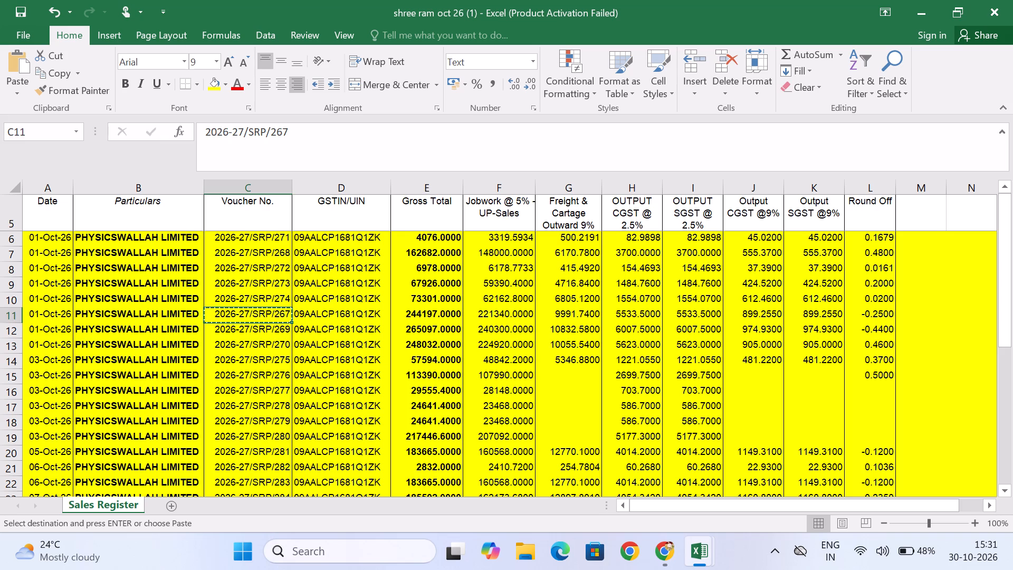
pyautogui.hscroll(-1, 248, 308)
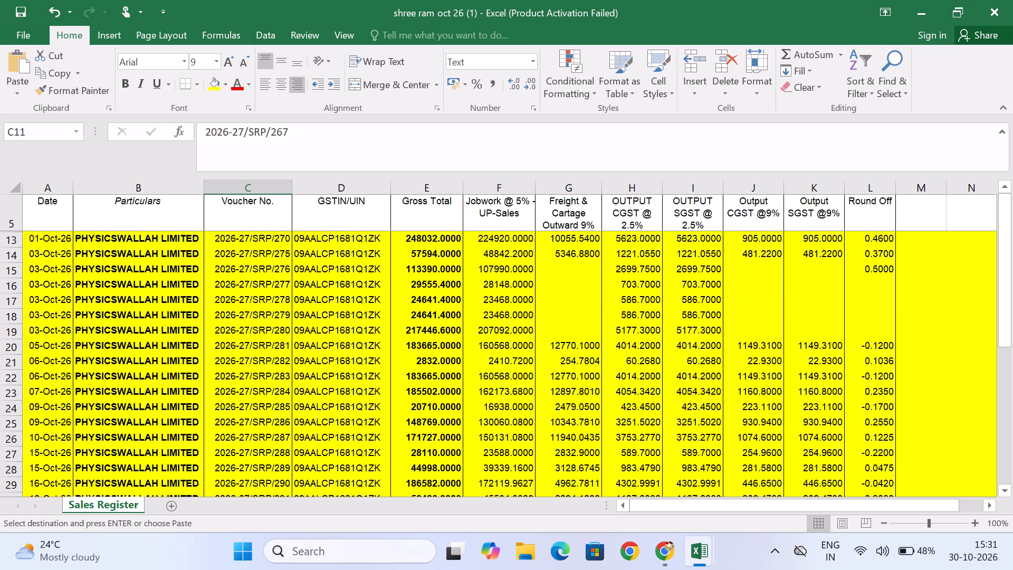
pyautogui.hscroll(-1, 248, 308)
pyautogui.scroll(9, 248, 308)
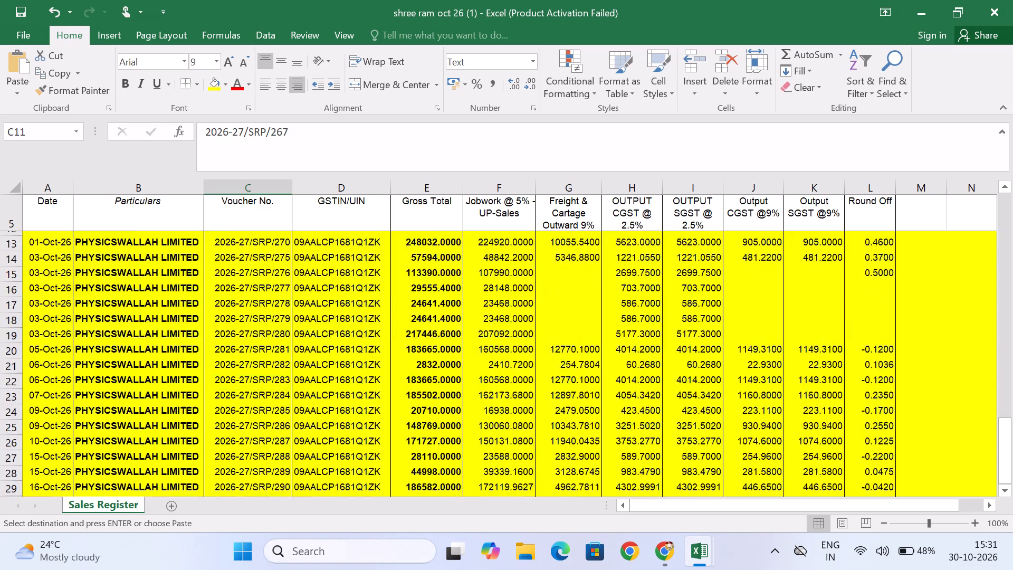
pyautogui.scroll(11, 248, 308)
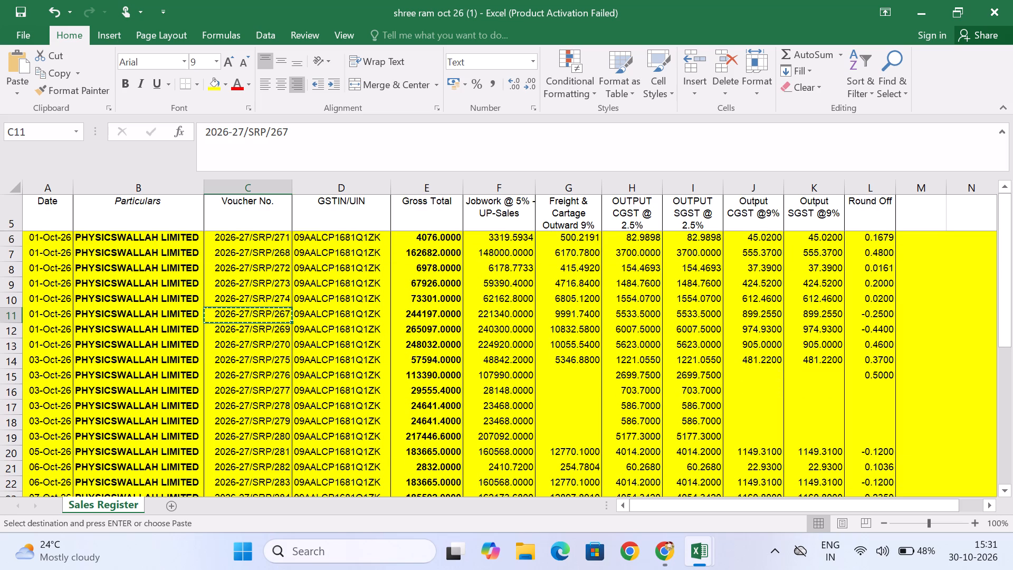
pyautogui.scroll(-1, 248, 308)
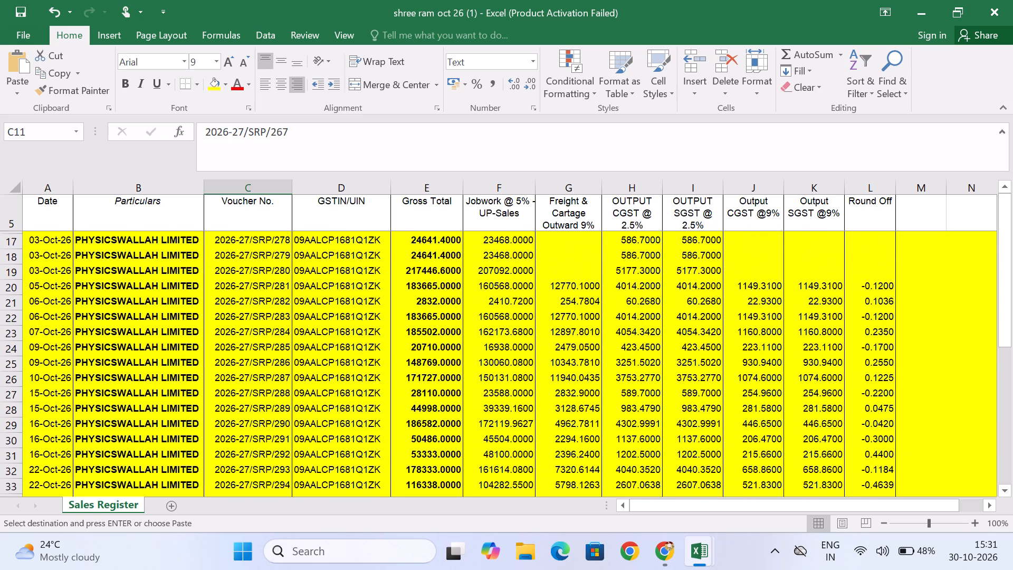
pyautogui.scroll(-2, 248, 308)
pyautogui.hotkey('alt', 'Tab')
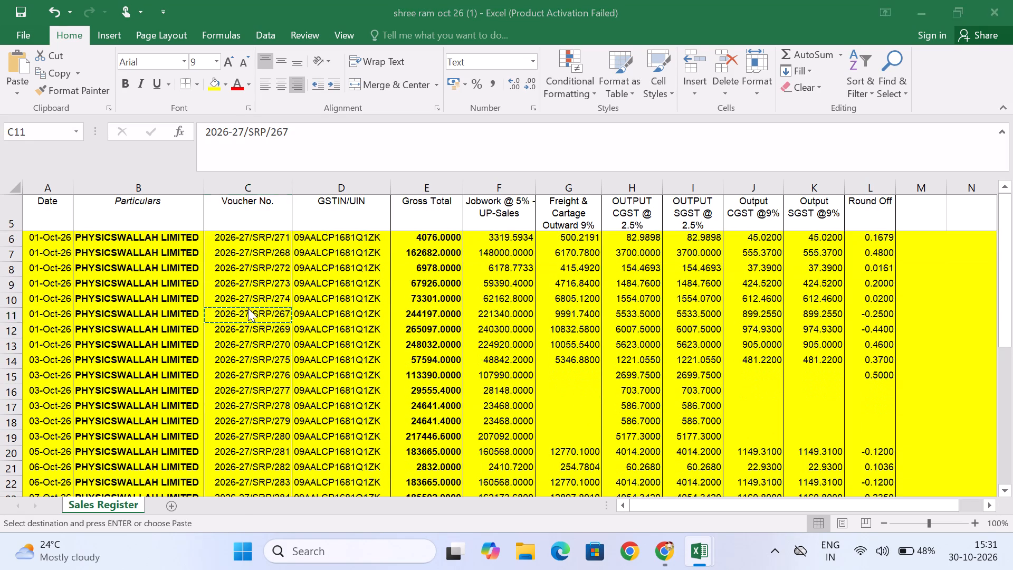
pyautogui.hotkey('alt', 'Tab')
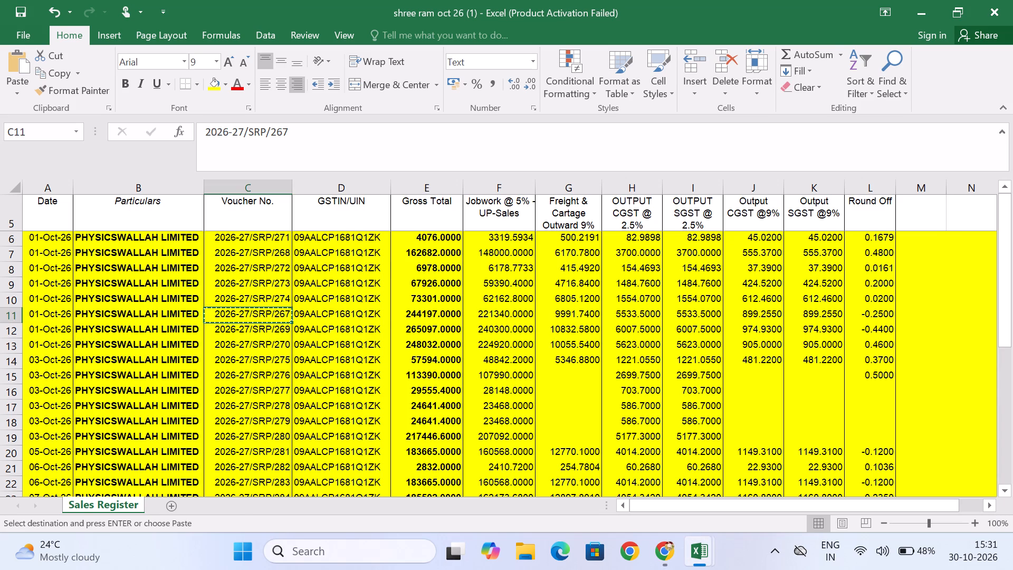
pyautogui.hotkey('alt', 'Tab')
pyautogui.click(260, 384)
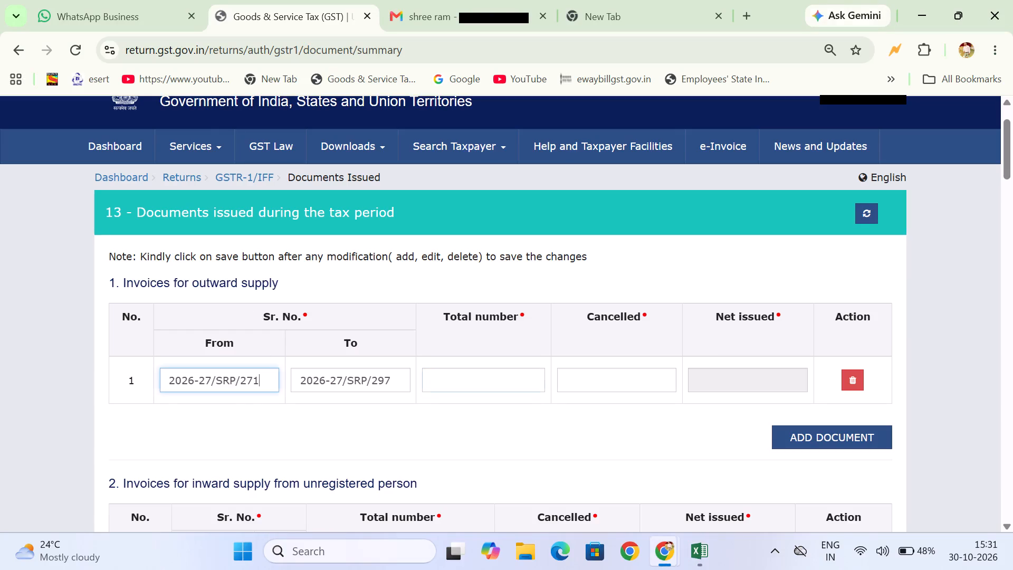
pyautogui.press('BackSpace')
pyautogui.press('BackSpace')
pyautogui.write('67')
# Set the outward supply invoice row's total number to 31 and cancelled to 0.
pyautogui.click(454, 381)
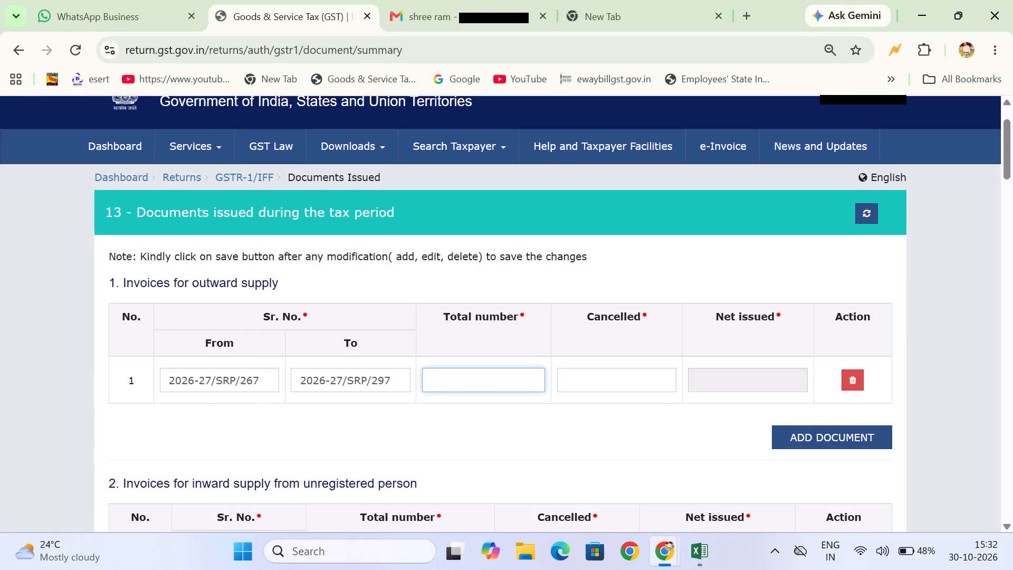
pyautogui.write('31')
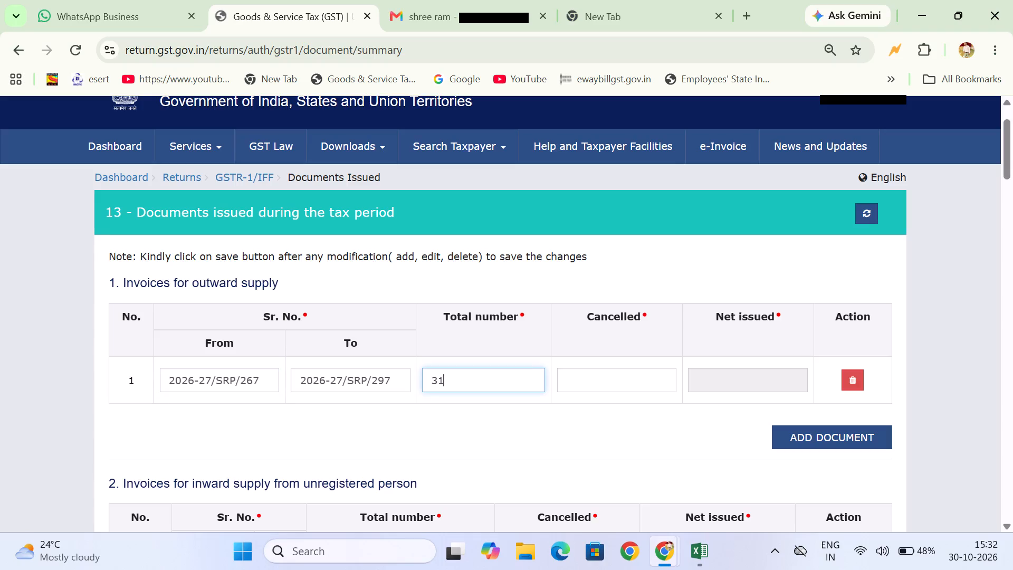
pyautogui.click(628, 387)
pyautogui.press('0')
# Save the changes to table 13, Documents issued during the tax period.
pyautogui.scroll(-7, 628, 387)
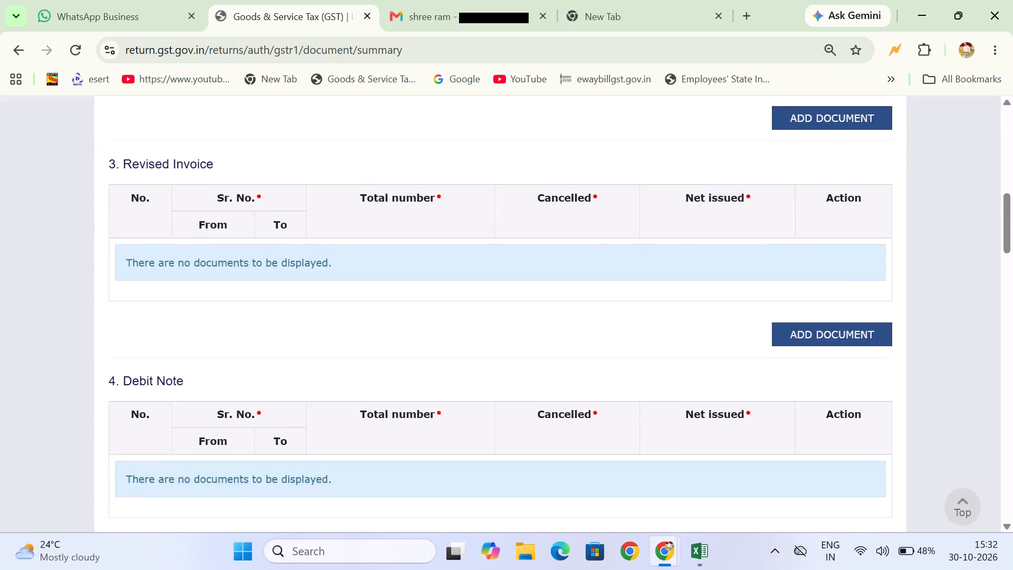
pyautogui.scroll(-12, 628, 387)
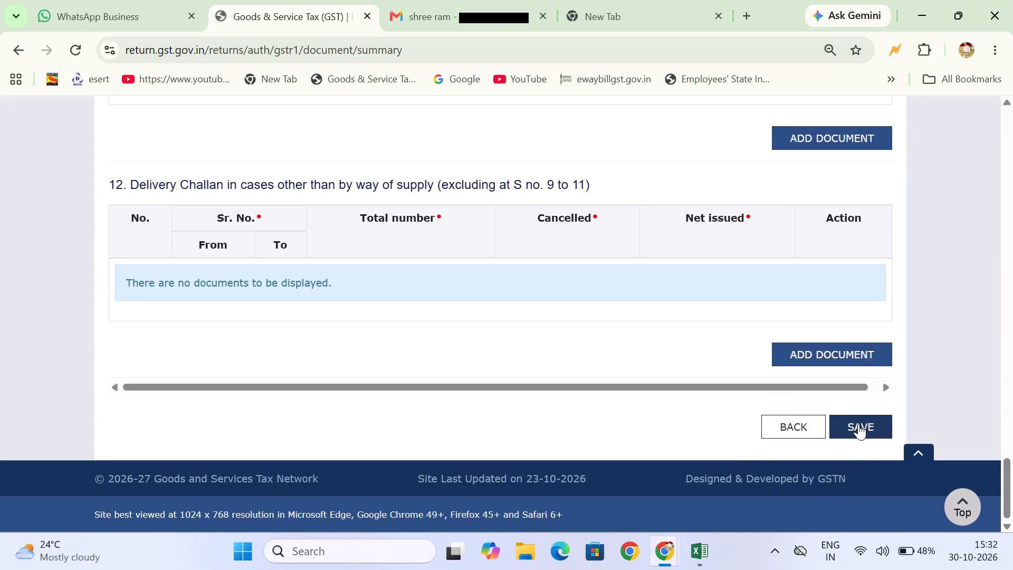
pyautogui.click(858, 424)
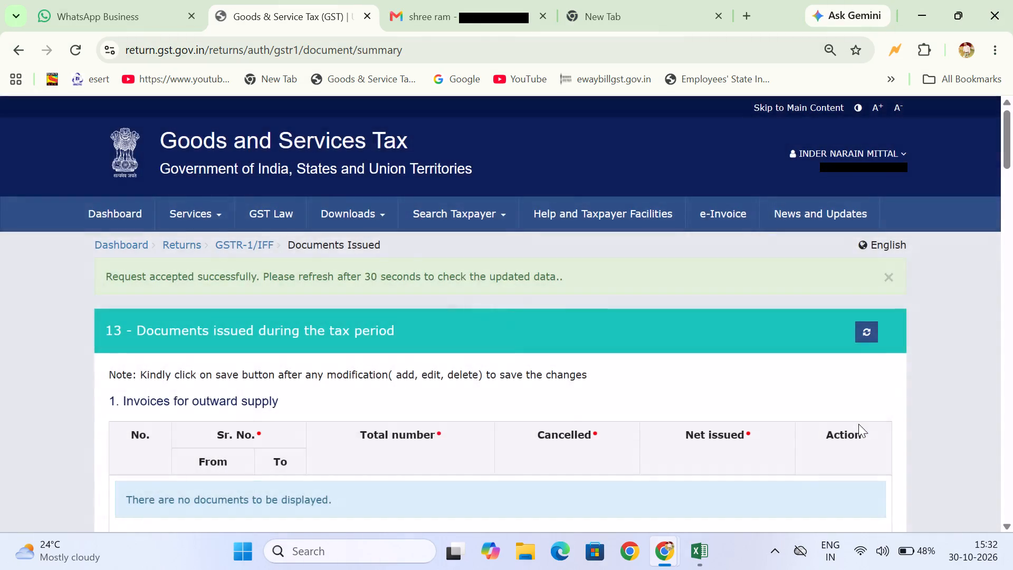
# Go back to the GSTR-1 overview and check the record count for 13 - Documents Issued.
pyautogui.scroll(-14, 623, 351)
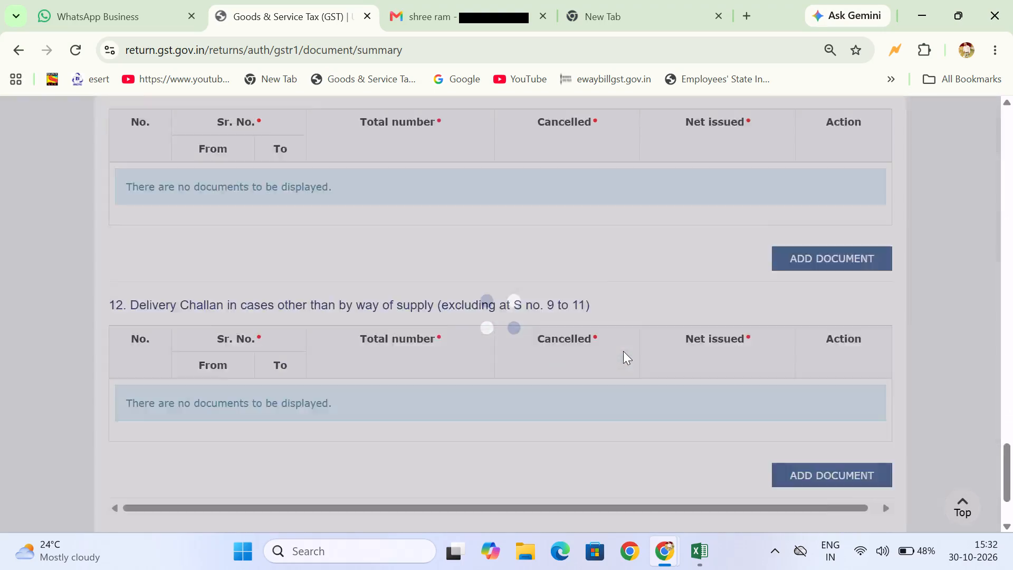
pyautogui.scroll(-3, 623, 351)
pyautogui.click(782, 422)
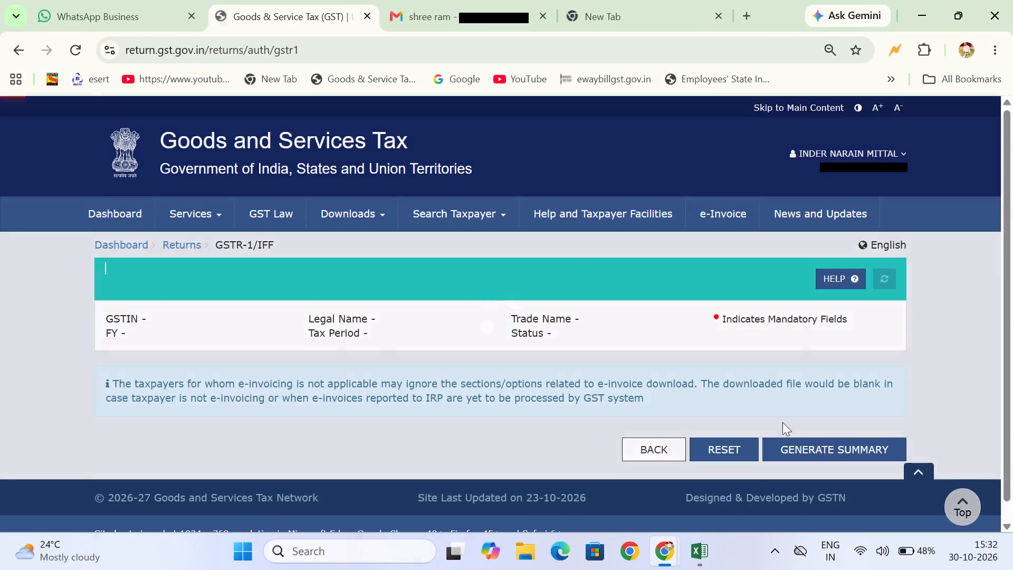
pyautogui.scroll(-5, 782, 422)
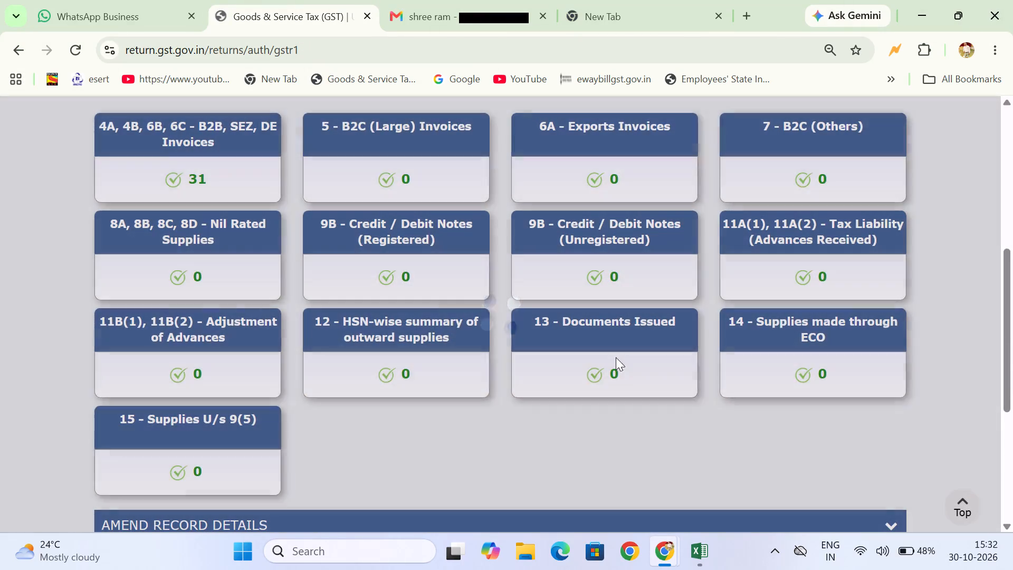
# Reopen 13 - Documents Issued from the GSTR-1 overview and save the table again.
pyautogui.click(615, 359)
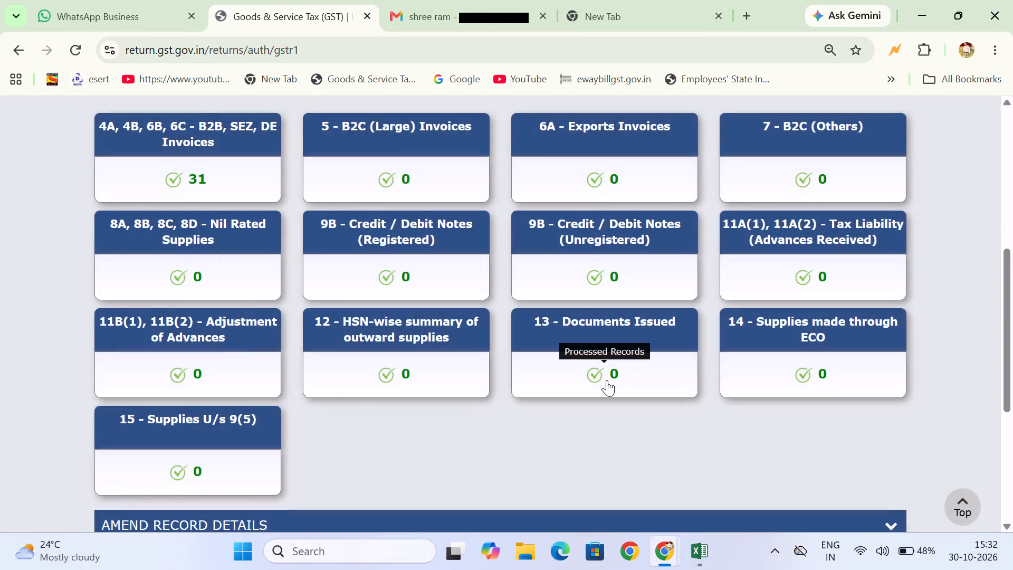
pyautogui.click(607, 380)
pyautogui.scroll(-9, 607, 380)
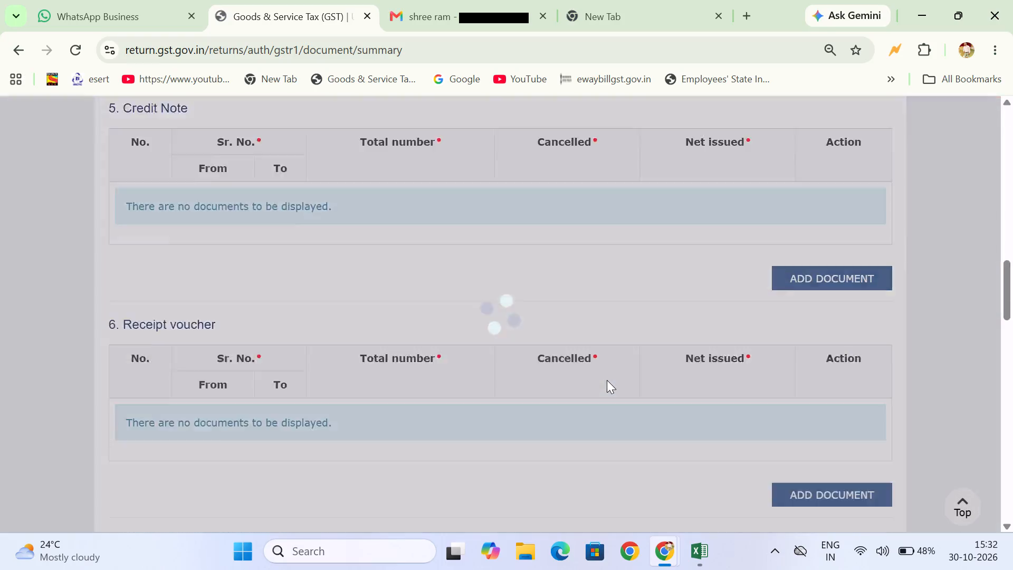
pyautogui.scroll(-9, 607, 380)
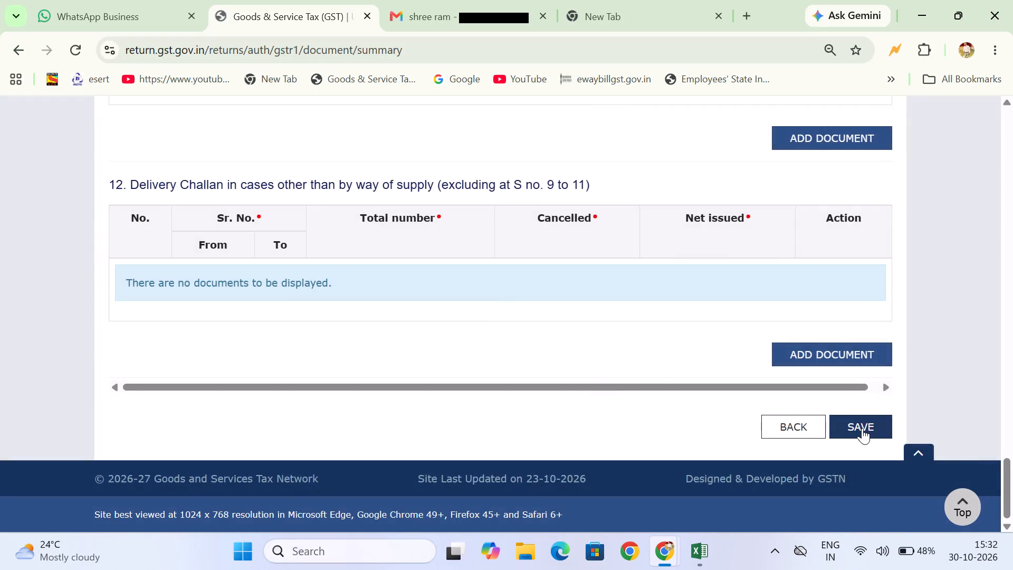
pyautogui.click(862, 428)
# Return to the GSTR-1 overview and refresh it to check the updated record details.
pyautogui.scroll(-8, 672, 427)
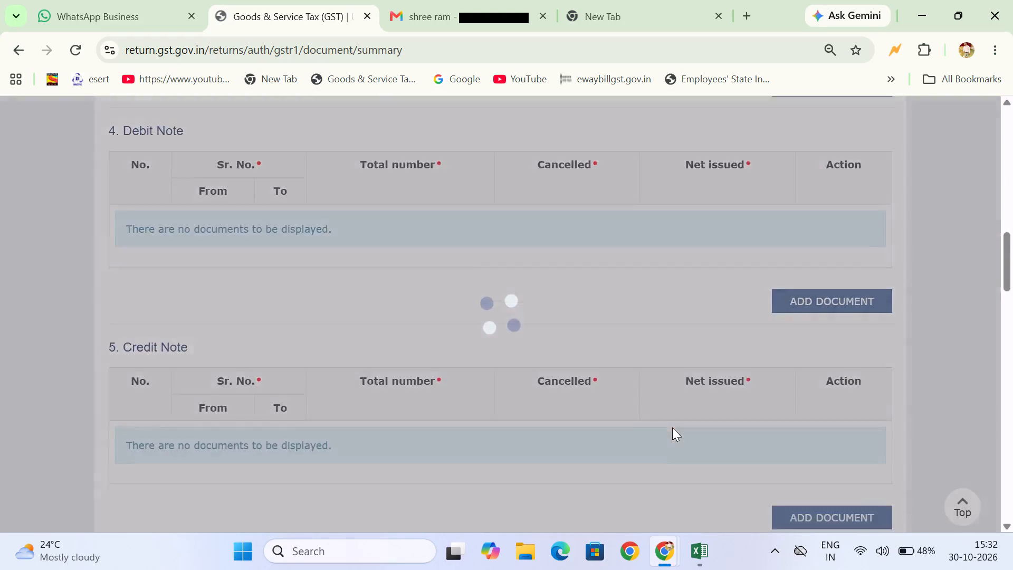
pyautogui.scroll(-11, 672, 427)
pyautogui.hscroll(13, 672, 427)
pyautogui.hscroll(16, 672, 427)
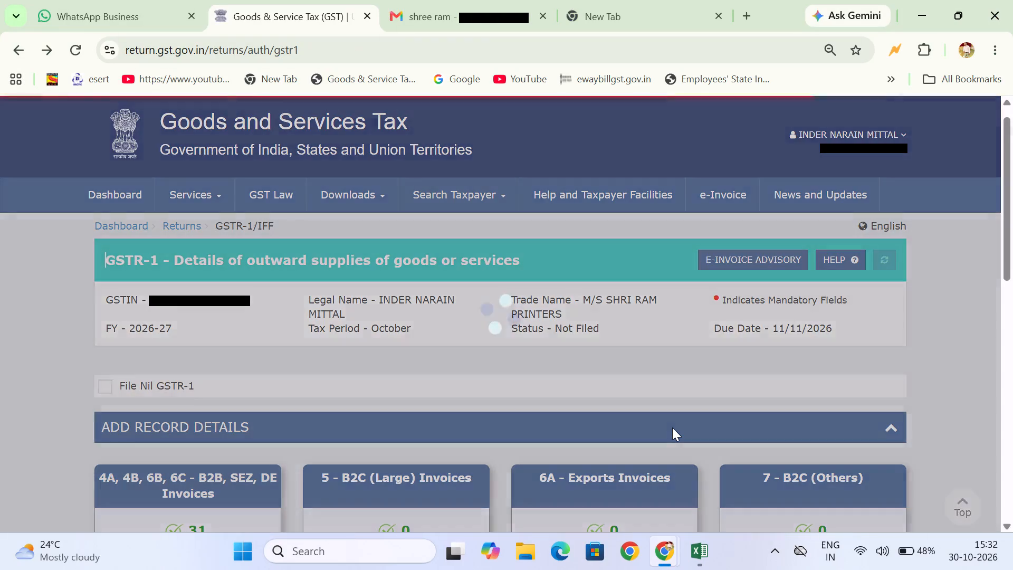
pyautogui.scroll(-6, 672, 427)
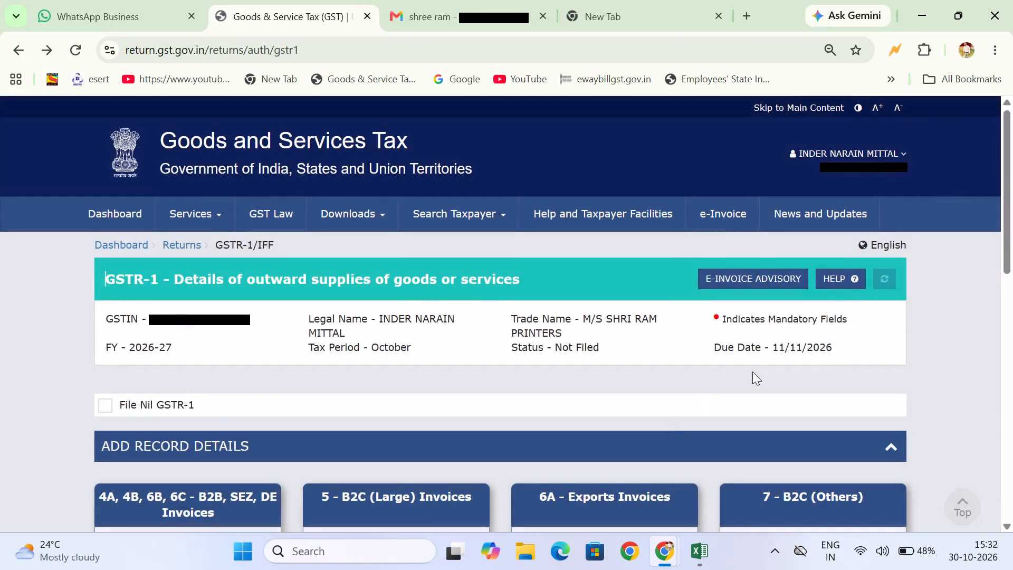
pyautogui.click(882, 275)
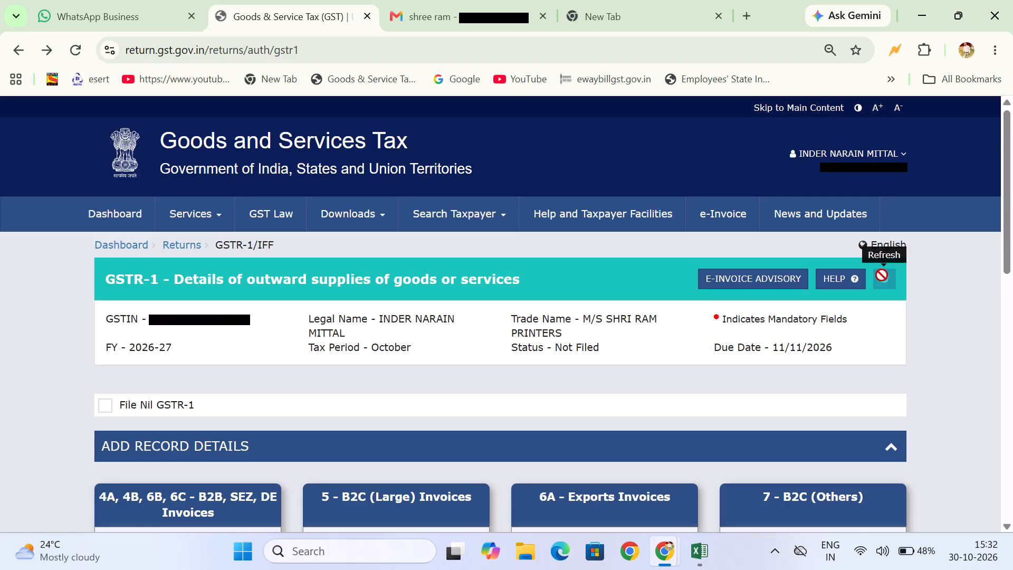
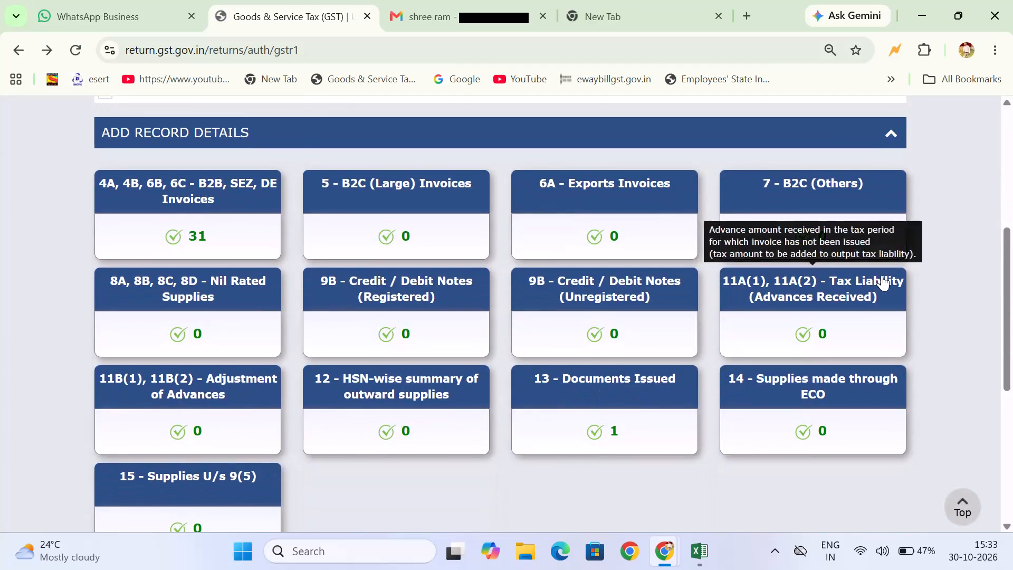
# Open 12 - HSN-wise summary of outward supplies for October, look over its entry form, and return to the GSTR-1 overview.
pyautogui.scroll(-1, 882, 275)
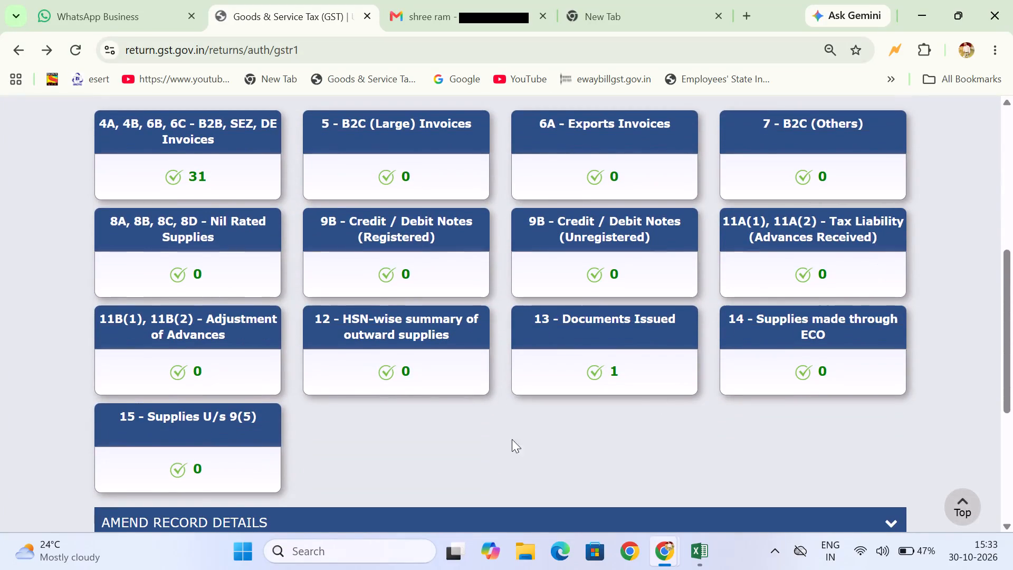
pyautogui.click(400, 373)
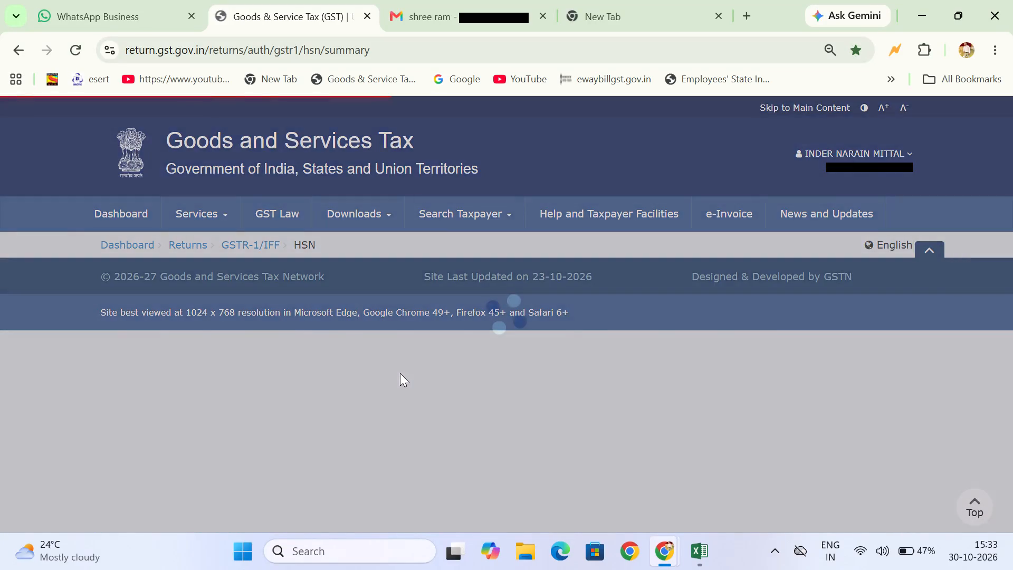
pyautogui.hotkey('alt', 'Tab')
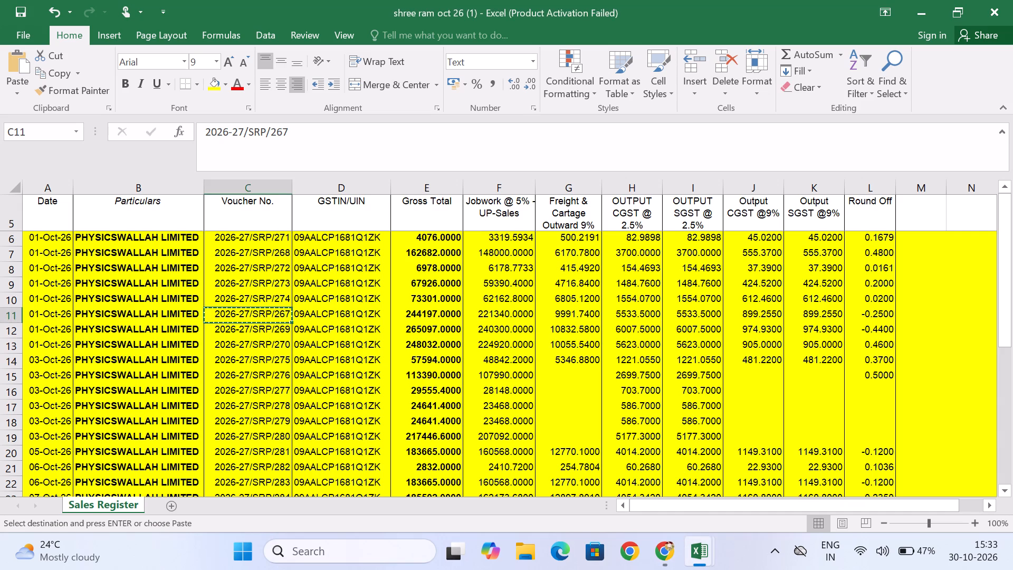
pyautogui.hotkey('alt', 'Tab')
pyautogui.scroll(-3, 195, 348)
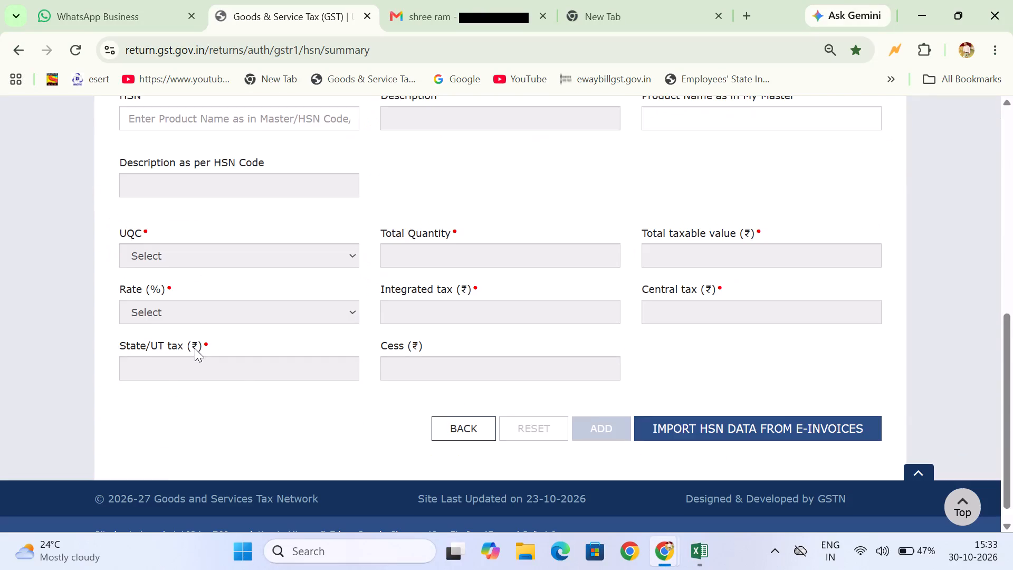
pyautogui.scroll(-3, 195, 348)
pyautogui.click(453, 401)
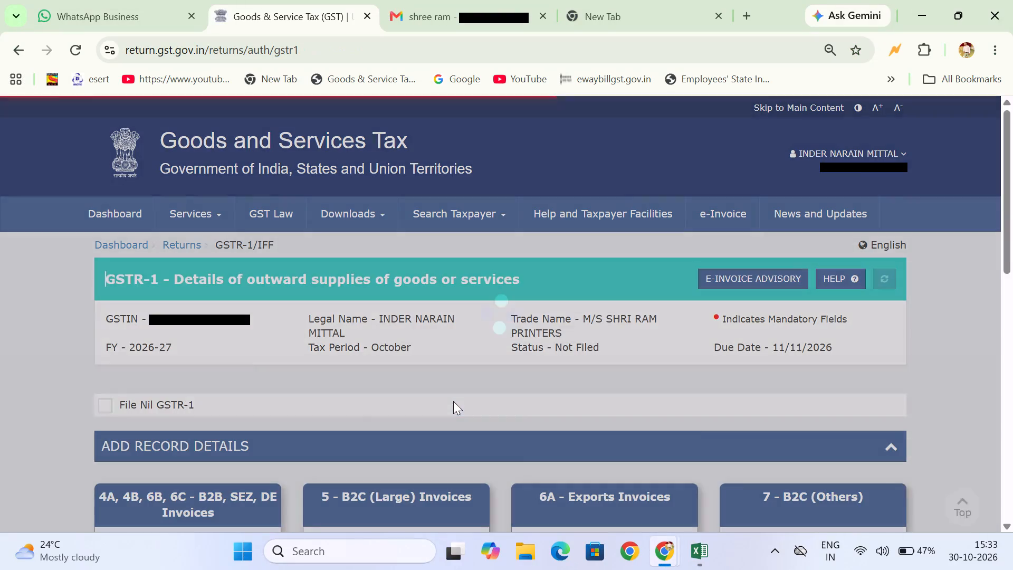
# Go back to the File Returns page and search for the 2026-27 returns of Quarter 2 (Jul - Sep), September.
pyautogui.scroll(-8, 453, 401)
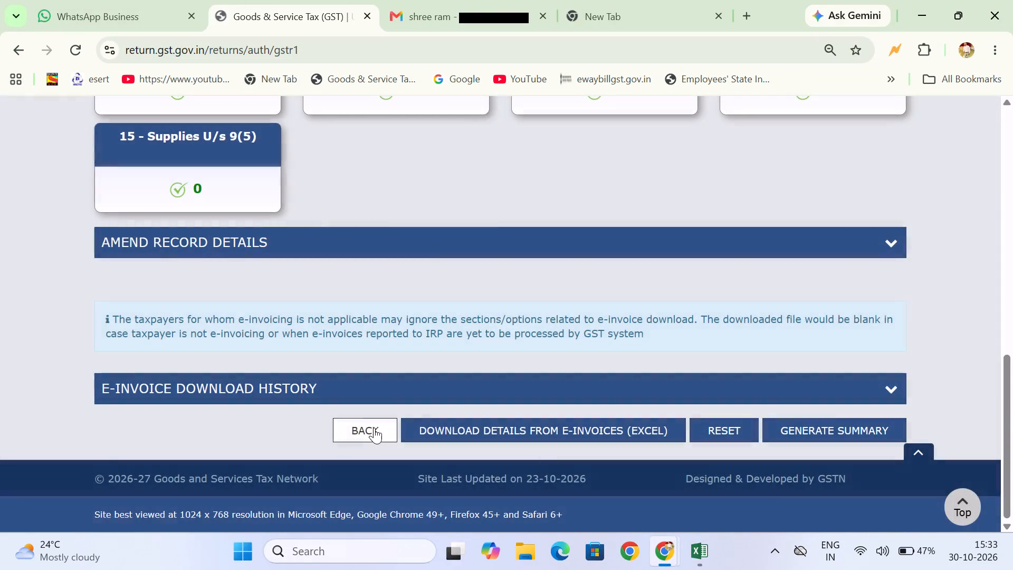
pyautogui.click(374, 428)
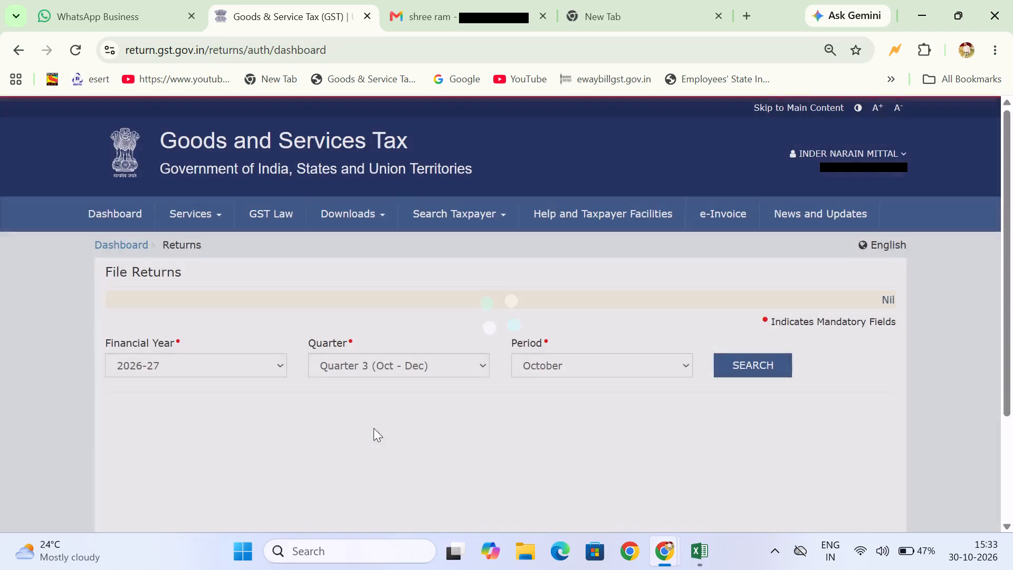
pyautogui.click(445, 373)
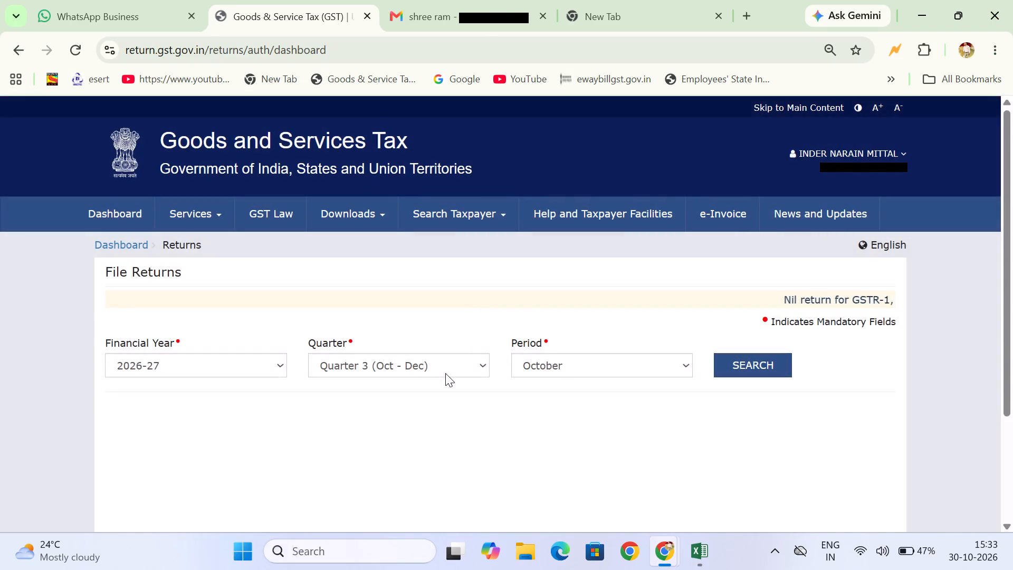
pyautogui.click(448, 366)
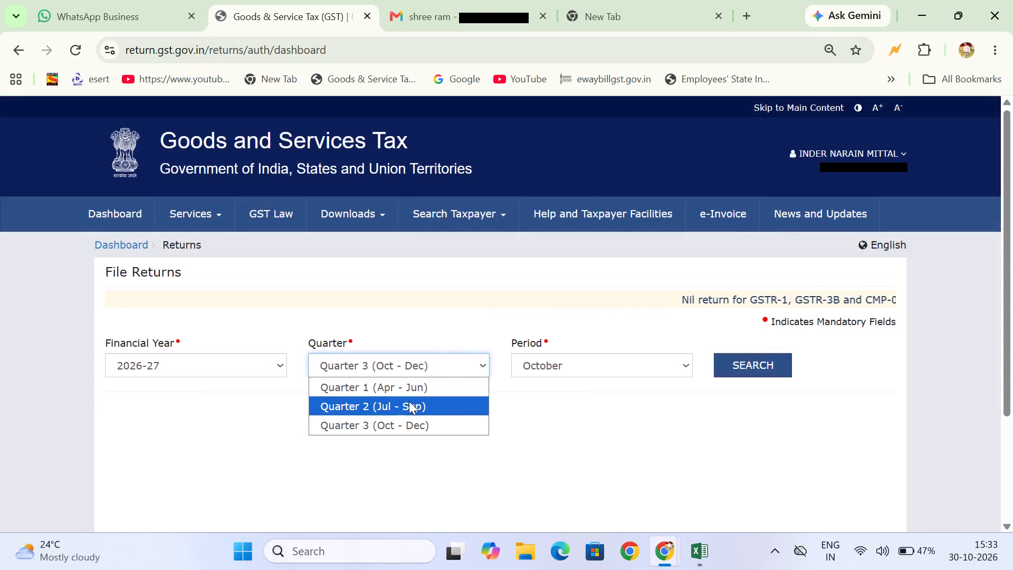
pyautogui.click(409, 401)
pyautogui.click(763, 370)
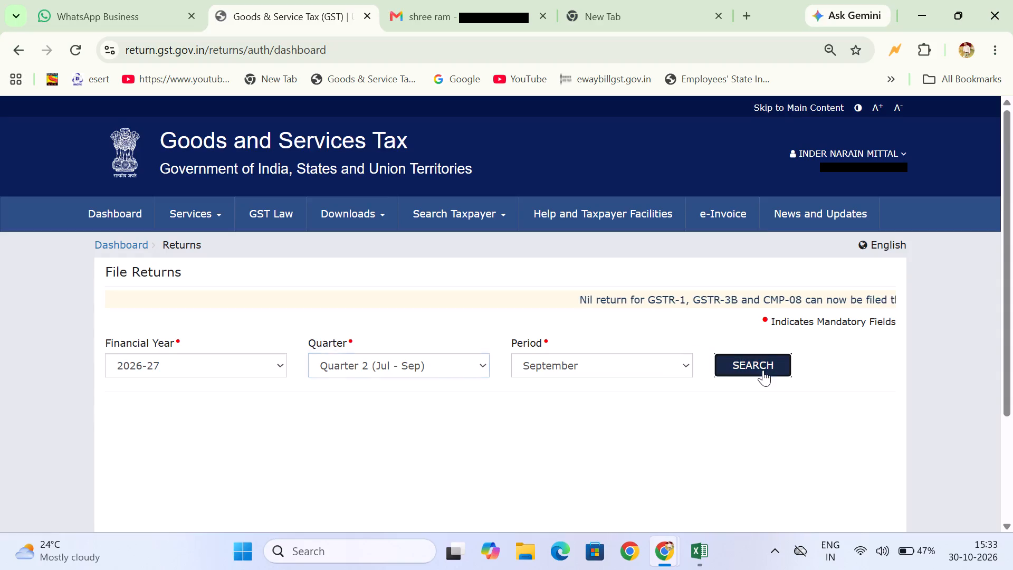
# View the filed September GSTR-1 and look over its record details.
pyautogui.scroll(-7, 451, 354)
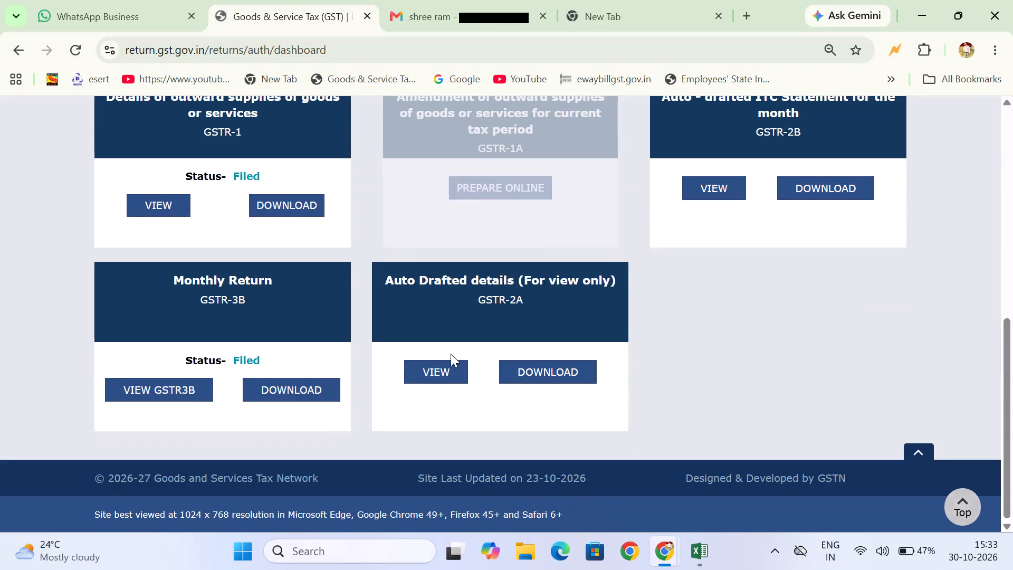
pyautogui.click(156, 201)
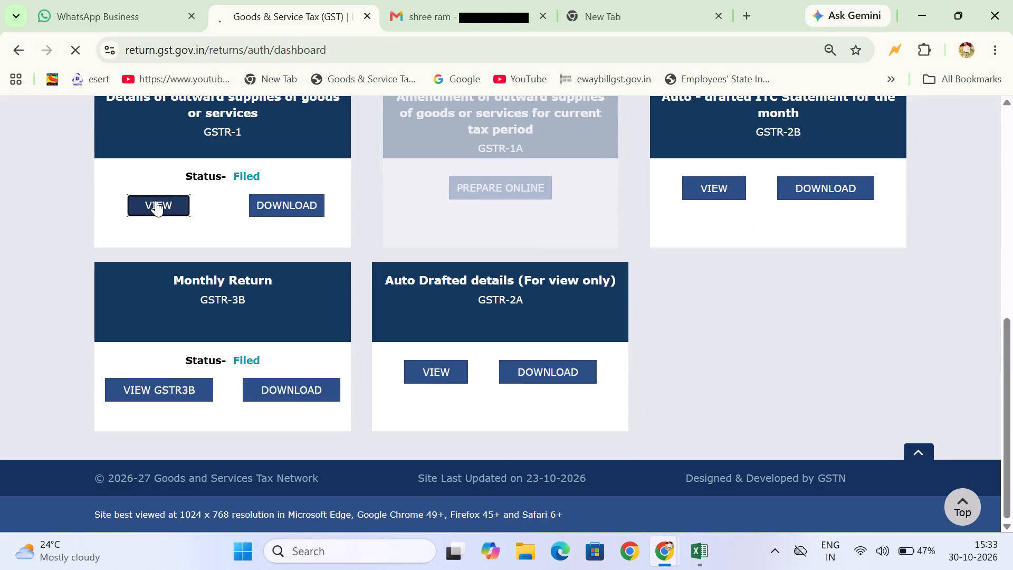
pyautogui.scroll(-1, 277, 236)
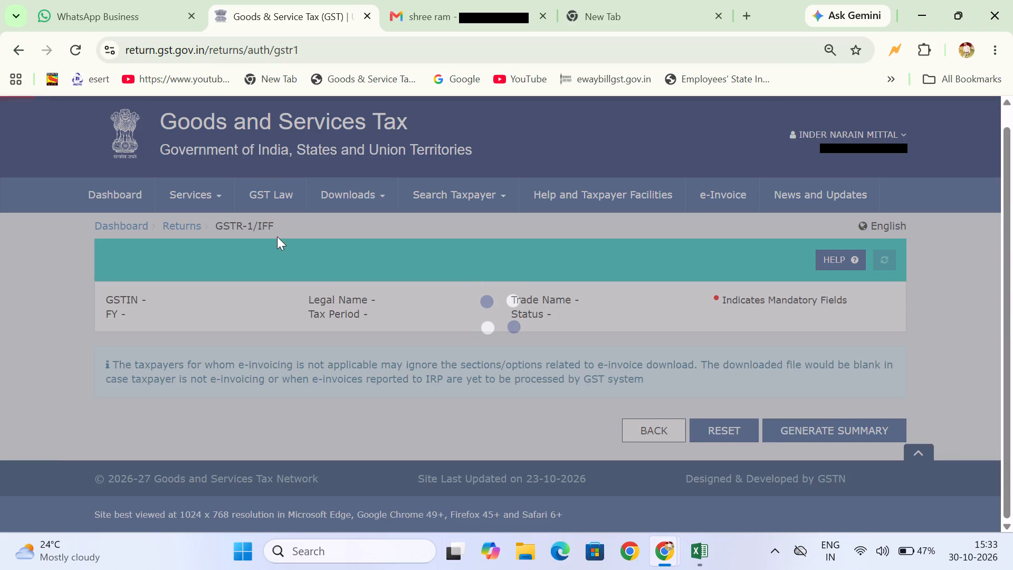
pyautogui.scroll(-4, 277, 236)
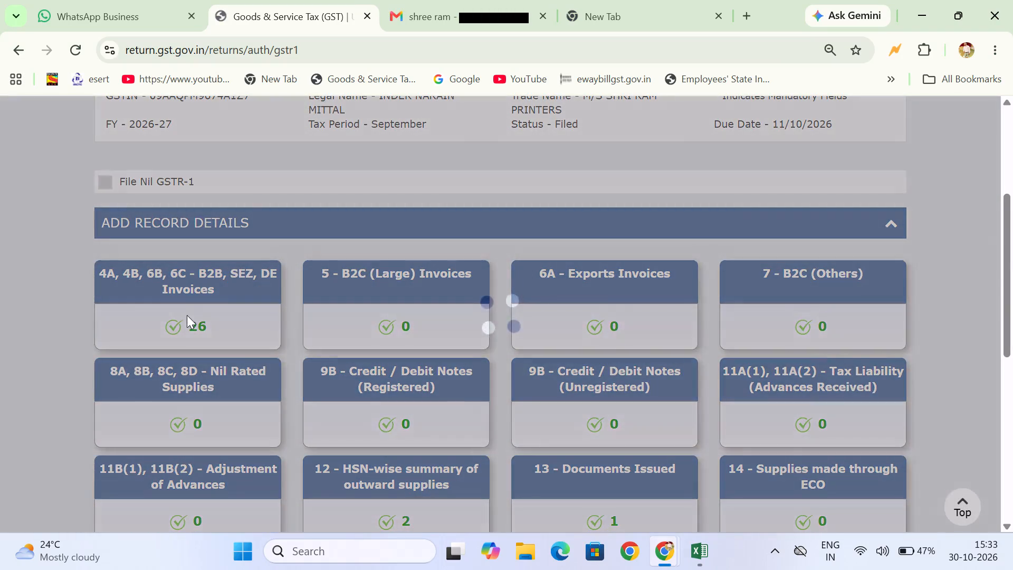
pyautogui.click(186, 320)
pyautogui.click(186, 320)
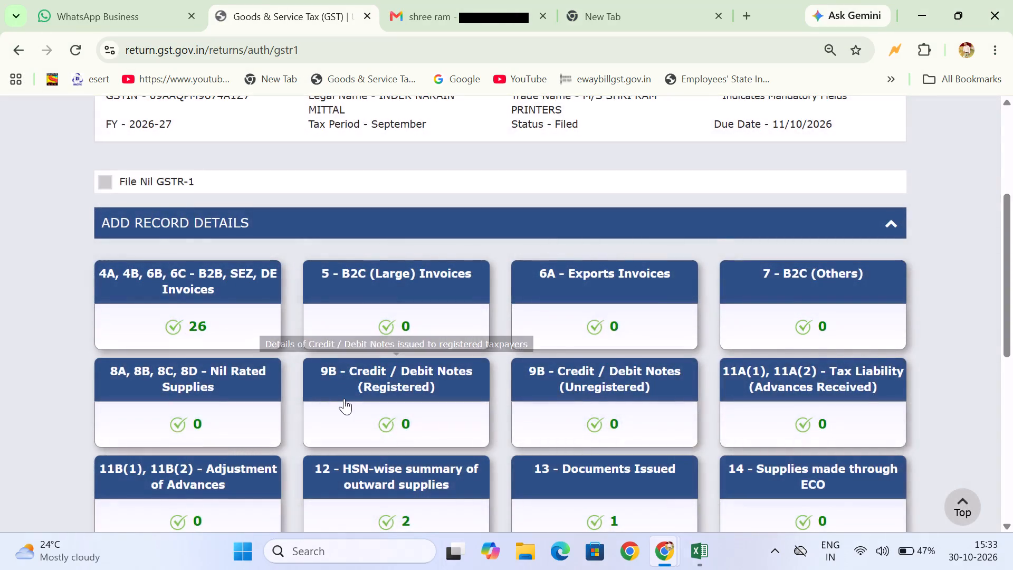
# Open September's 12 - HSN-wise summary of outward supplies and examine the HSN codes and rates in its processed records.
pyautogui.scroll(-1, 344, 398)
pyautogui.click(405, 358)
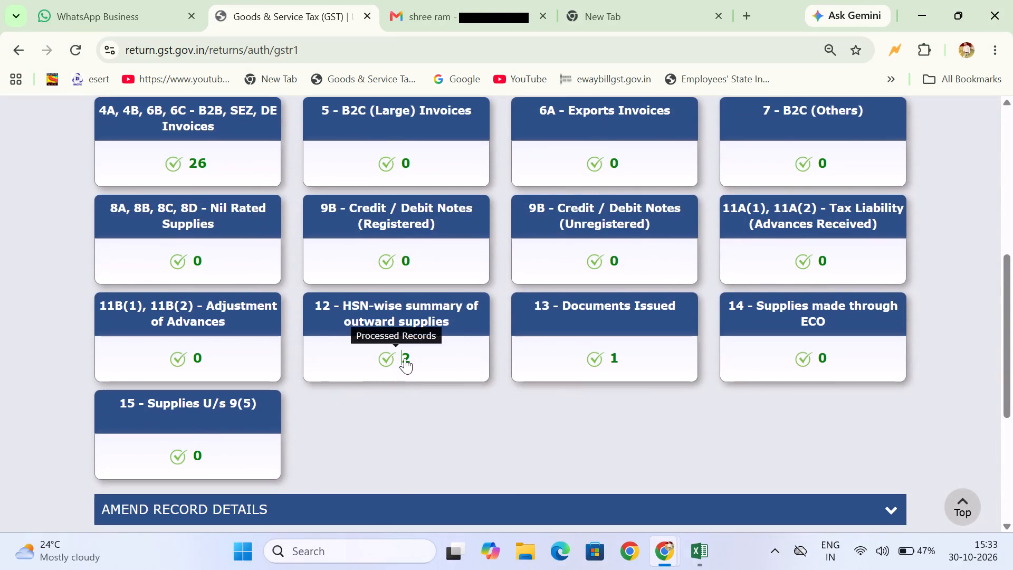
pyautogui.scroll(-4, 405, 358)
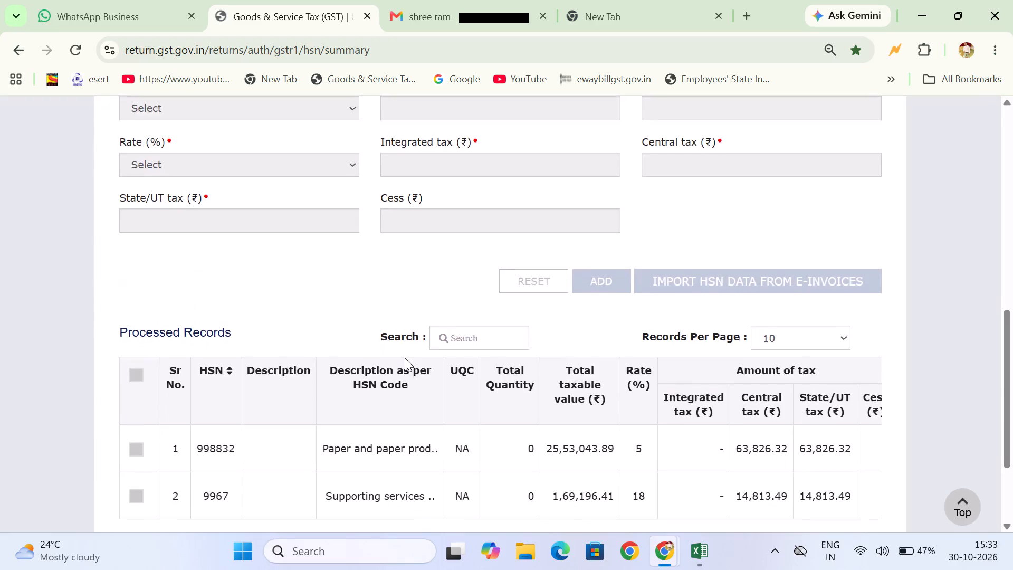
pyautogui.scroll(-3, 405, 358)
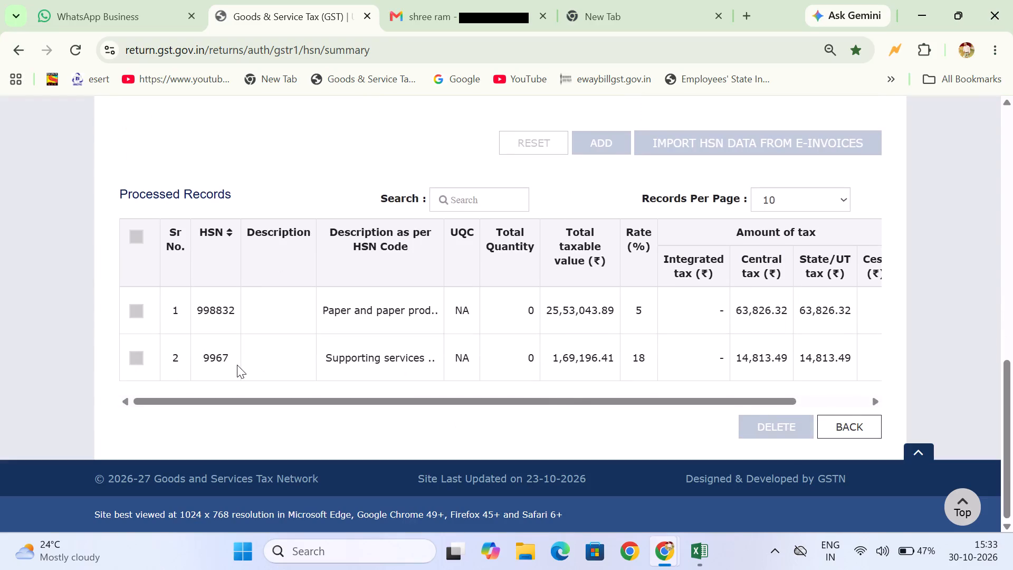
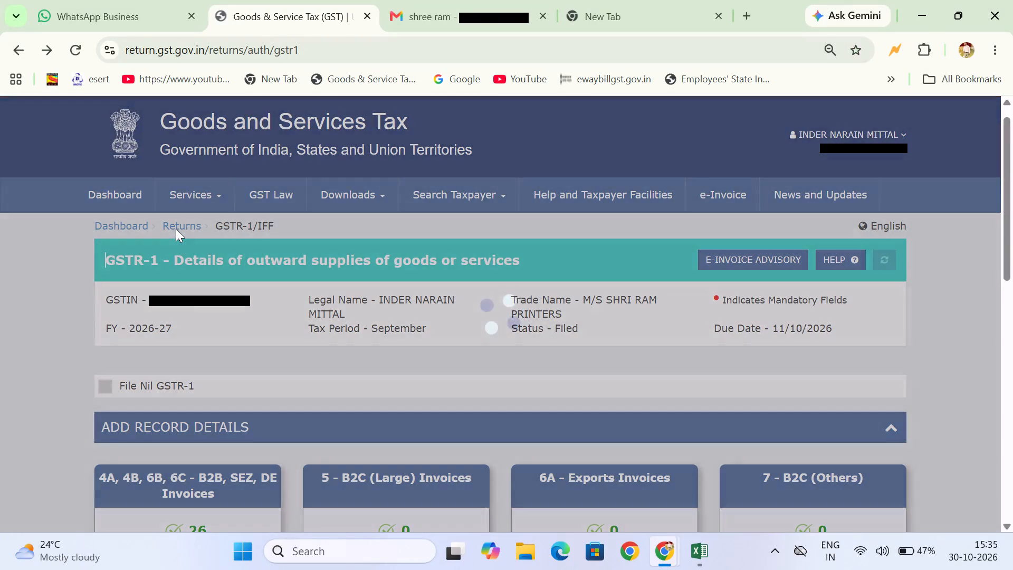
# Return to the File Returns page, search the 2026-27 Quarter 3 (Oct - Dec) October returns, and open GSTR-1 for online preparation.
pyautogui.click(176, 229)
pyautogui.click(176, 229)
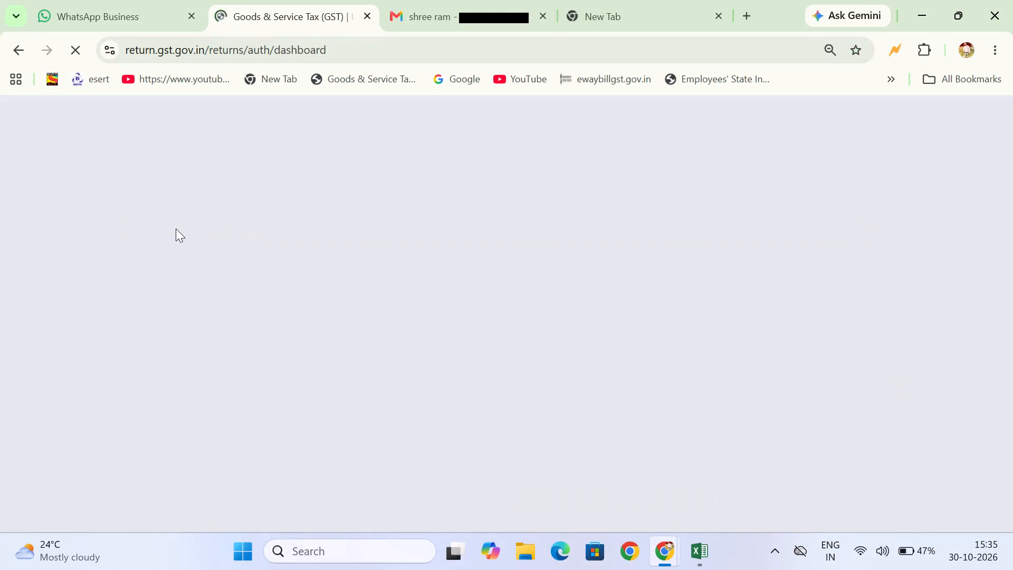
pyautogui.scroll(-2, 176, 229)
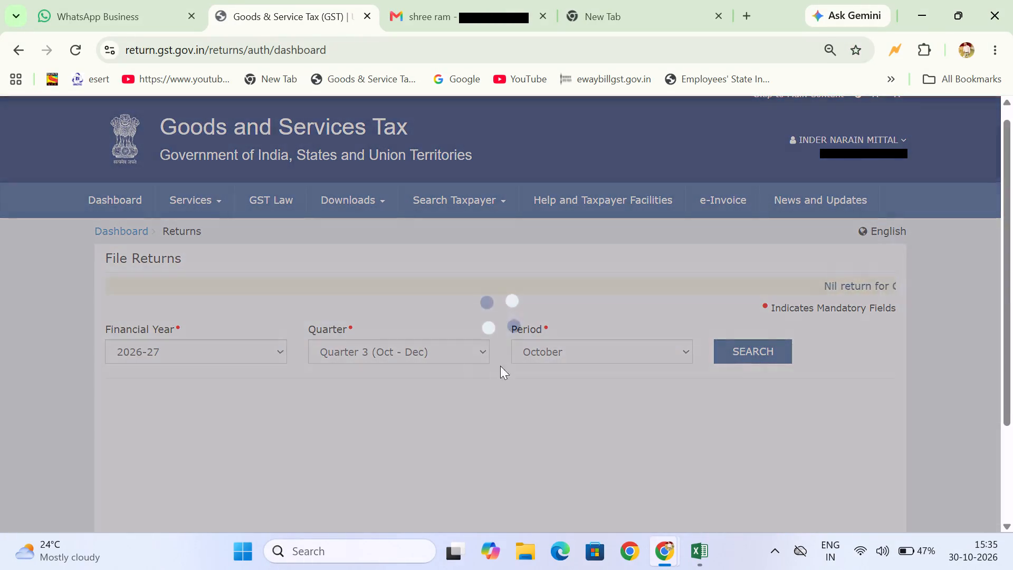
pyautogui.click(754, 349)
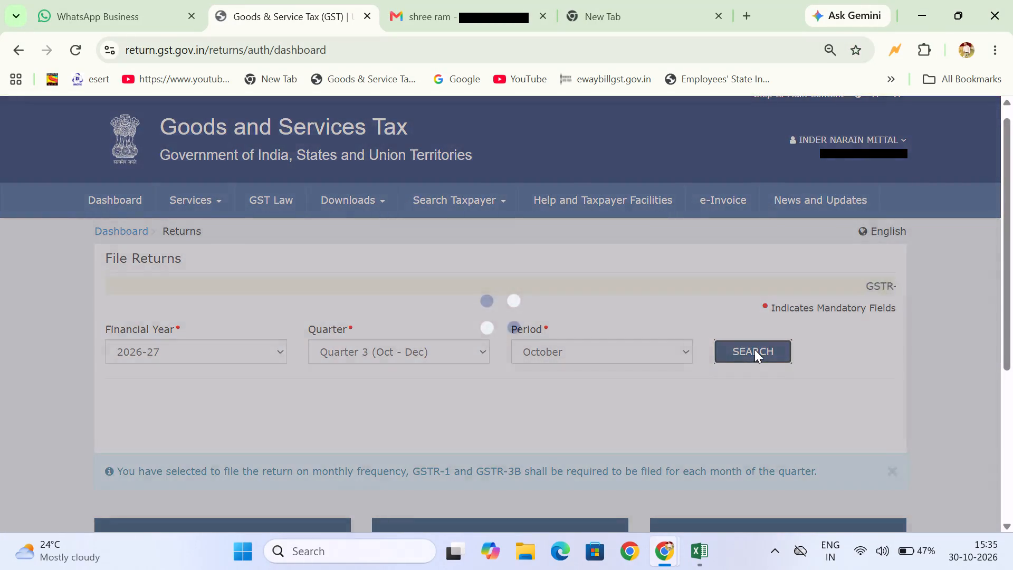
pyautogui.scroll(-5, 754, 349)
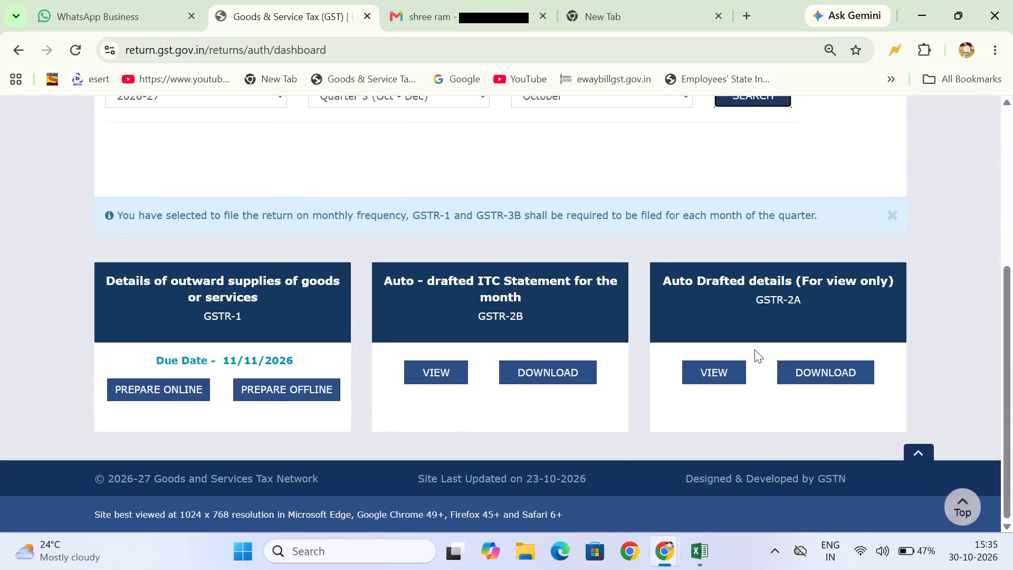
pyautogui.click(177, 391)
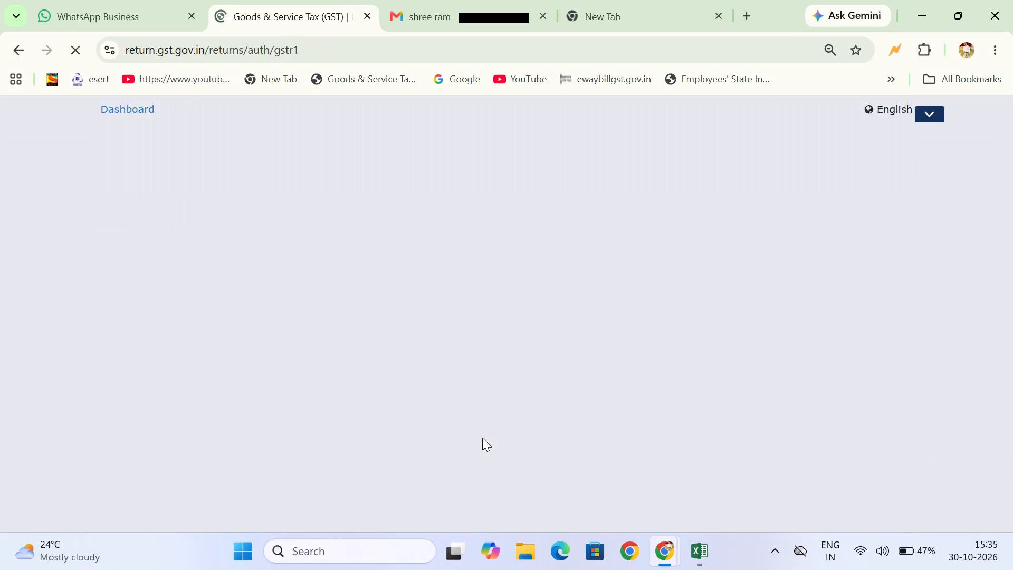
# Open October's 12 - HSN-wise summary of outward supplies.
pyautogui.scroll(-4, 482, 438)
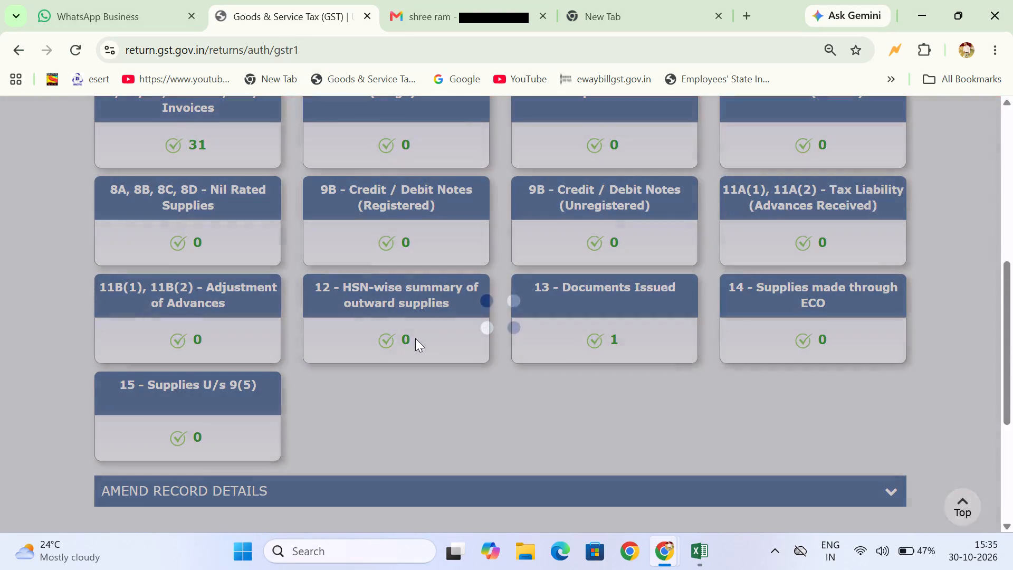
pyautogui.click(406, 332)
pyautogui.click(406, 332)
pyautogui.click(406, 332)
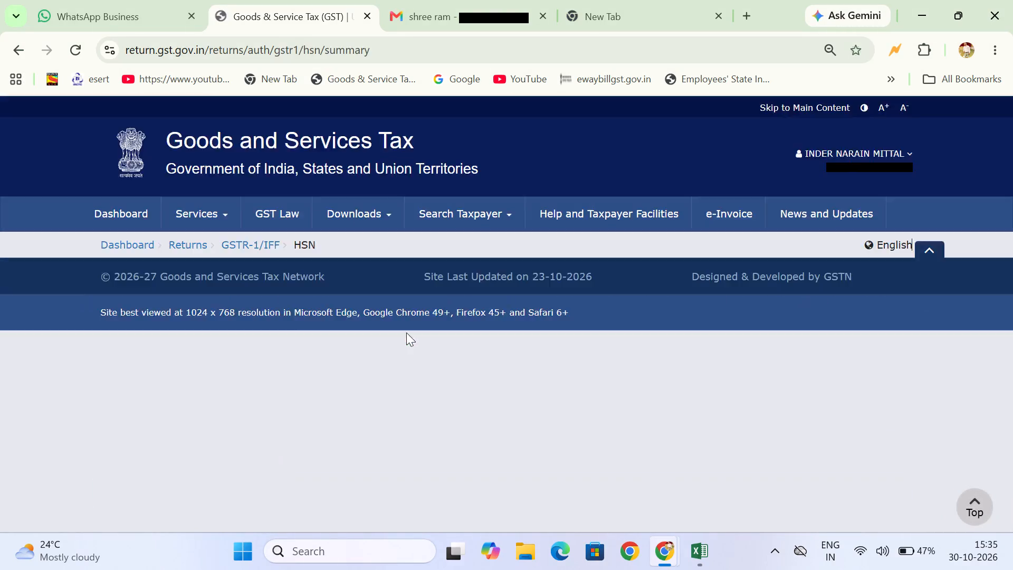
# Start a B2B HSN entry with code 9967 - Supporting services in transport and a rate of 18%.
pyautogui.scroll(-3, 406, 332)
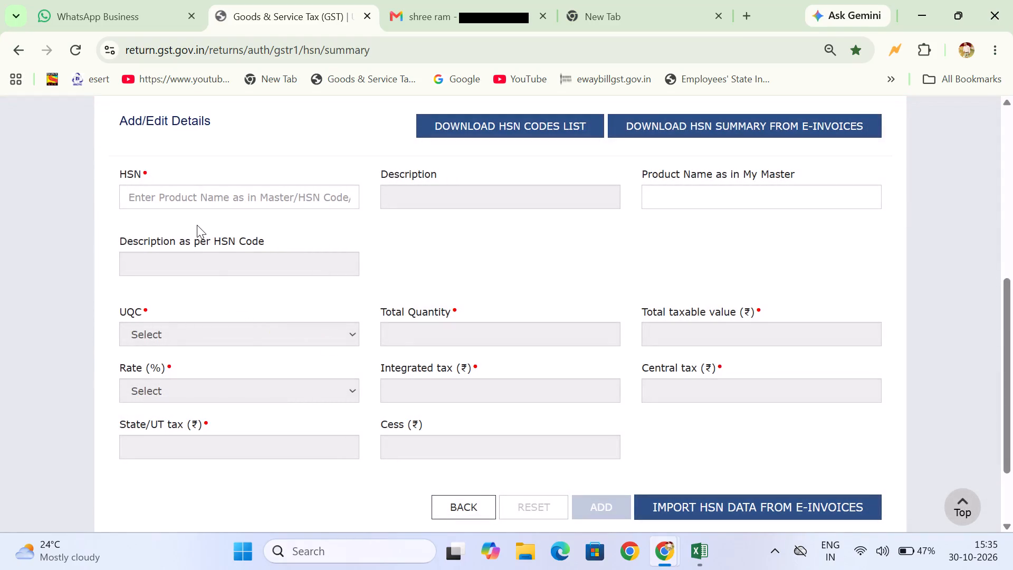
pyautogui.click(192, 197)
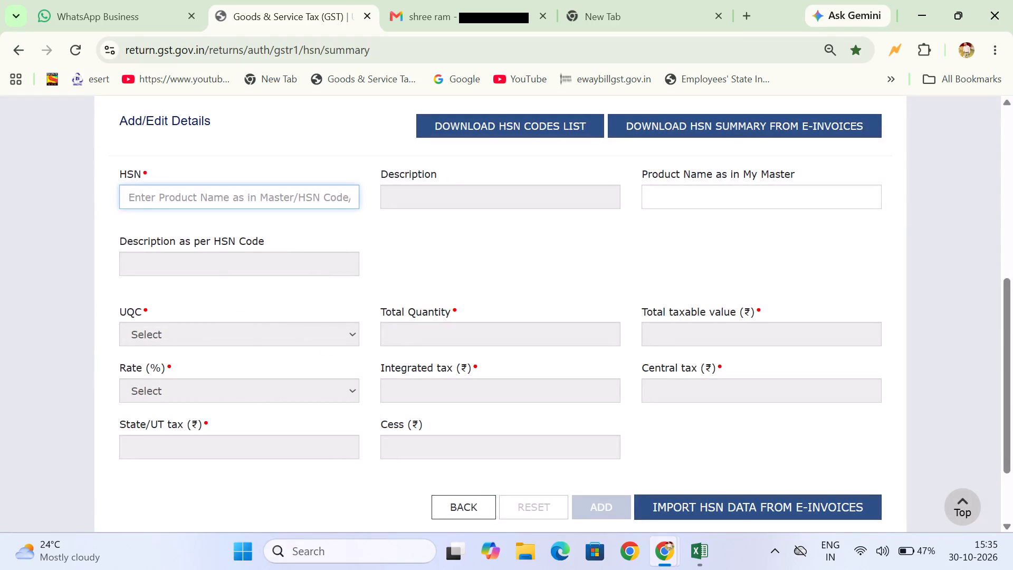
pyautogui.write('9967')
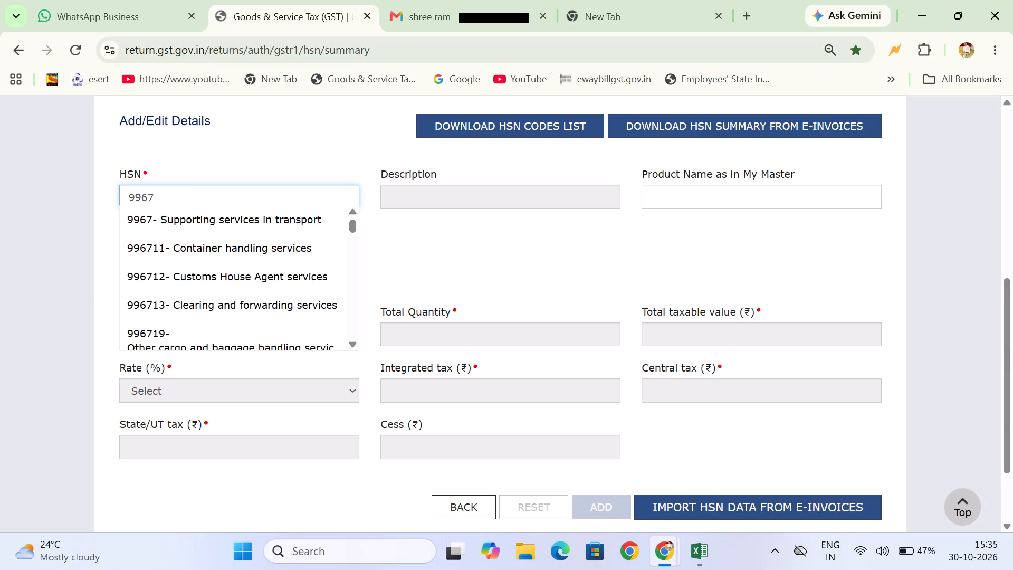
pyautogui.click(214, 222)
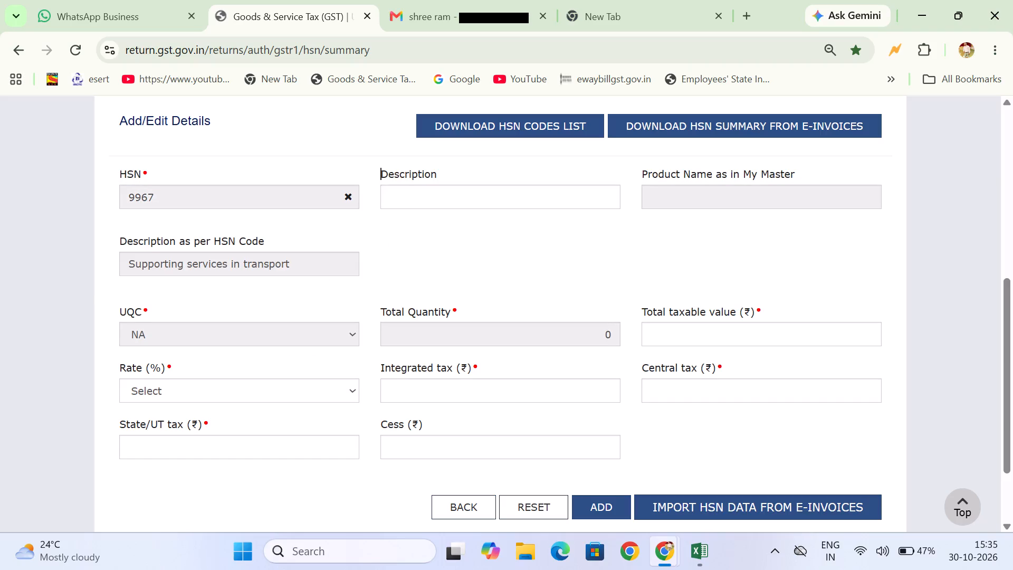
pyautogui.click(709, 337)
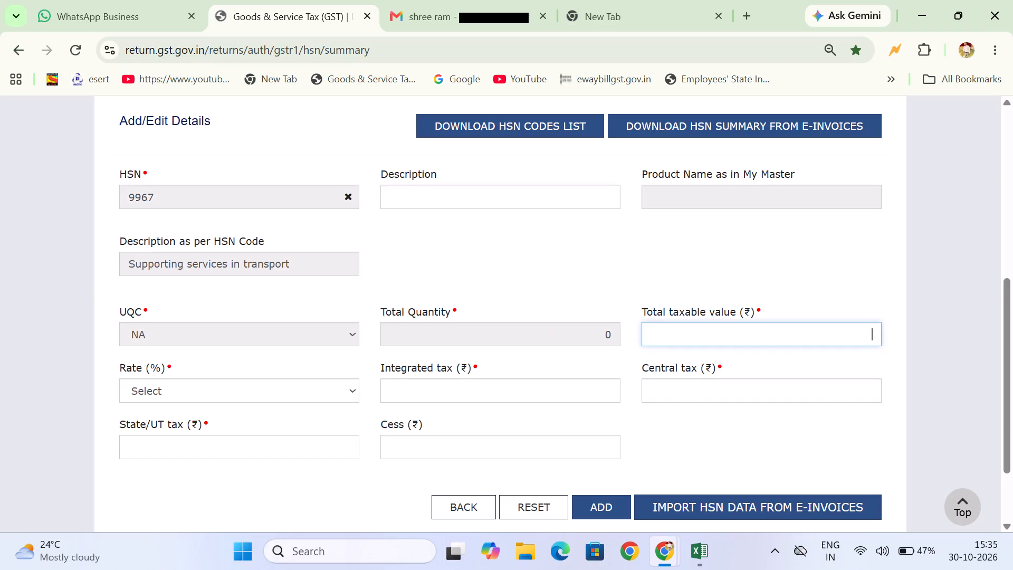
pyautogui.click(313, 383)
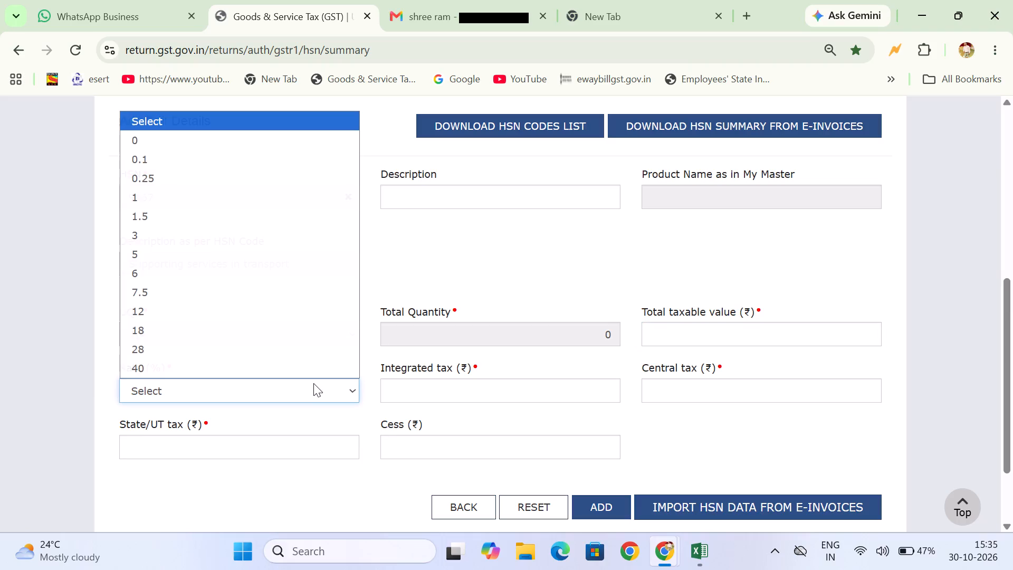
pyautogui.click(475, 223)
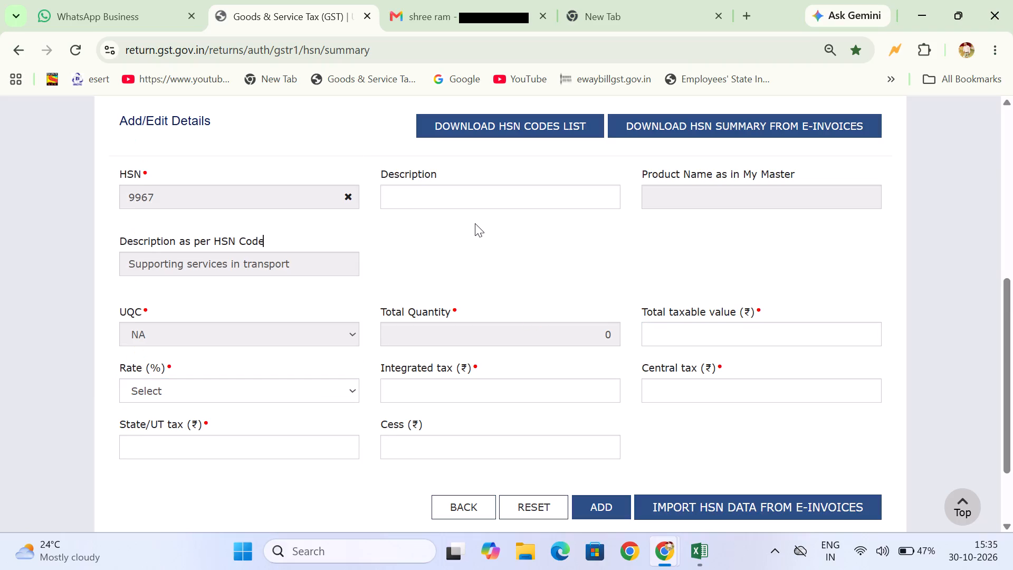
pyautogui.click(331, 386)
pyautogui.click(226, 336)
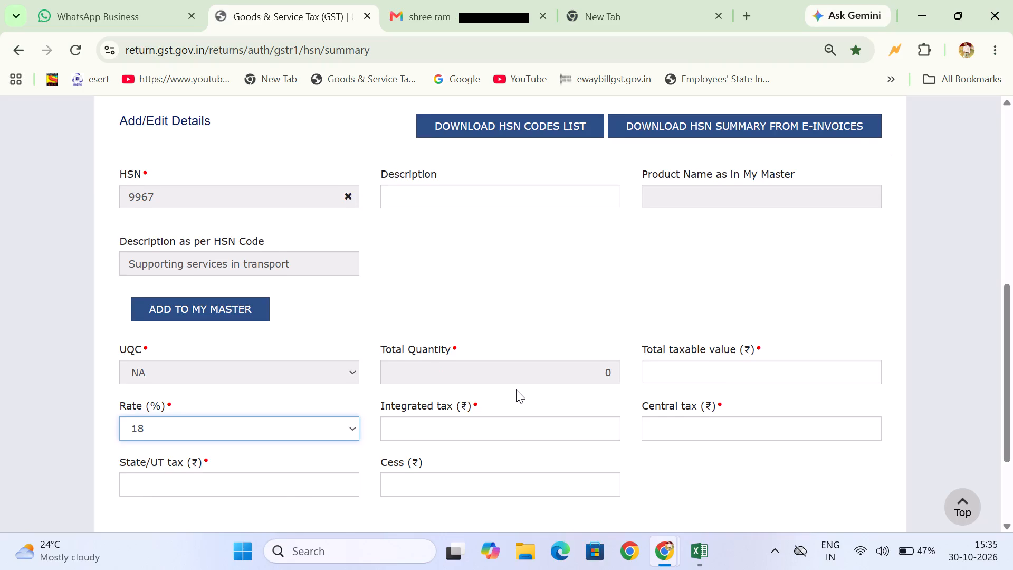
# Go back to the File Returns page and search for the 2026-27 returns of Quarter 2 (Jul - Sep), September.
pyautogui.hscroll(7, 516, 389)
pyautogui.scroll(4, 395, 267)
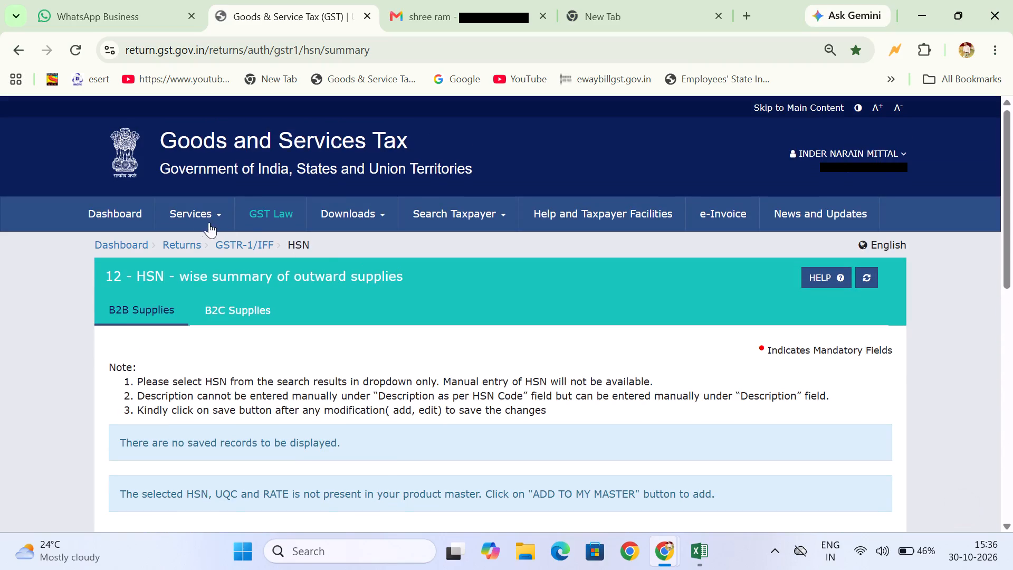
pyautogui.click(189, 237)
pyautogui.click(188, 243)
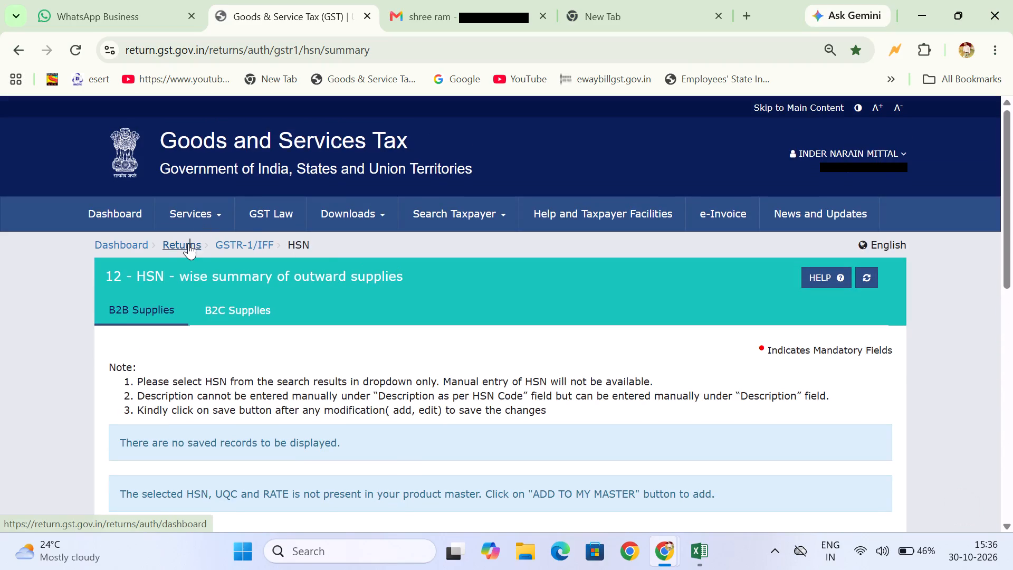
pyautogui.scroll(-2, 188, 243)
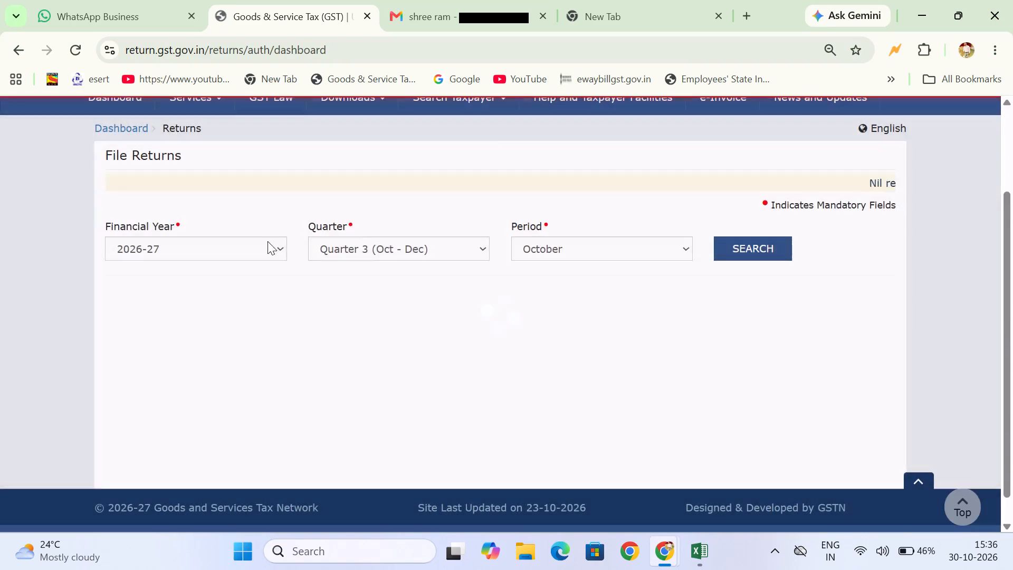
pyautogui.click(473, 249)
pyautogui.click(473, 249)
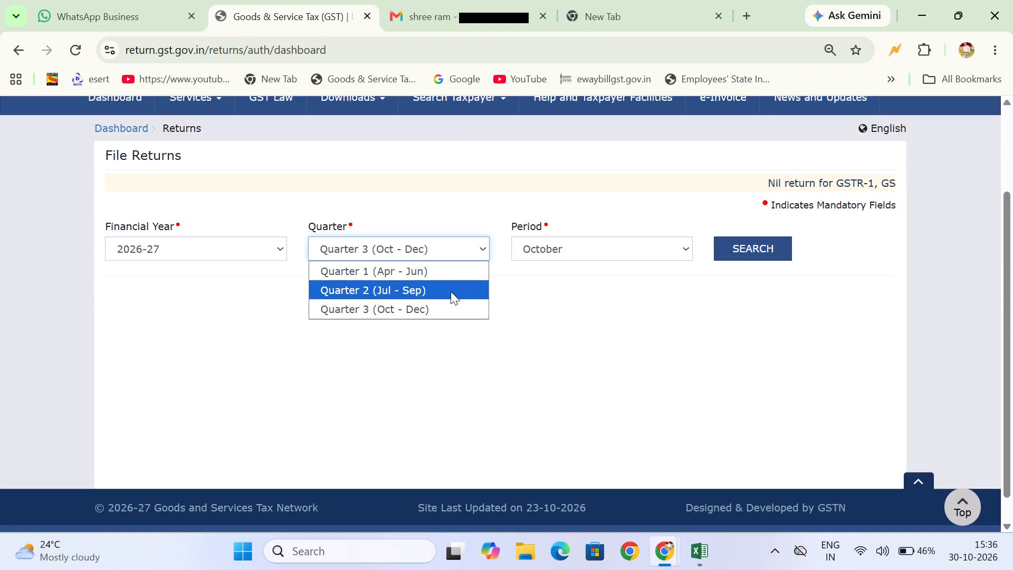
pyautogui.click(450, 292)
pyautogui.click(751, 250)
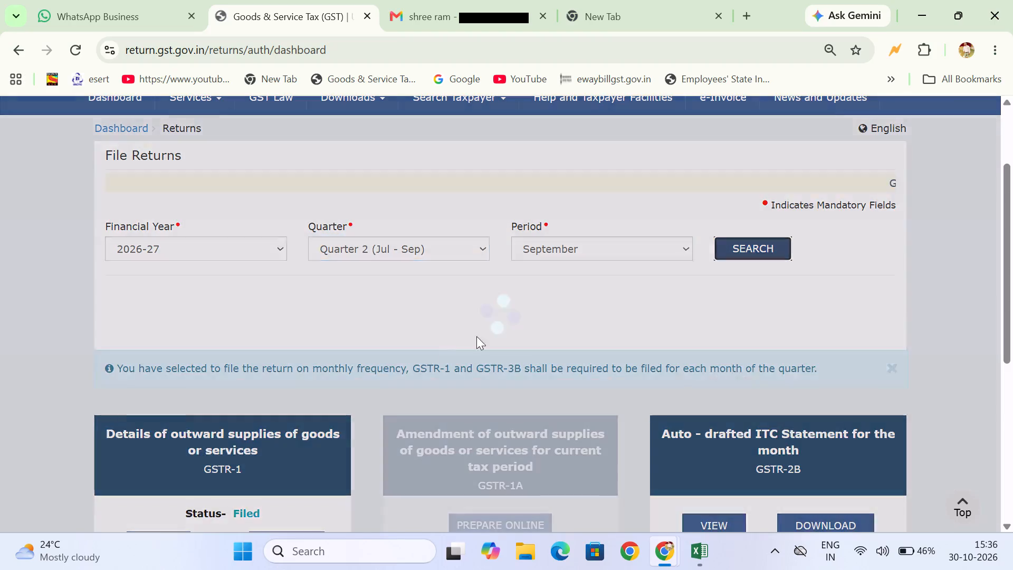
# View the filed September GSTR-1 and examine the HSN codes and rates in table 12's processed records.
pyautogui.scroll(-2, 396, 359)
pyautogui.click(142, 293)
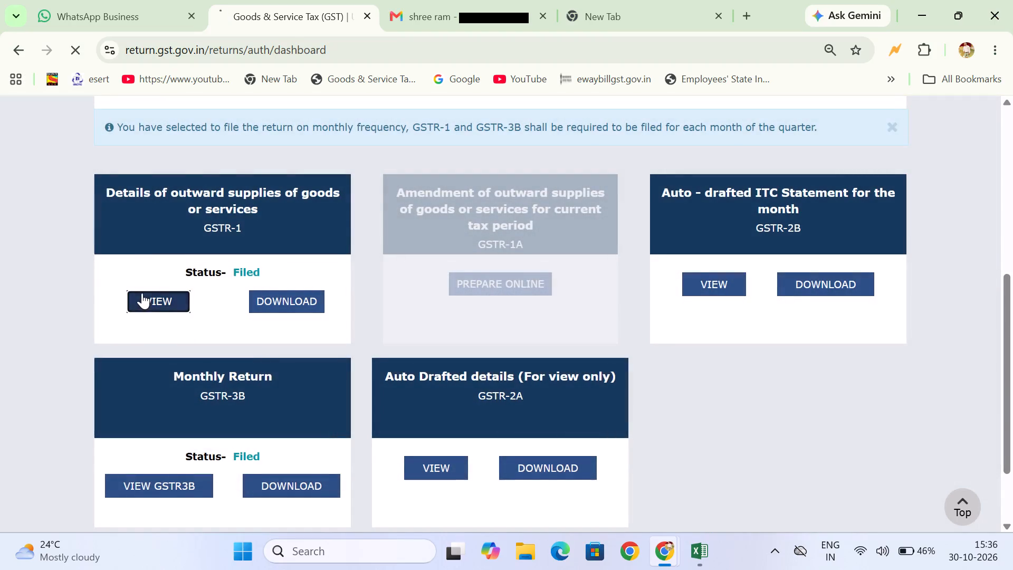
pyautogui.scroll(-9, 452, 346)
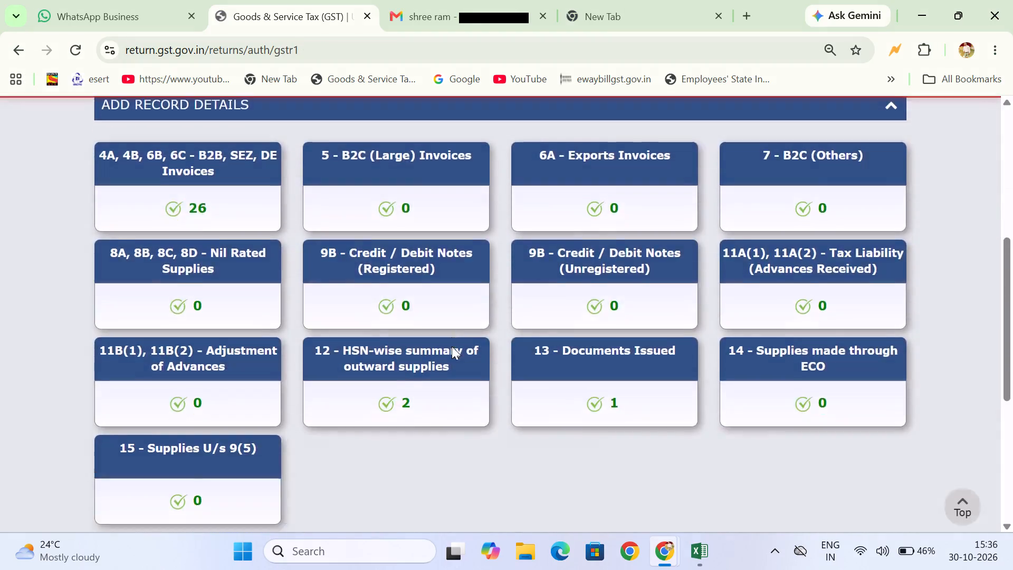
pyautogui.click(396, 399)
pyautogui.click(396, 399)
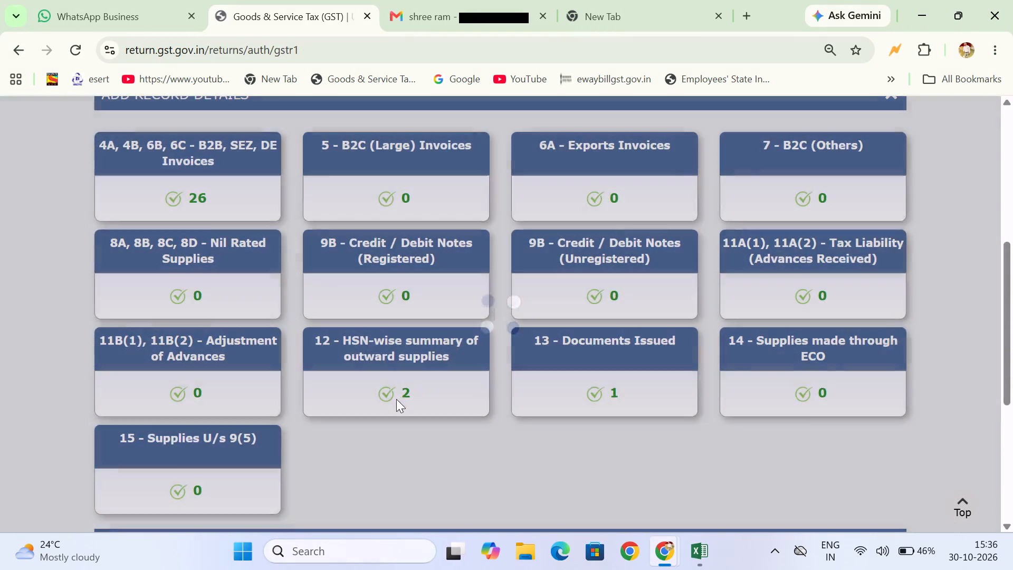
pyautogui.click(396, 395)
pyautogui.scroll(-2, 396, 395)
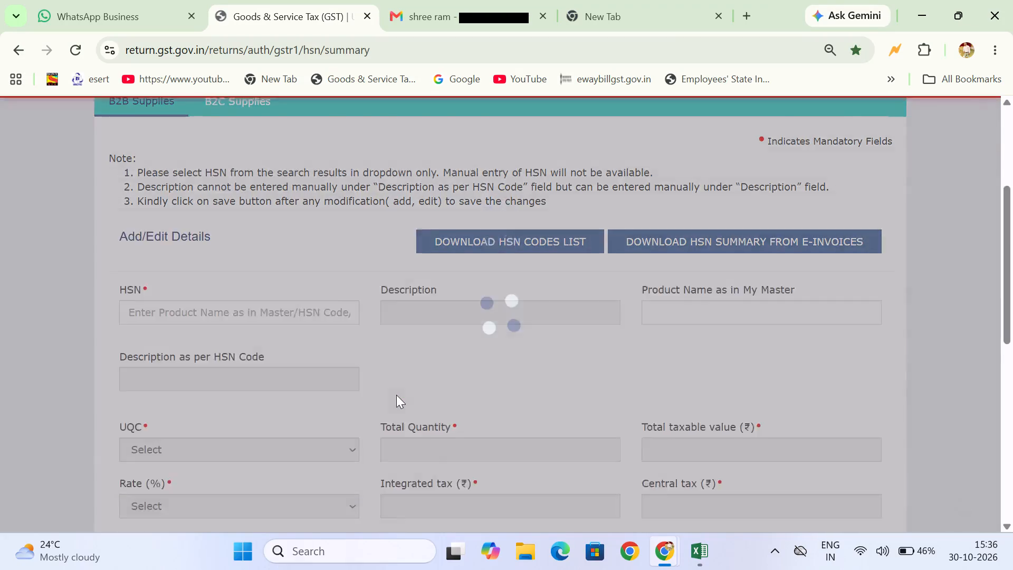
pyautogui.scroll(-6, 396, 395)
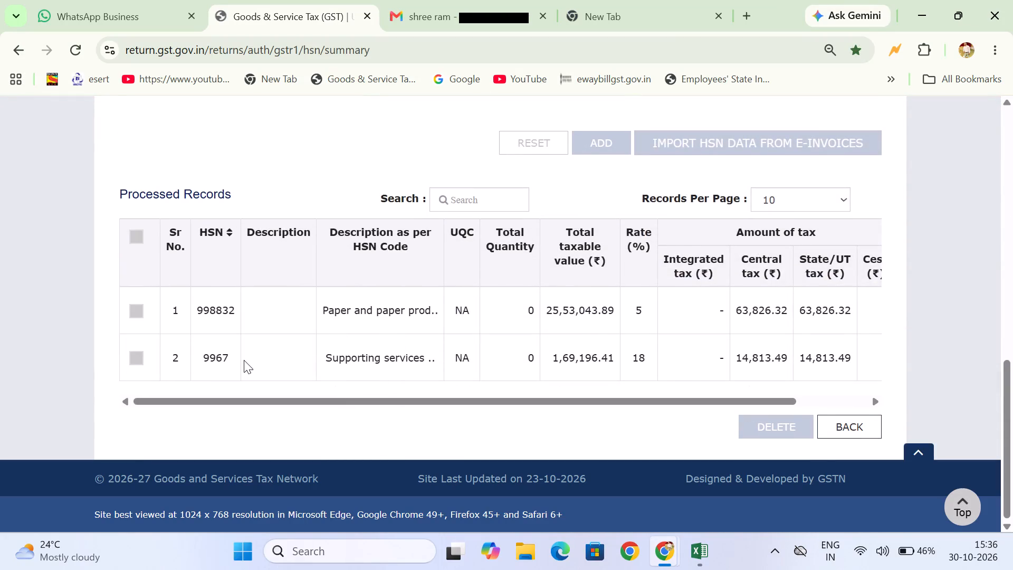
# Return to the File Returns page, search for October in Quarter 3 (Oct - Dec), and open its GSTR-1 for online preparation.
pyautogui.scroll(11, 244, 360)
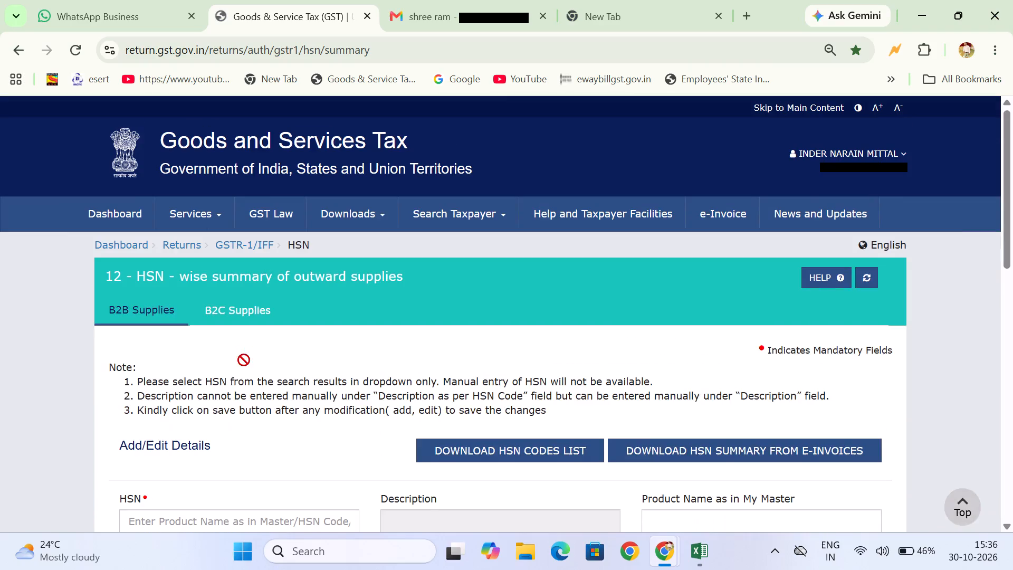
pyautogui.click(172, 239)
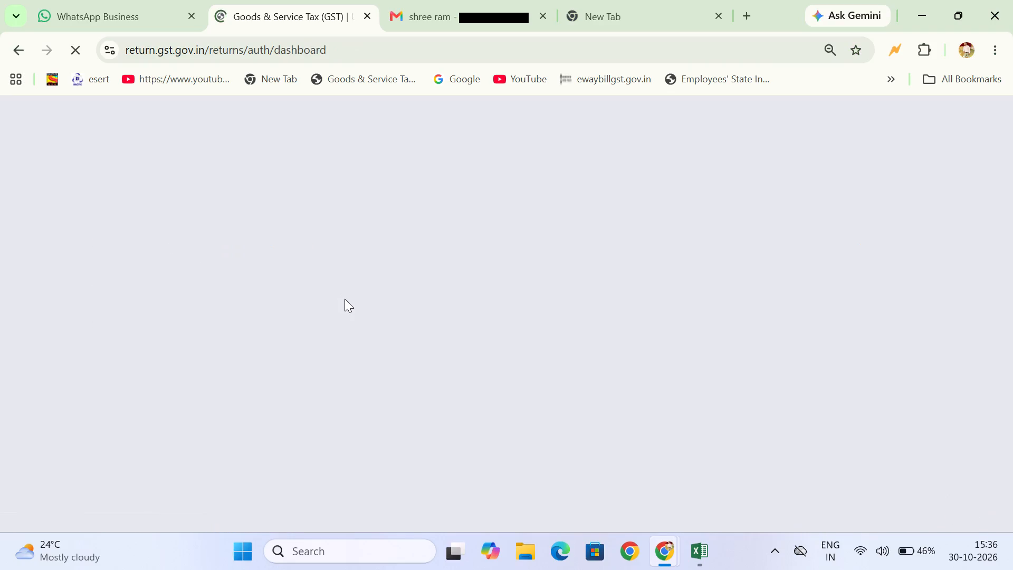
pyautogui.scroll(-1, 345, 299)
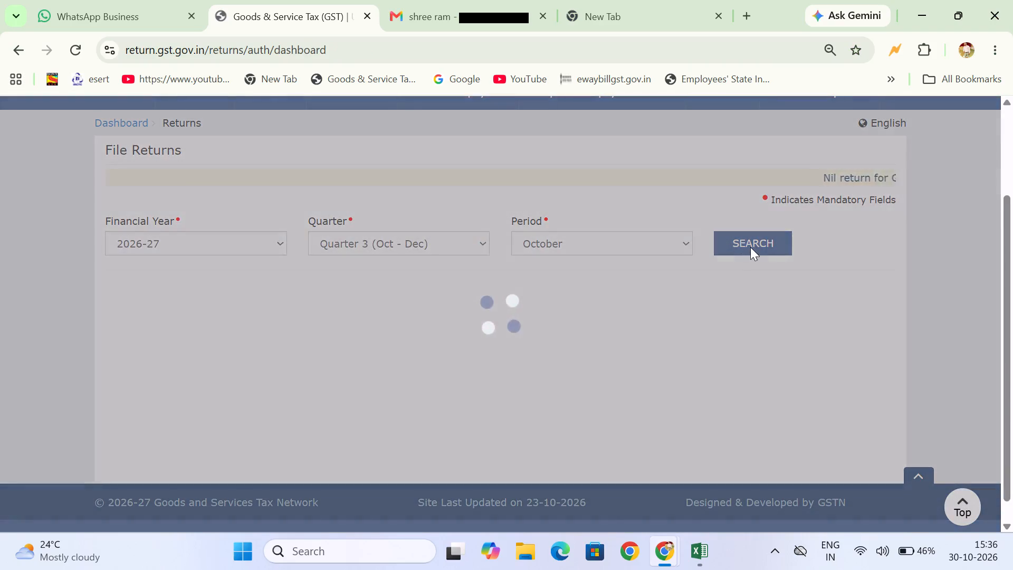
pyautogui.click(751, 248)
pyautogui.click(751, 248)
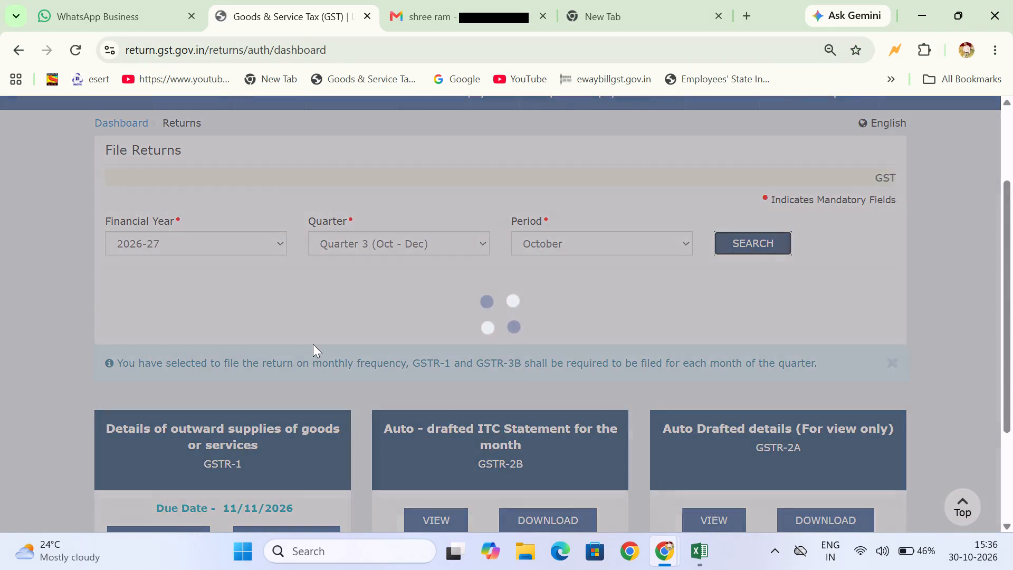
pyautogui.scroll(-3, 313, 344)
pyautogui.click(148, 389)
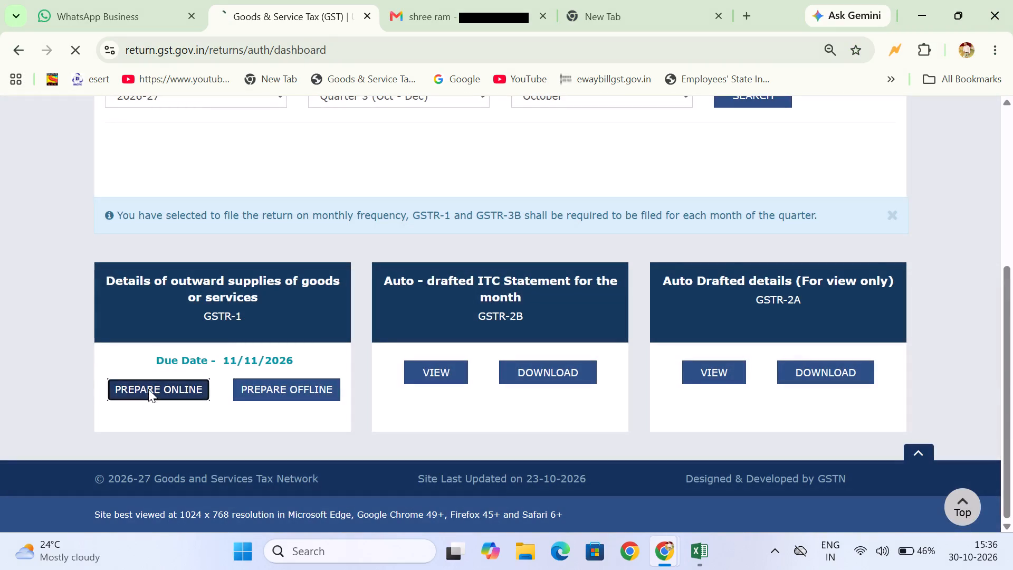
# Open 12 - HSN-wise summary of outward supplies in the October GSTR-1.
pyautogui.scroll(-4, 461, 411)
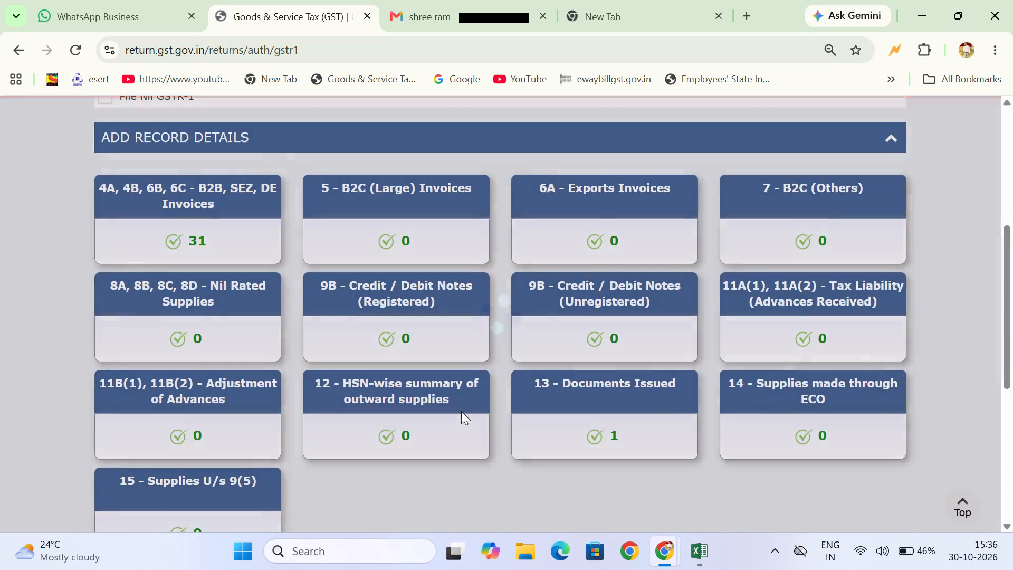
pyautogui.scroll(-1, 461, 411)
pyautogui.click(416, 416)
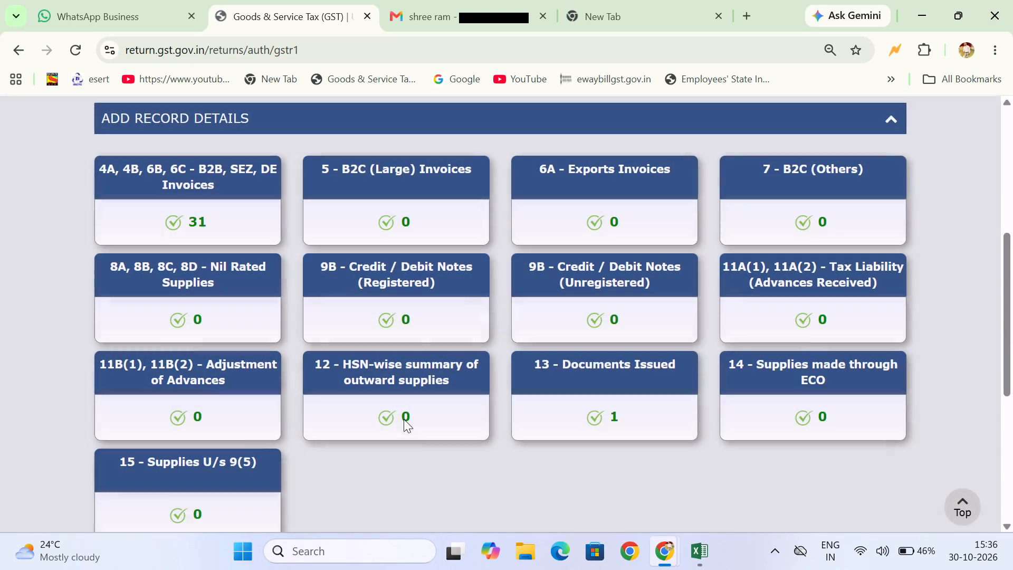
pyautogui.click(404, 419)
pyautogui.click(404, 419)
# Select HSN code 9967 (supporting services in transport) for the B2B summary entry and set its rate to 18%.
pyautogui.scroll(-2, 517, 436)
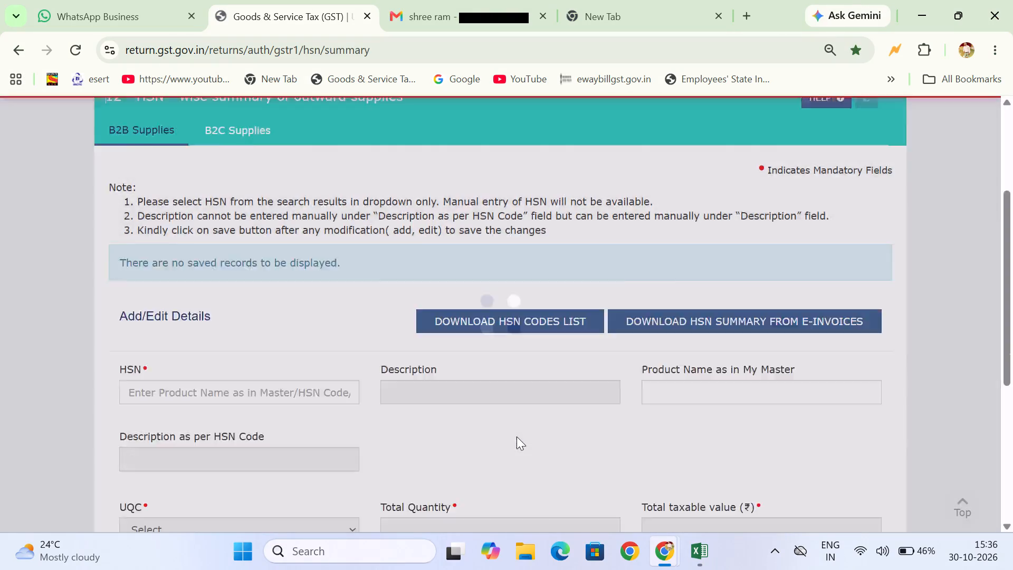
pyautogui.scroll(-2, 517, 436)
pyautogui.scroll(1, 219, 178)
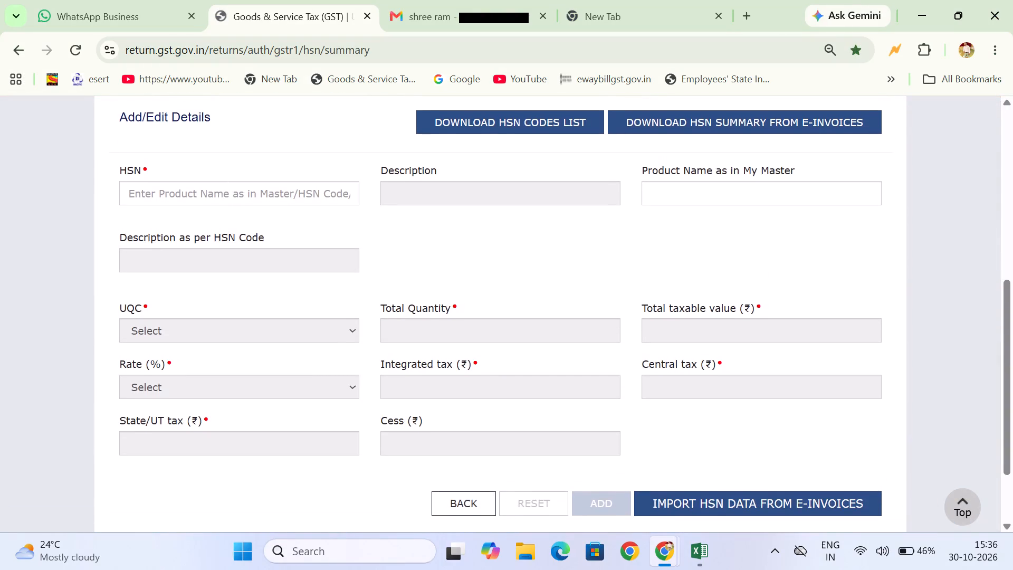
pyautogui.click(213, 185)
pyautogui.write('99')
pyautogui.write('67')
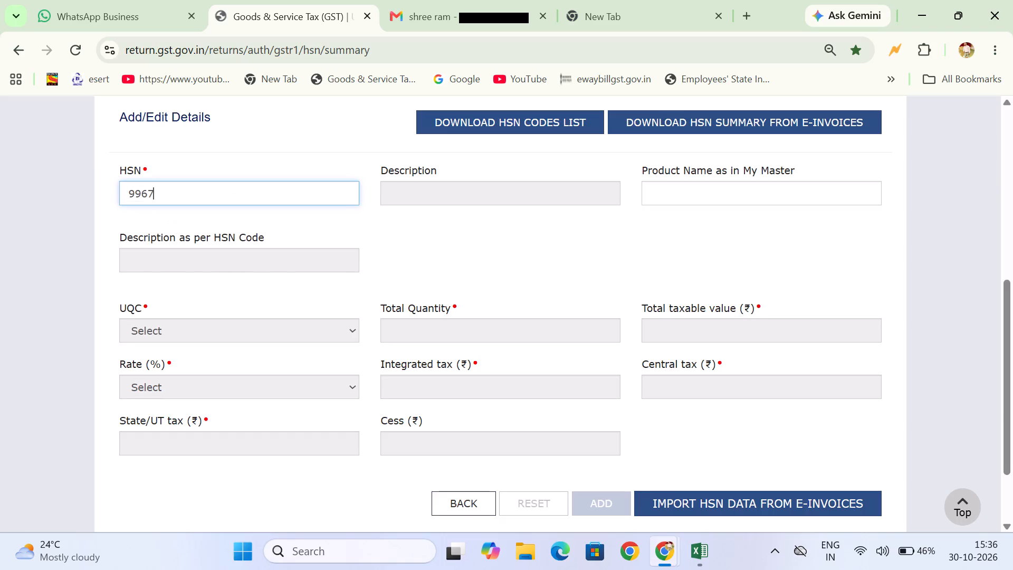
pyautogui.click(192, 216)
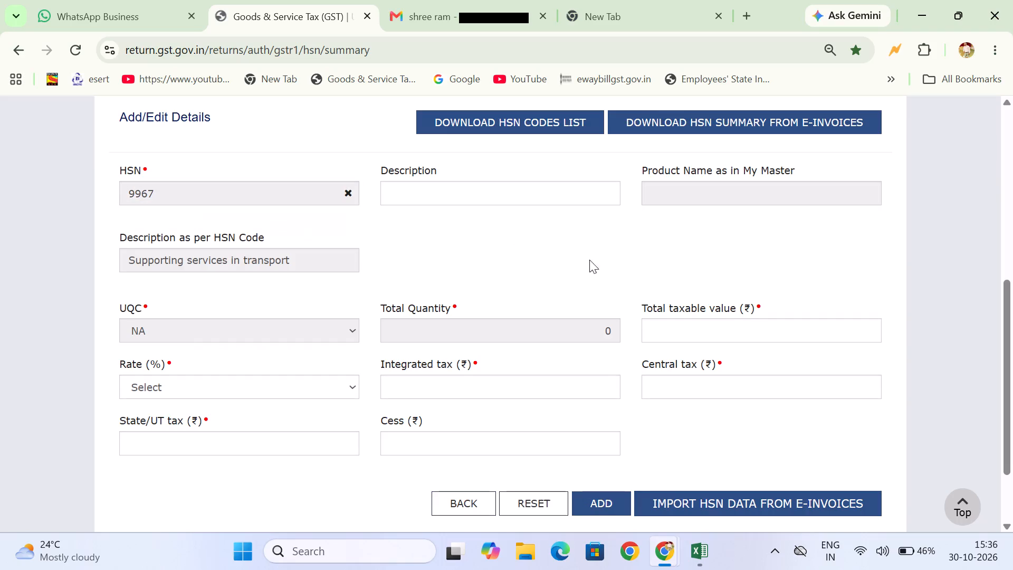
pyautogui.click(309, 388)
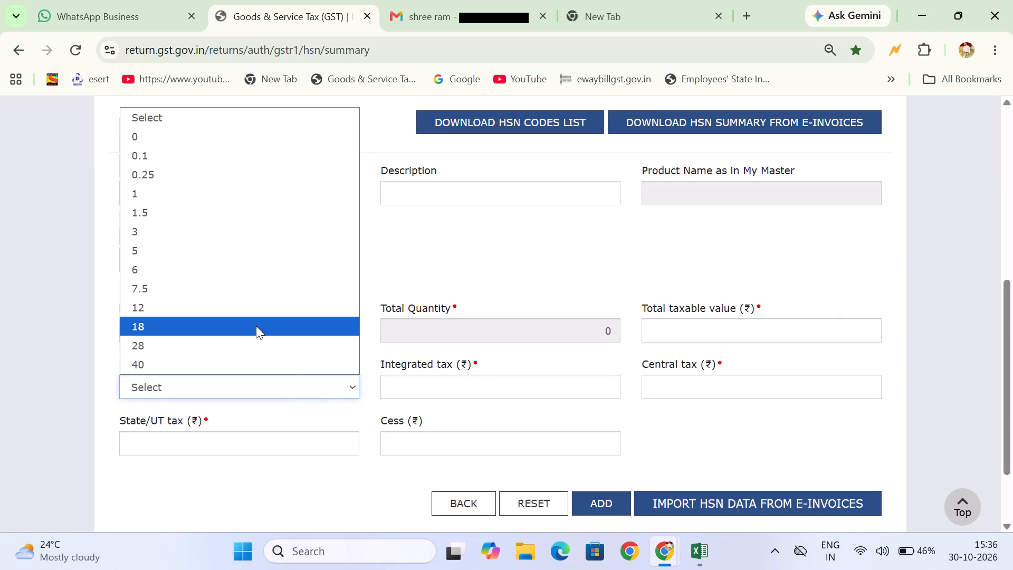
pyautogui.click(256, 326)
# Enter 160695 as the total taxable value, taken from the Freight & Cartage Outward 9% grand total in the Excel sales register.
pyautogui.click(733, 365)
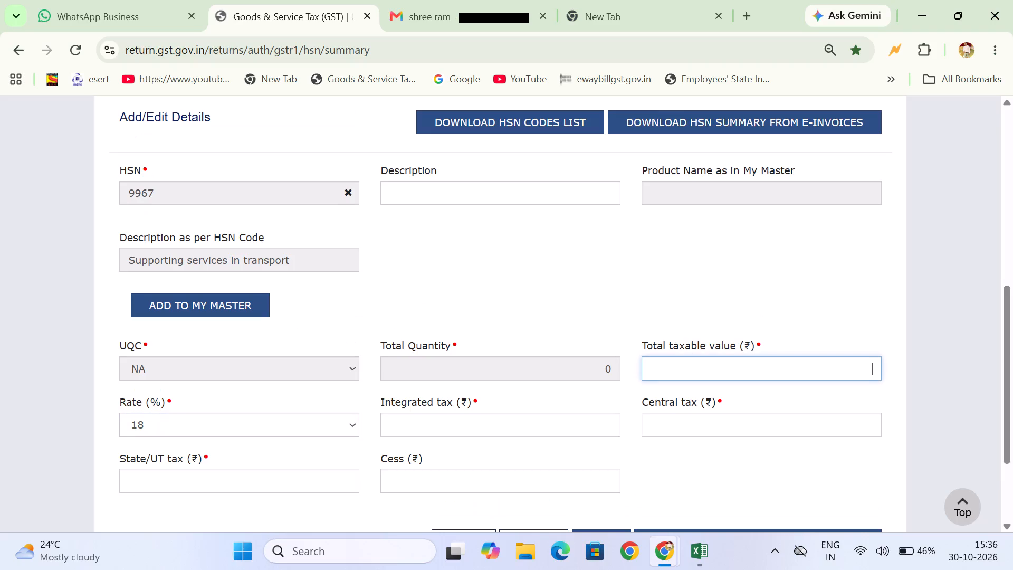
pyautogui.hotkey('alt', 'Tab')
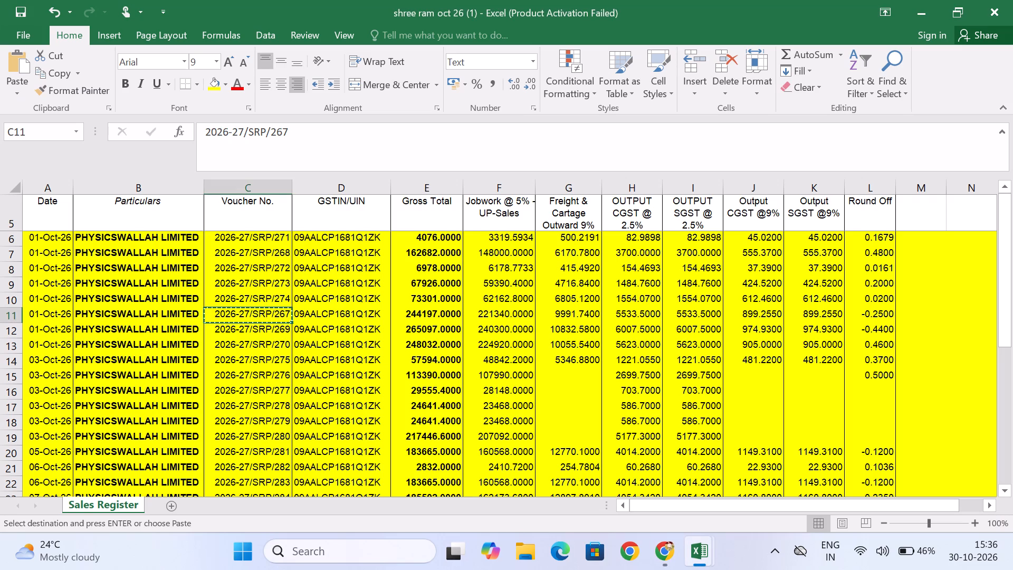
pyautogui.scroll(-6, 474, 298)
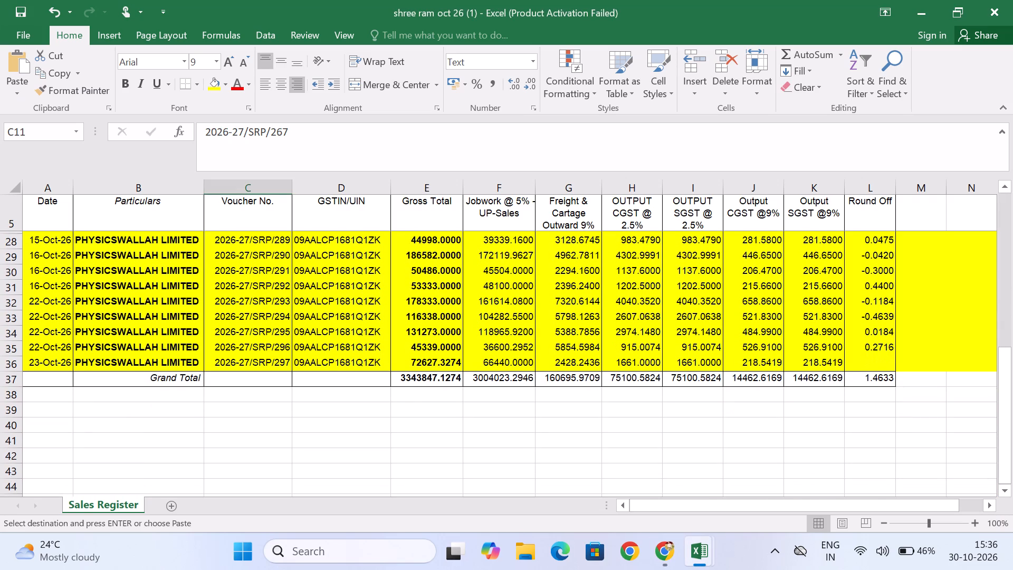
pyautogui.scroll(-1, 474, 298)
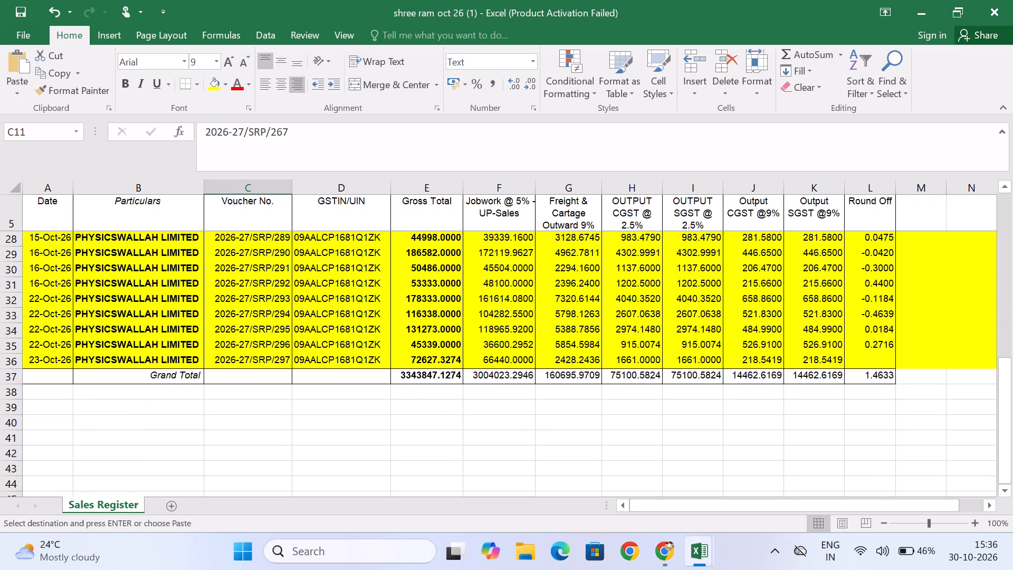
pyautogui.click(562, 376)
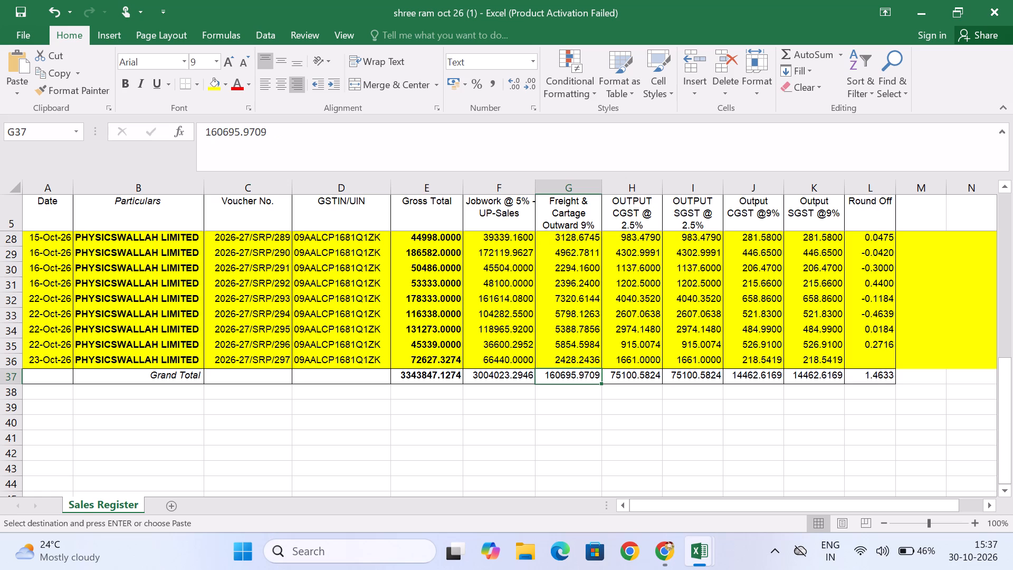
pyautogui.hotkey('alt', 'Tab')
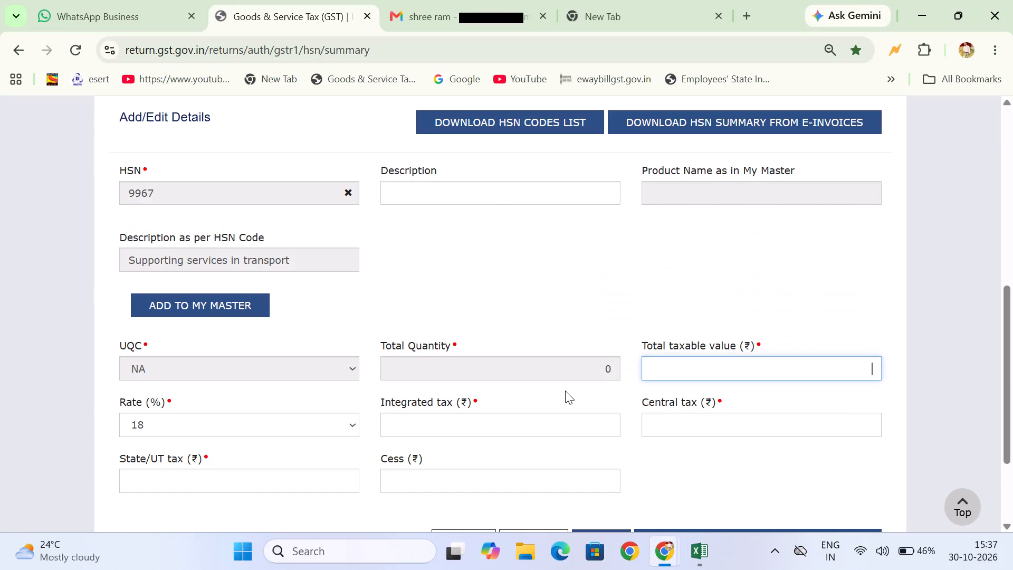
pyautogui.hotkey('alt', 'Tab')
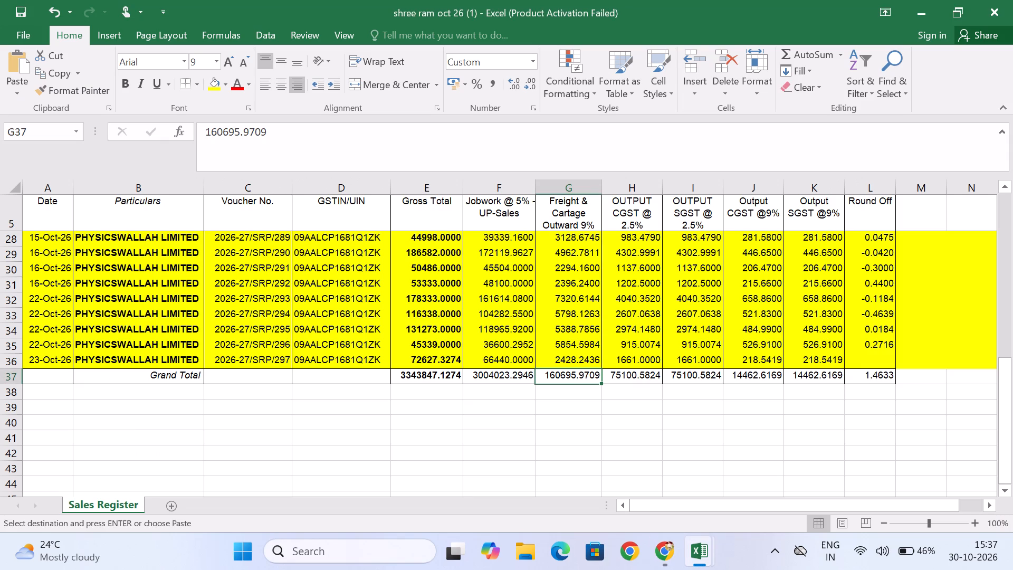
pyautogui.click(577, 374)
pyautogui.click(568, 362)
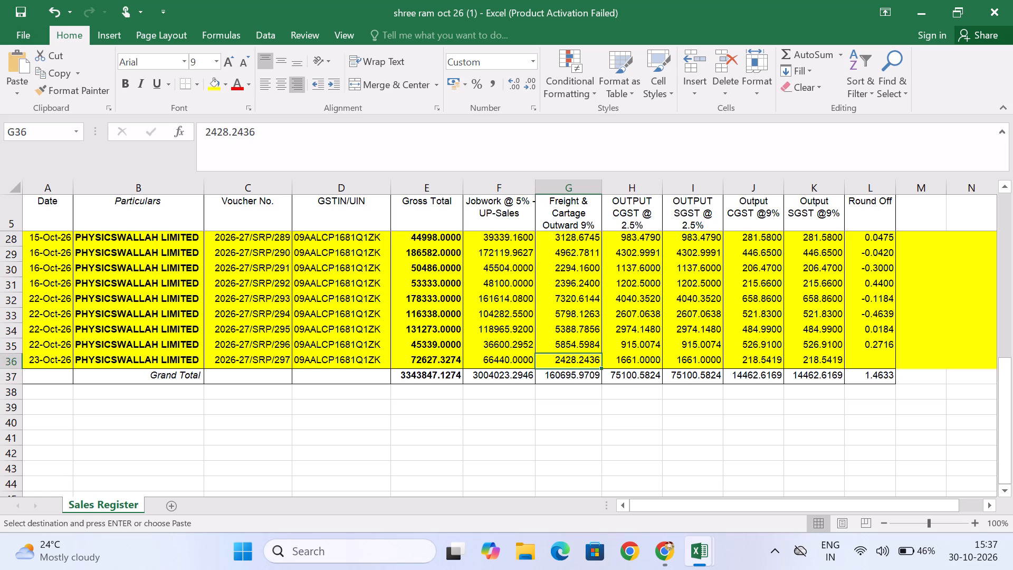
pyautogui.click(568, 375)
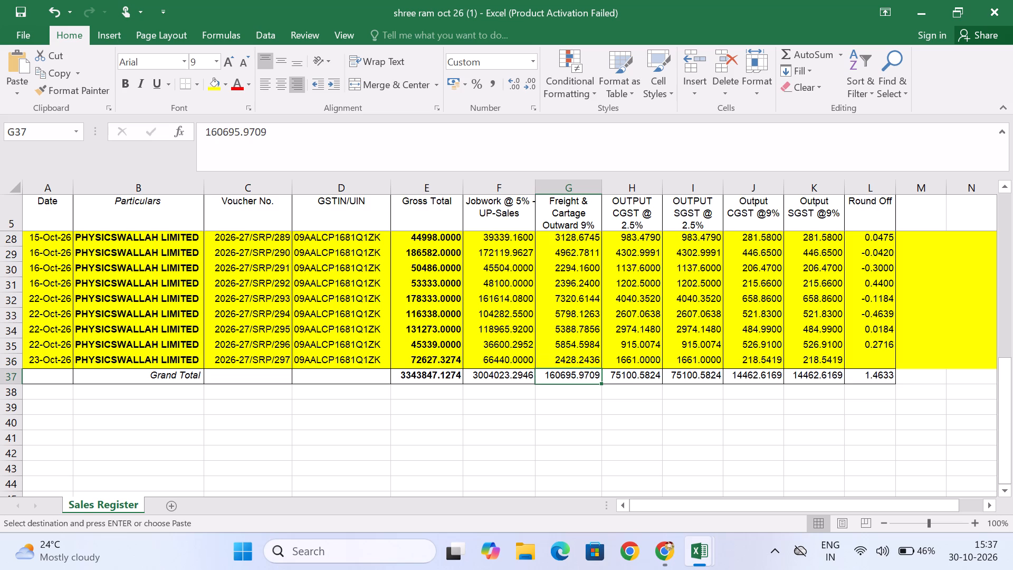
pyautogui.hotkey('alt', 'Tab')
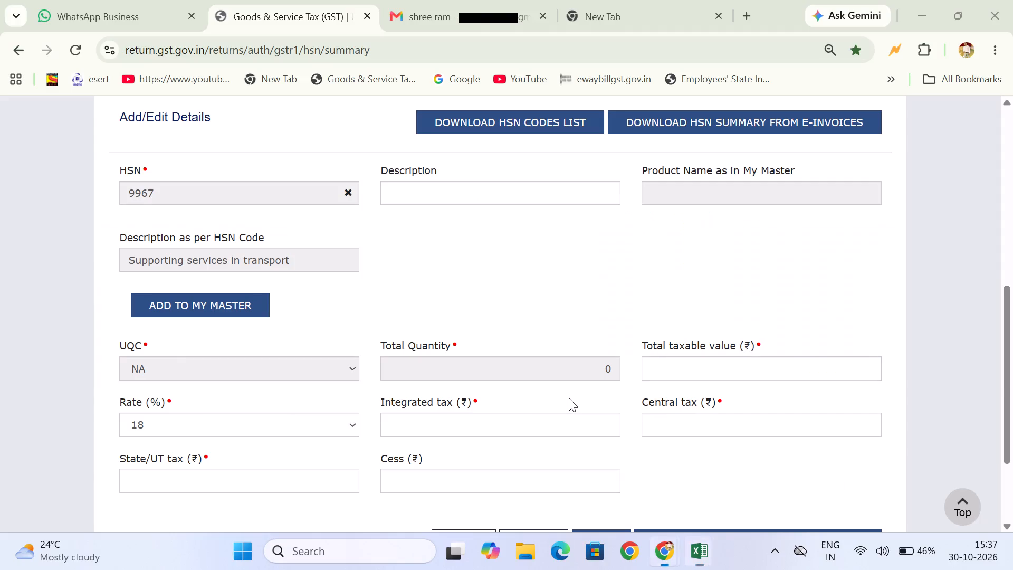
pyautogui.press('1')
pyautogui.write('60695')
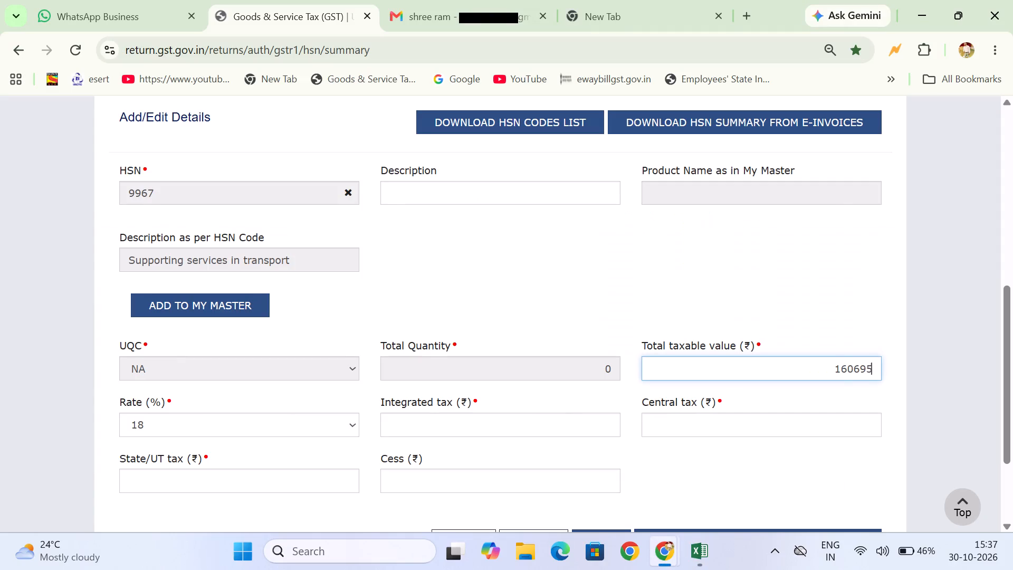
pyautogui.press('.')
pyautogui.hotkey('alt', 'Tab')
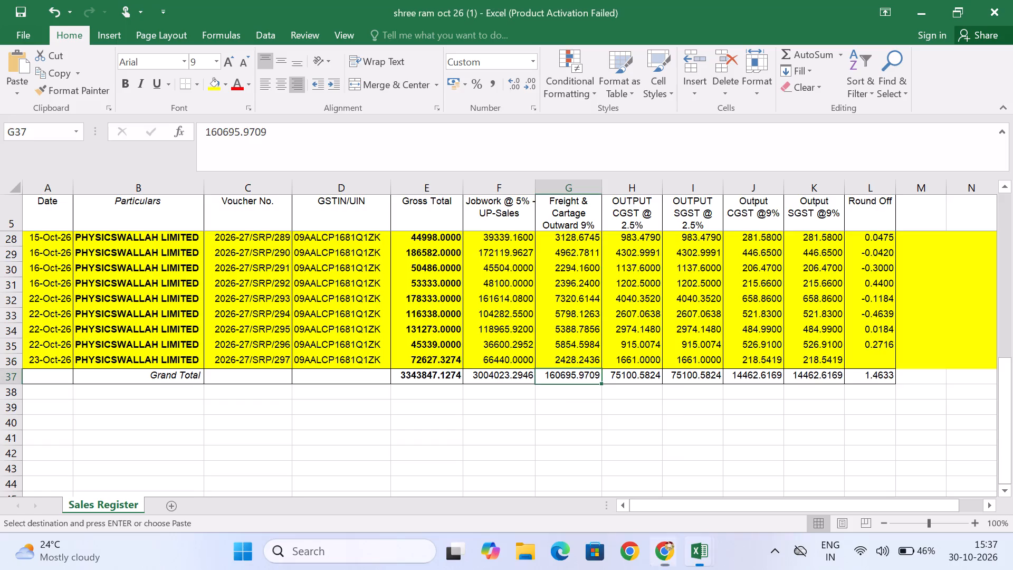
pyautogui.hotkey('alt', 'Tab')
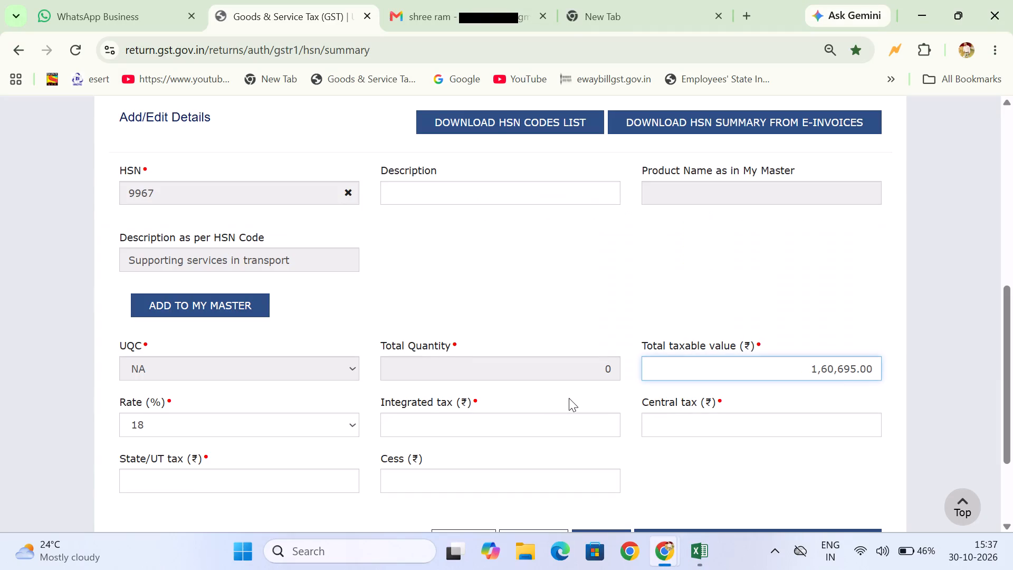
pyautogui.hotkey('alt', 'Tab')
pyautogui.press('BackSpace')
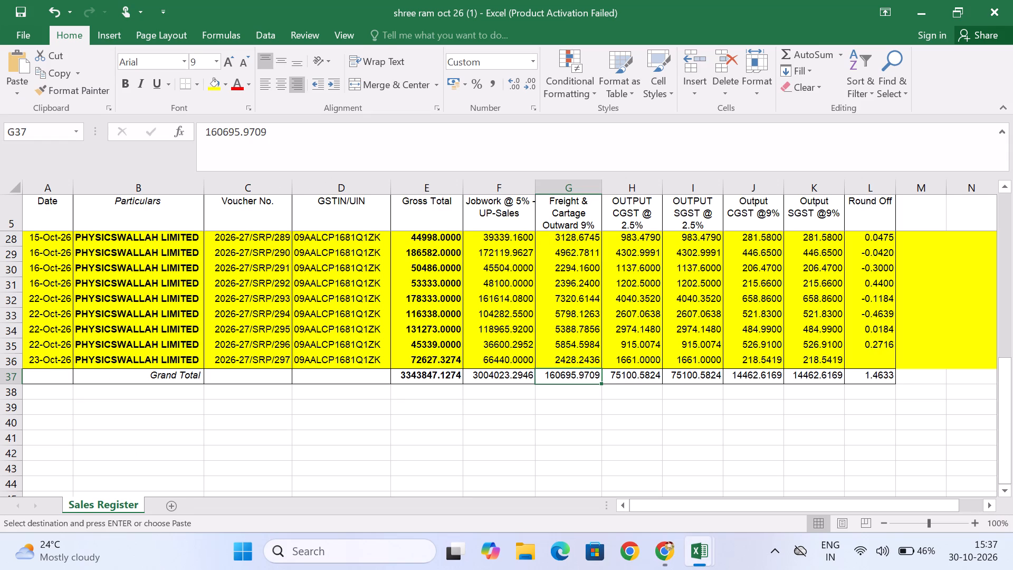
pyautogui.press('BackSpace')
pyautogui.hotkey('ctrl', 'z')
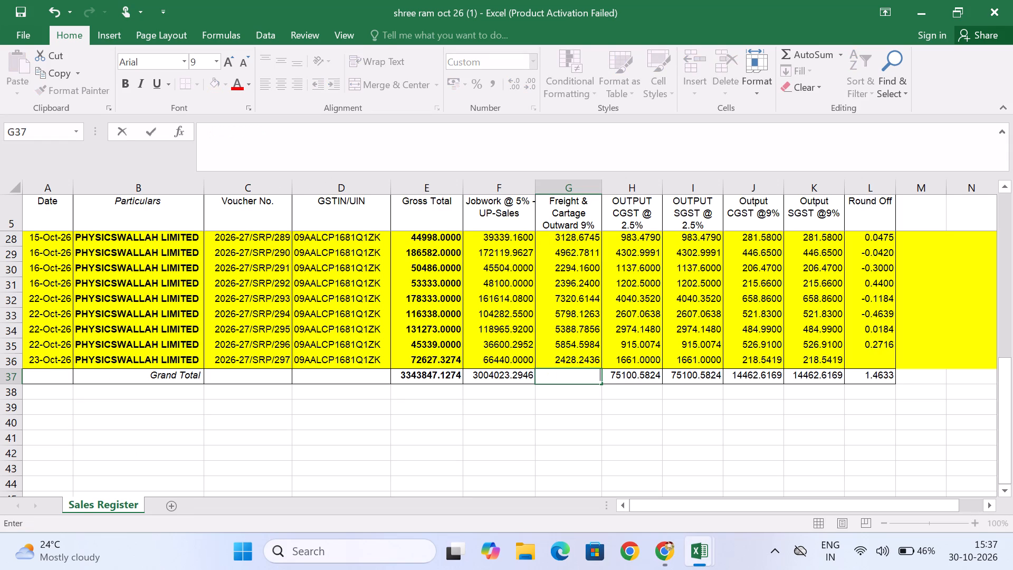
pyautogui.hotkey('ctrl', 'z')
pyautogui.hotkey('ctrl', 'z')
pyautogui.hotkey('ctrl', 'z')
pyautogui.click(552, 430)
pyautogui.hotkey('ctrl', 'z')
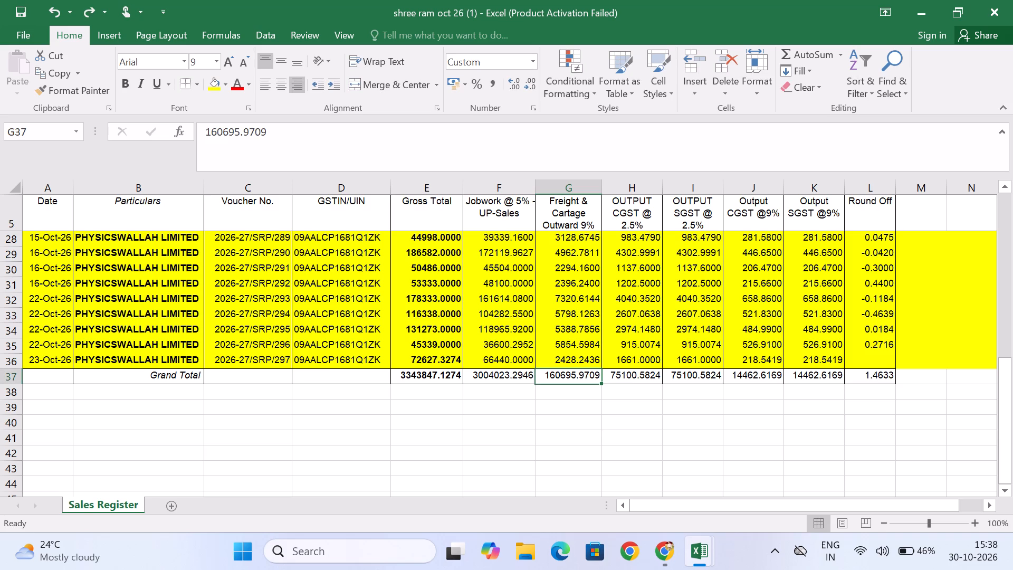
# Complete the total taxable value for HSN 9967 with its decimals as 160695.97 on the GST portal.
pyautogui.hotkey('alt', 'Tab')
pyautogui.press('BackSpace')
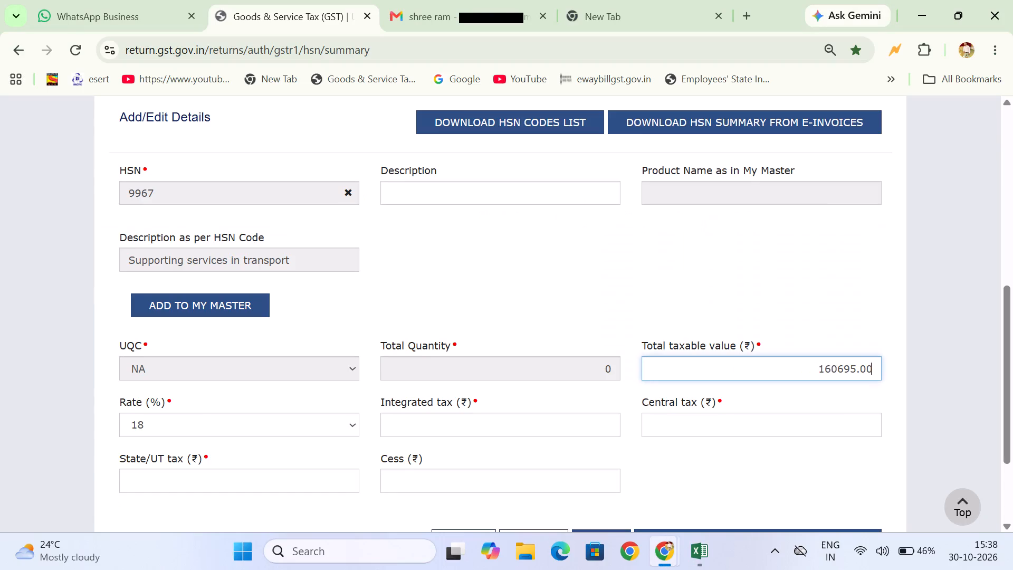
pyautogui.press('BackSpace')
pyautogui.press('BackSpace')
pyautogui.write('97')
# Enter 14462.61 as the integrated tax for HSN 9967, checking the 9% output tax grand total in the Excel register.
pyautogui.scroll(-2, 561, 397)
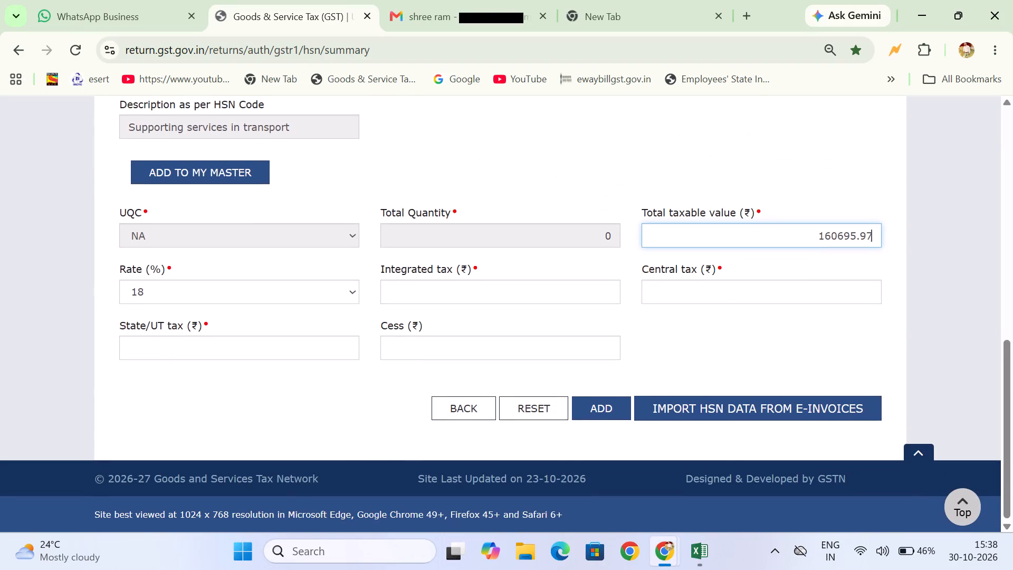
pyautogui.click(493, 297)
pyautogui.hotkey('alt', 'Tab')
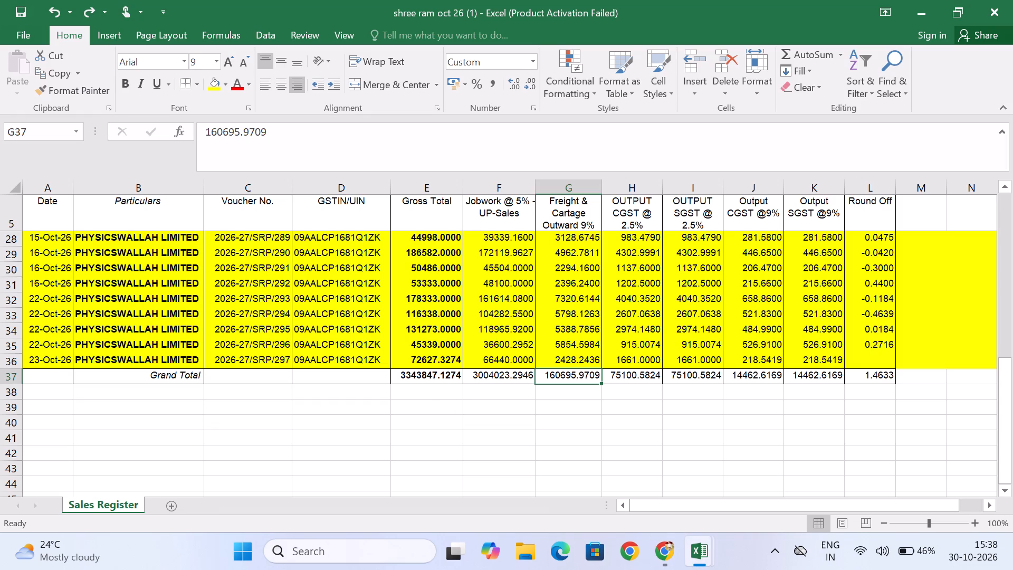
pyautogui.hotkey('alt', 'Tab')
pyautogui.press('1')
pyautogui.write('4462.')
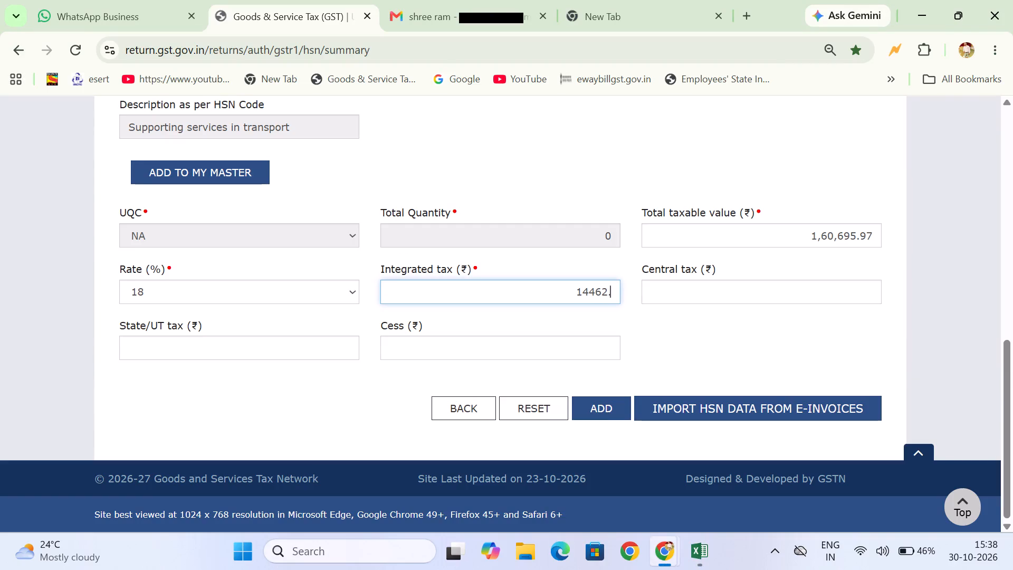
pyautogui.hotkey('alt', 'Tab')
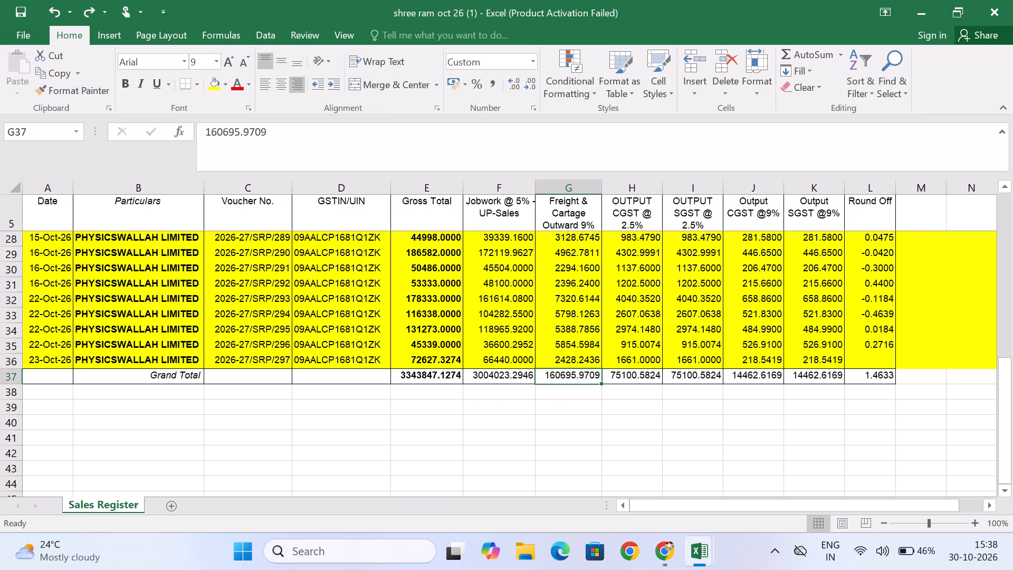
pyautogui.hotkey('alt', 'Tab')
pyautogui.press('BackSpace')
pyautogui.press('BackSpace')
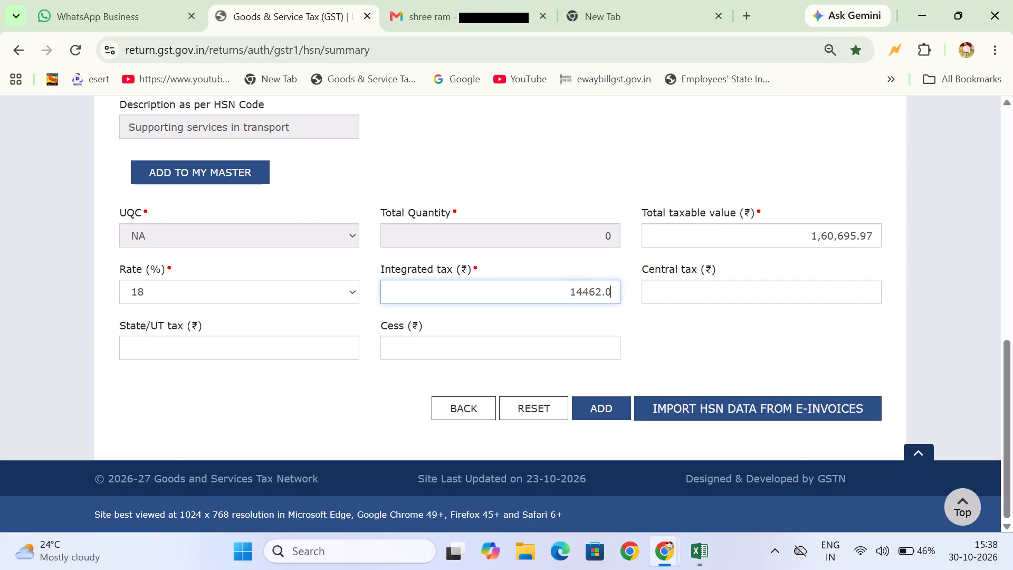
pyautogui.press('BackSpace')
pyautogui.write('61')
# Enter 114462.61 as the central tax for HSN 9967.
pyautogui.click(708, 296)
pyautogui.write('1144')
pyautogui.write('62.')
pyautogui.write('62')
pyautogui.press('BackSpace')
pyautogui.press('1')
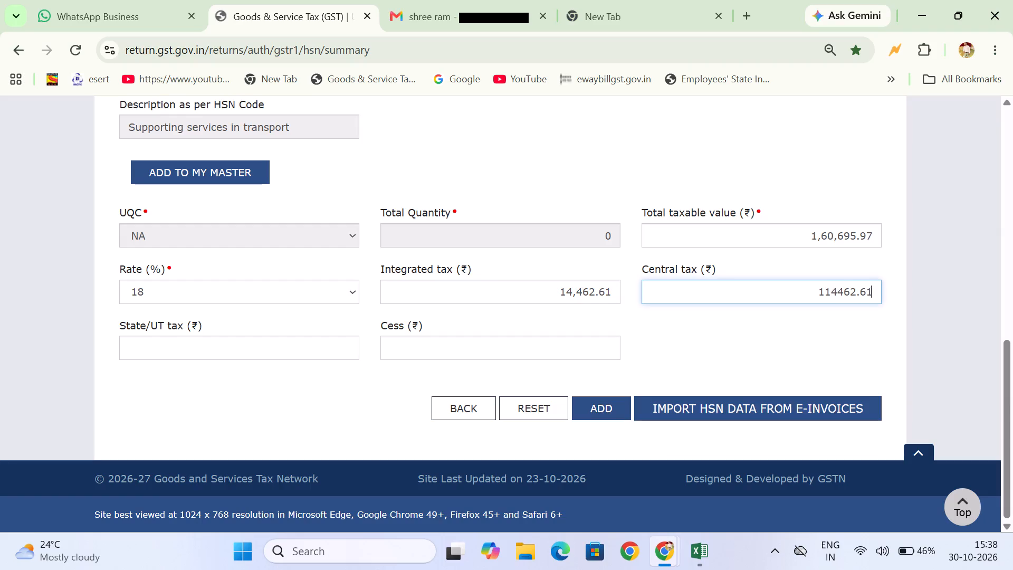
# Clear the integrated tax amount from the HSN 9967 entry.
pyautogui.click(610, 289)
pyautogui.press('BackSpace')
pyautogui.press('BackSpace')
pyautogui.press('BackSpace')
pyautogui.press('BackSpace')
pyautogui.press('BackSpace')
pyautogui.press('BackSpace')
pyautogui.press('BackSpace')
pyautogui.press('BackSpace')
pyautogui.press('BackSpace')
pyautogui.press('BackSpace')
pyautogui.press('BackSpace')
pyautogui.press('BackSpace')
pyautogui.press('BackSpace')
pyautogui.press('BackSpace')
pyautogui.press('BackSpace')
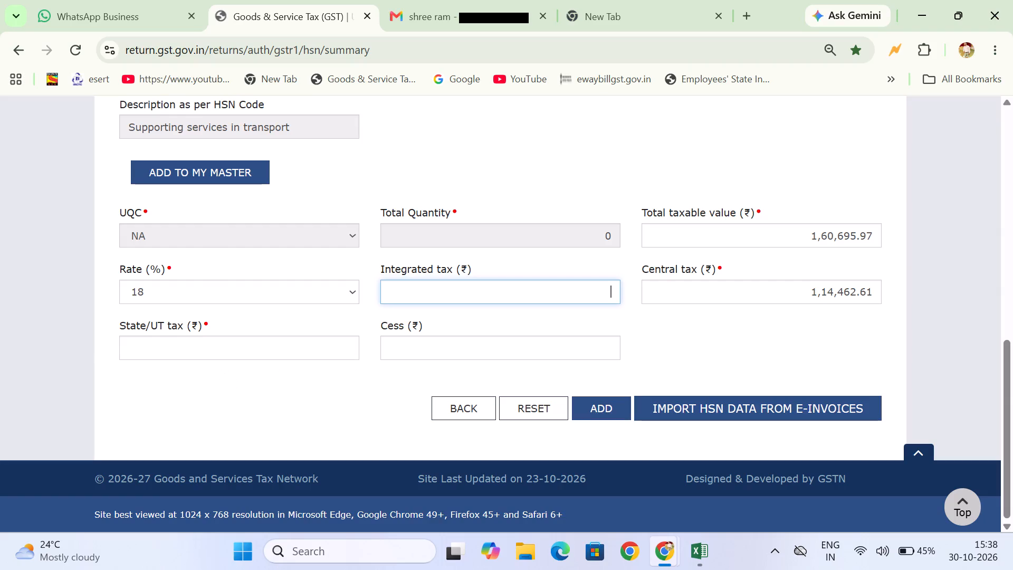
# Enter 14462.61 as the State/UT tax for HSN 9967 and add the entry to the table 12 records.
pyautogui.click(228, 343)
pyautogui.write('144')
pyautogui.write('62.')
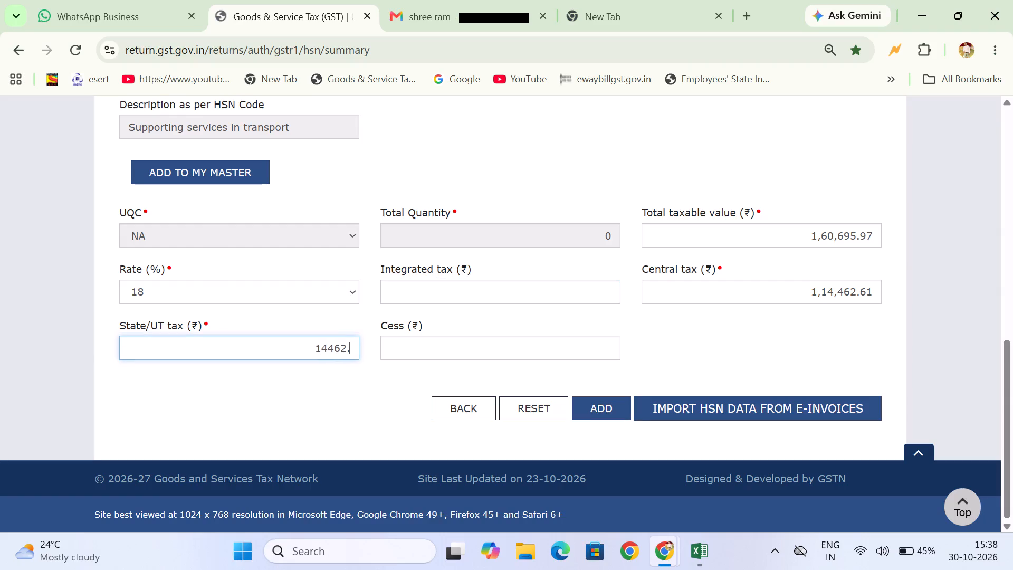
pyautogui.write('61')
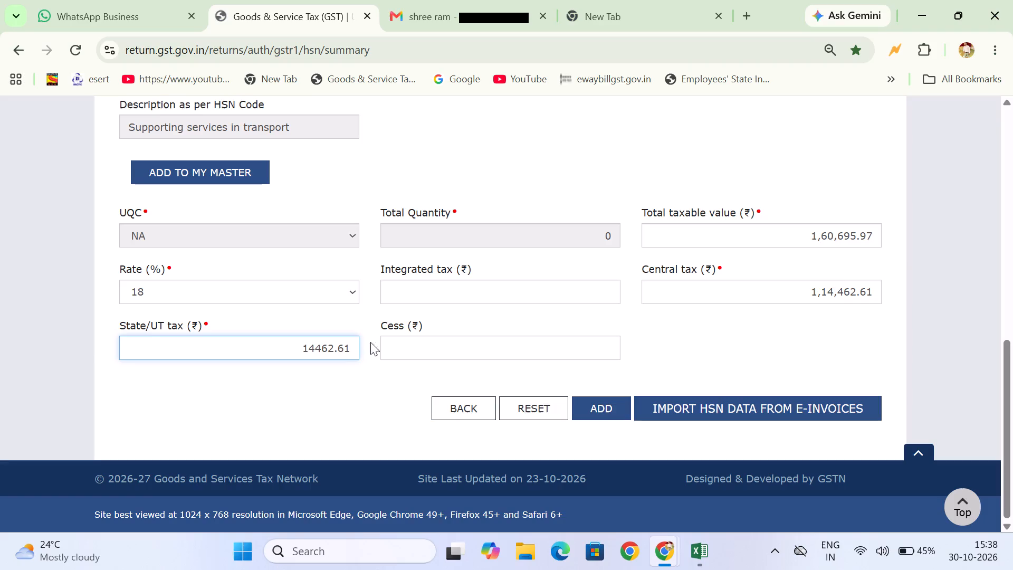
pyautogui.click(611, 408)
# Save the added HSN 9967 record in the B2B supplies summary.
pyautogui.scroll(-2, 599, 394)
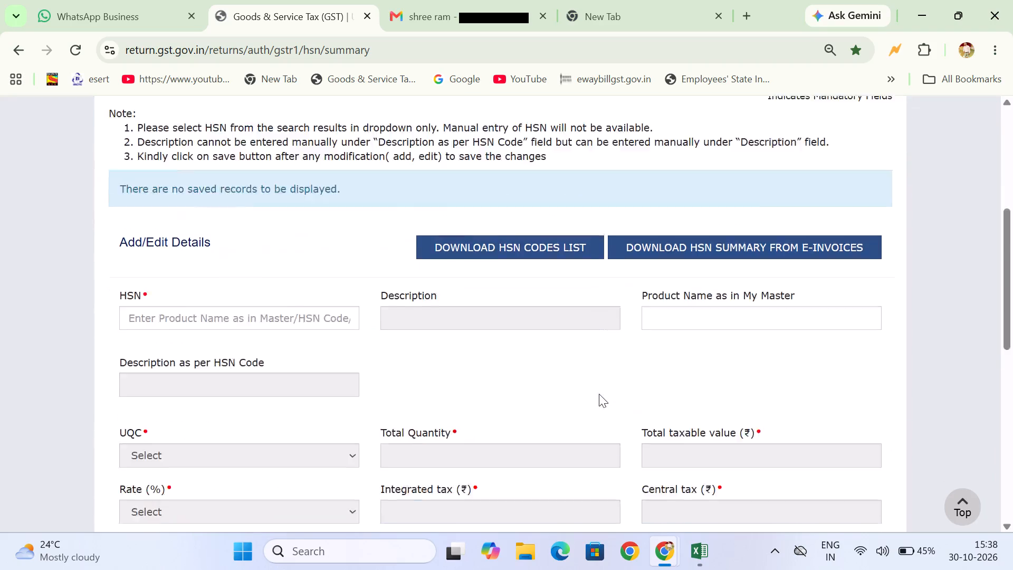
pyautogui.scroll(-5, 599, 394)
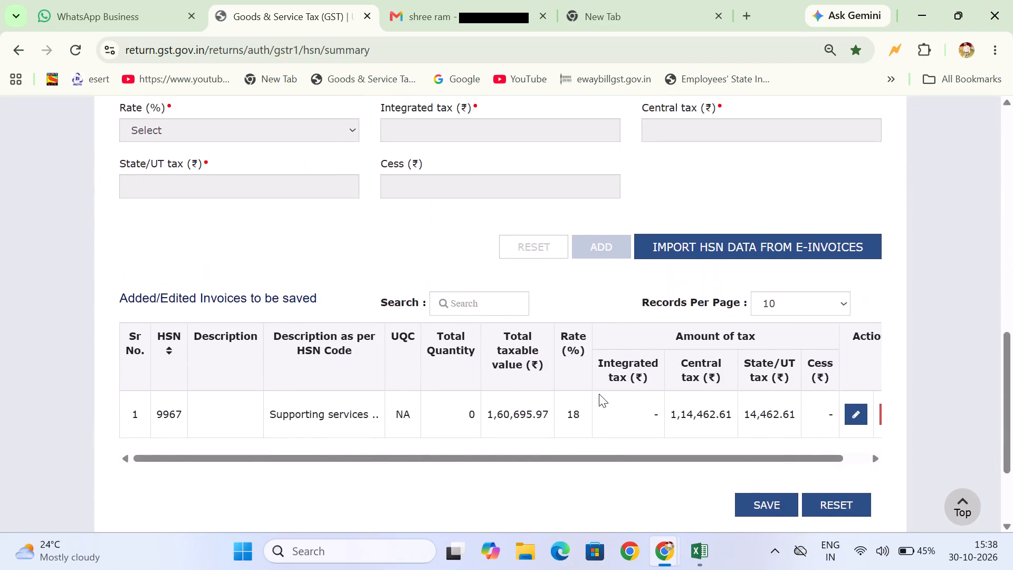
pyautogui.scroll(-1, 599, 394)
pyautogui.click(754, 403)
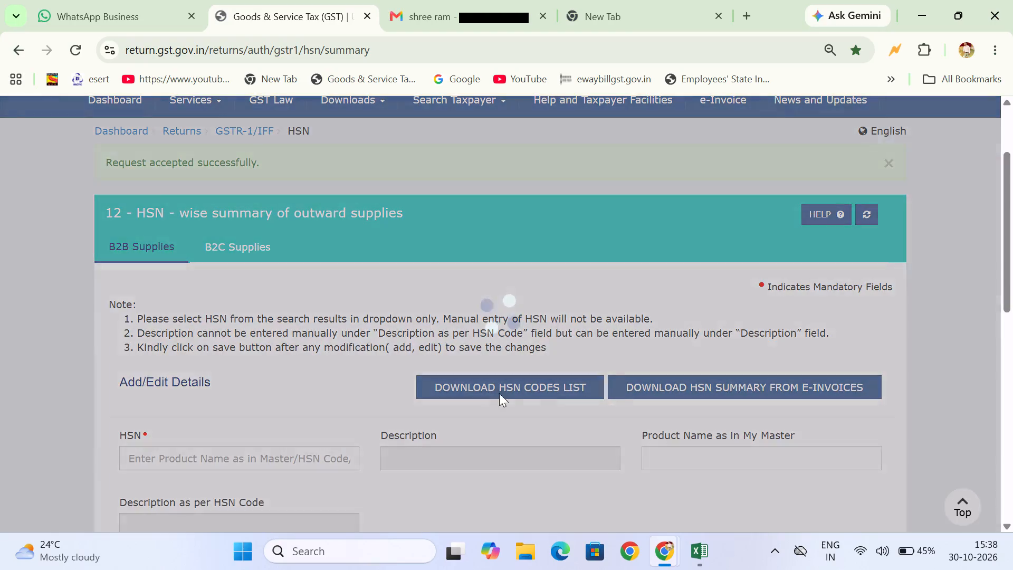
# Start a new B2B entry with HSN 998832, Paper and paper product manufacturing services.
pyautogui.scroll(-6, 486, 392)
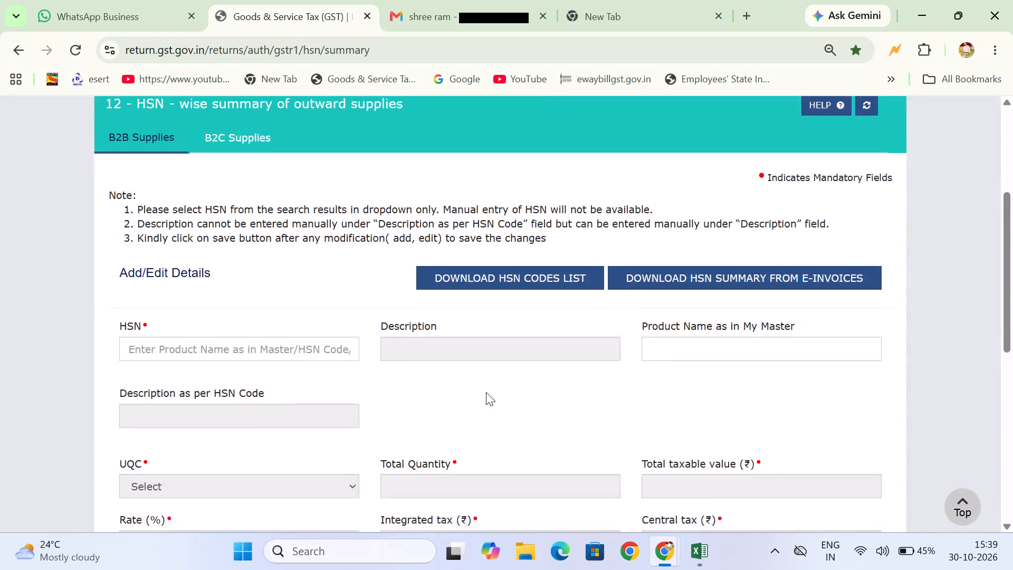
pyautogui.scroll(-2, 486, 392)
pyautogui.click(198, 286)
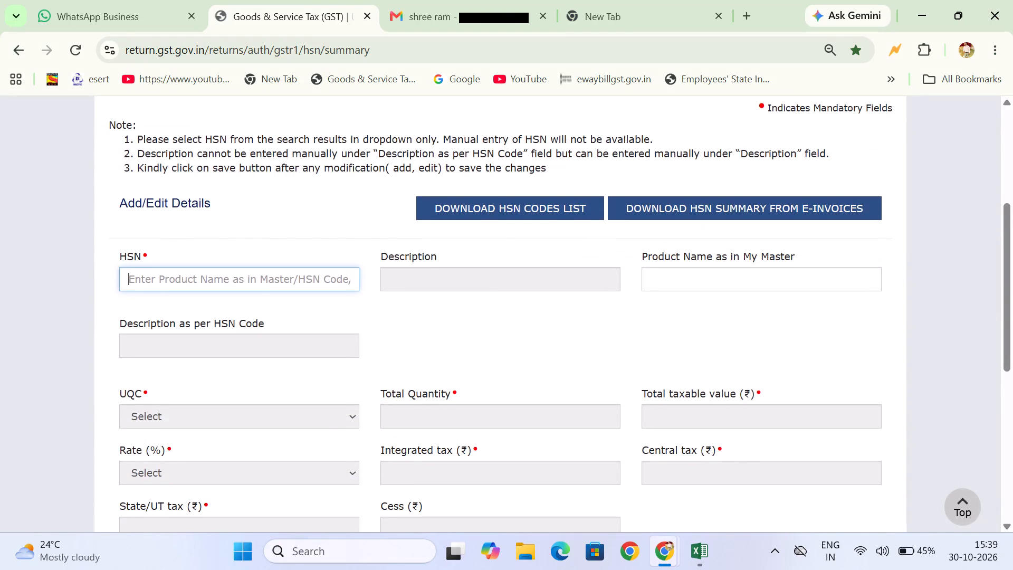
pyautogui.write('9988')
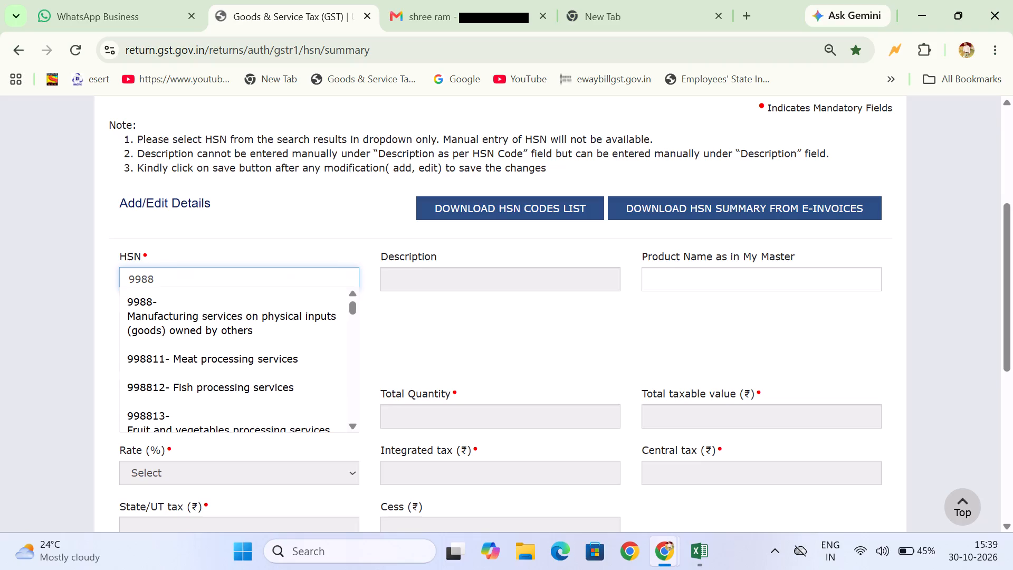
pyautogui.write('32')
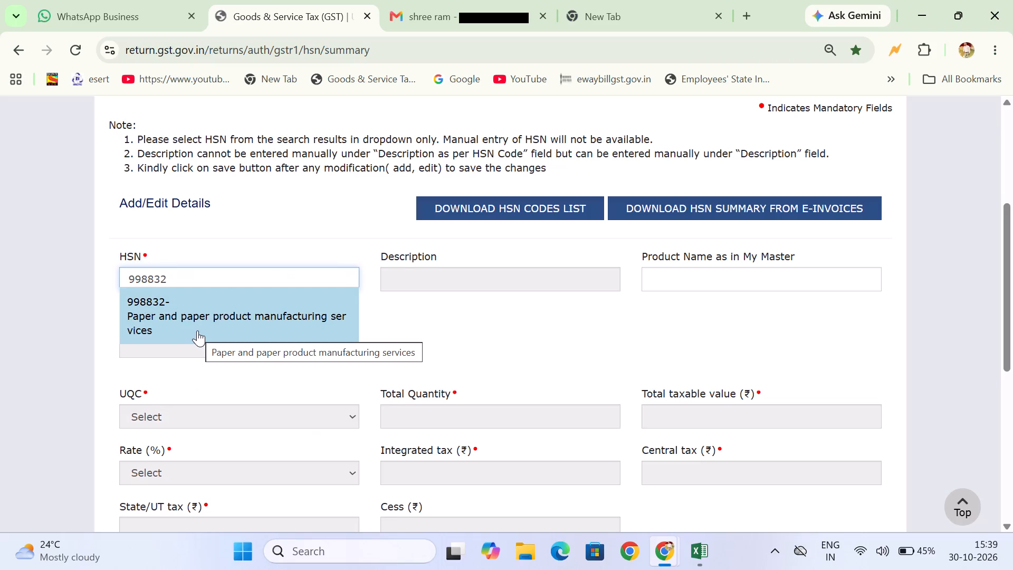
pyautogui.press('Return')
# Set the tax rate for HSN 998832 to 5%, consulting the grand totals in the Excel sales register.
pyautogui.scroll(-1, 230, 323)
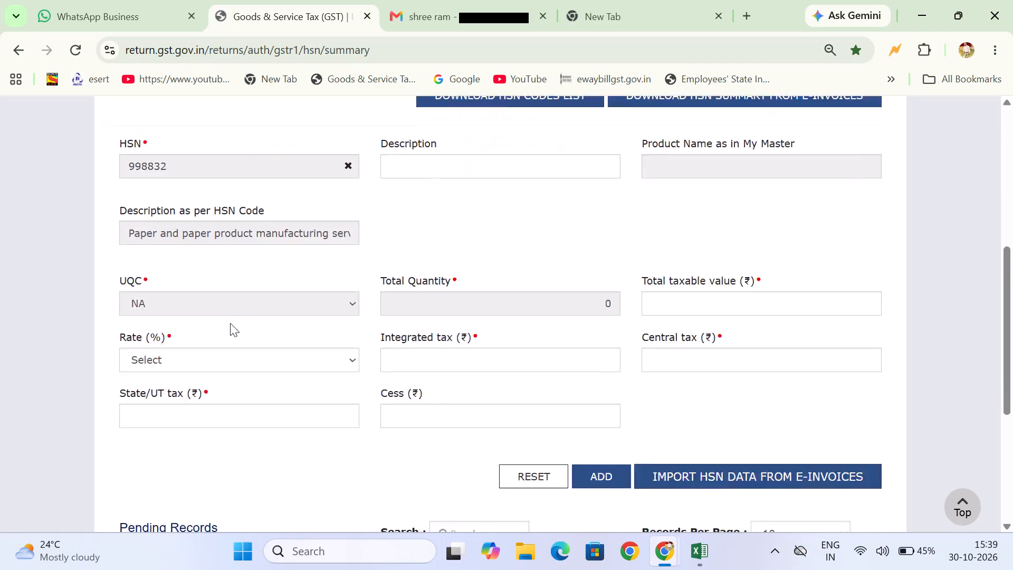
pyautogui.scroll(-1, 230, 323)
pyautogui.click(731, 232)
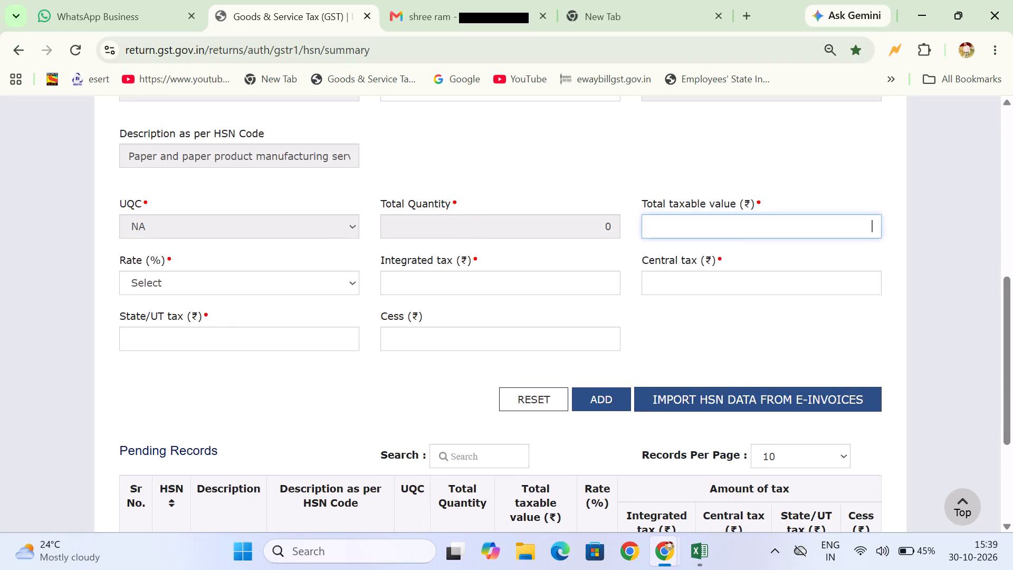
pyautogui.hotkey('alt', 'Tab')
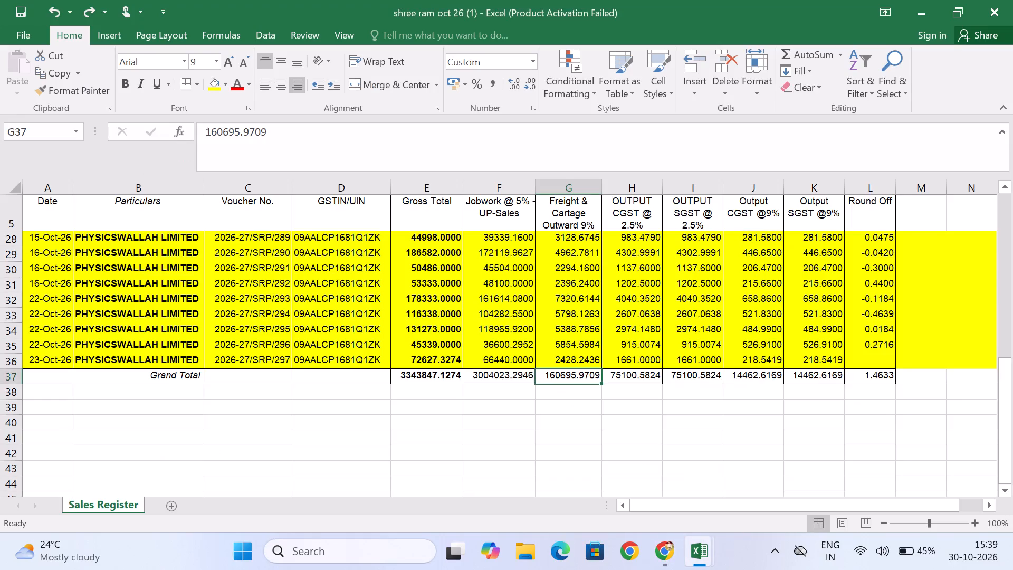
pyautogui.hotkey('alt', 'Tab')
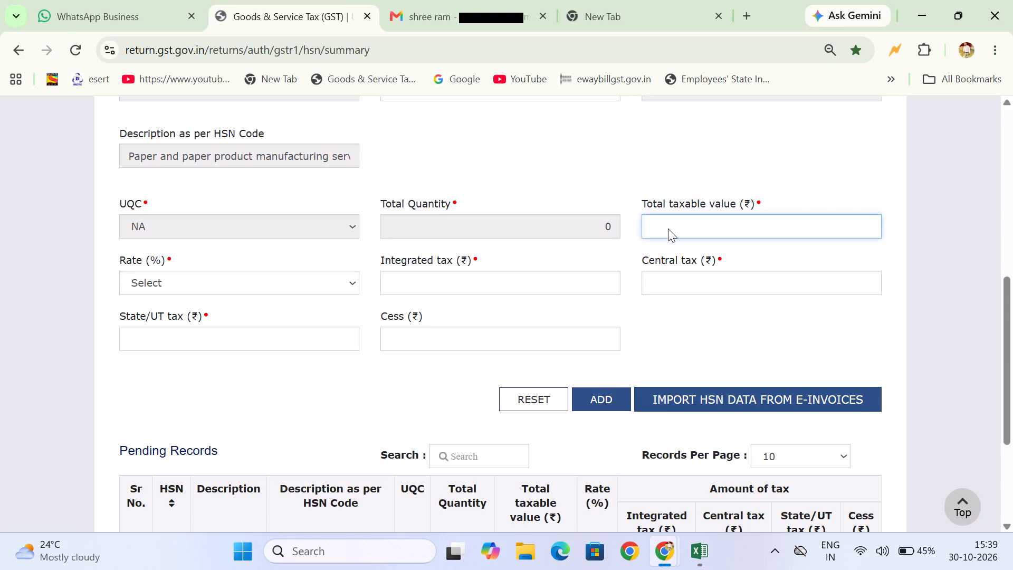
pyautogui.click(313, 288)
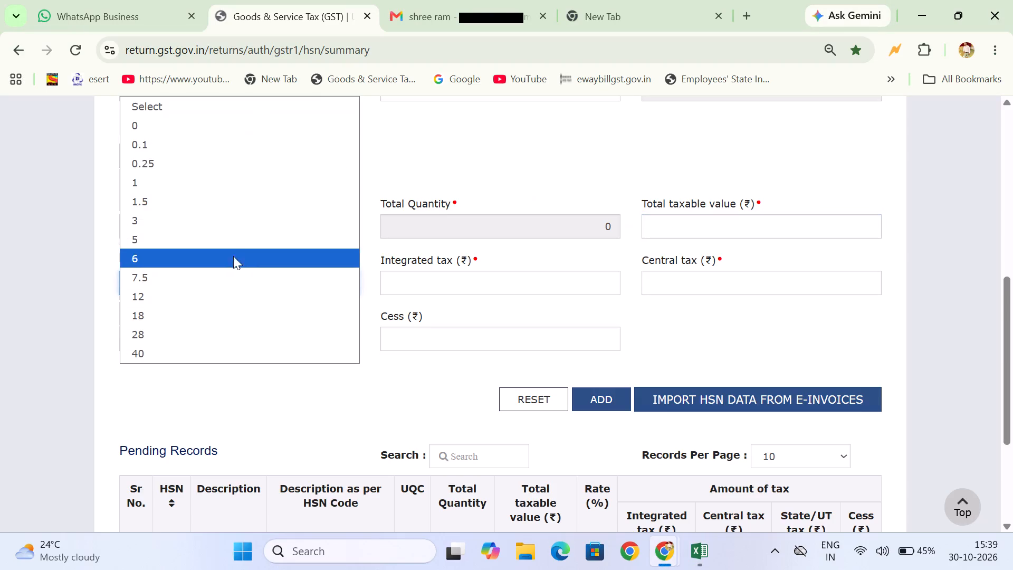
pyautogui.click(226, 229)
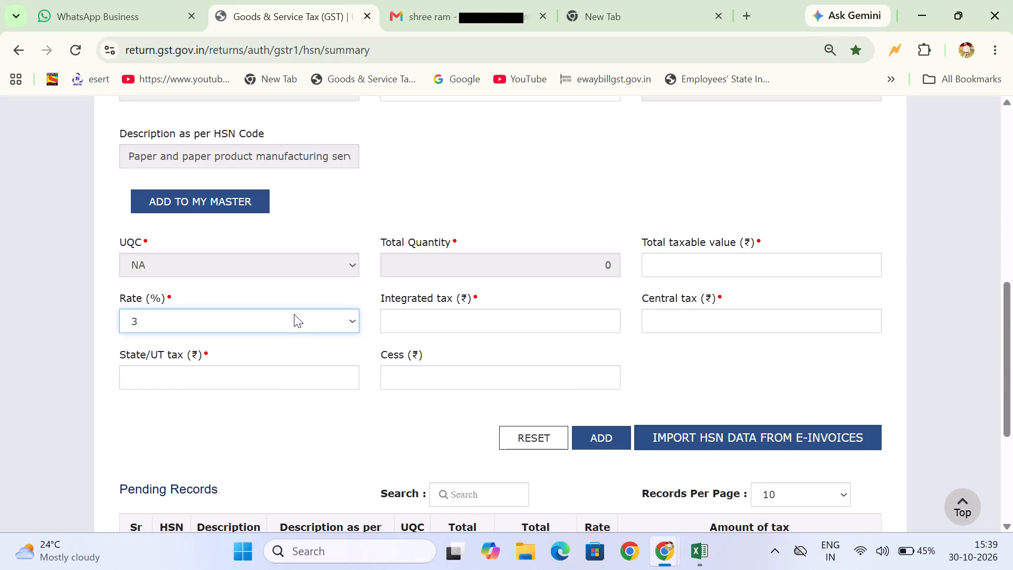
pyautogui.click(294, 314)
pyautogui.click(221, 240)
# Enter the 5% jobwork grand total from the Excel register, 3004023.29, as the total taxable value for HSN 998832 on the GST portal.
pyautogui.click(718, 329)
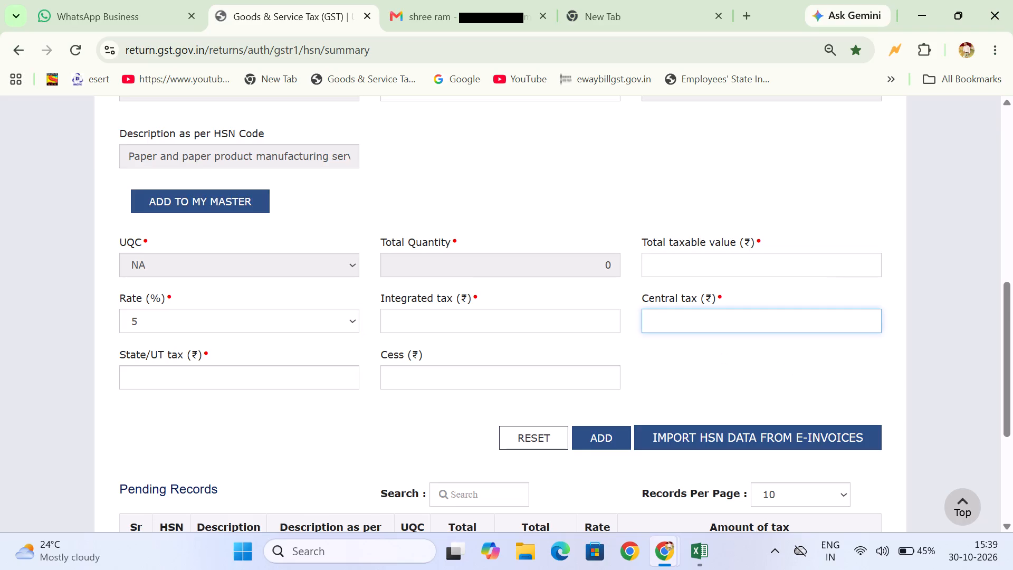
pyautogui.hotkey('alt', 'Tab')
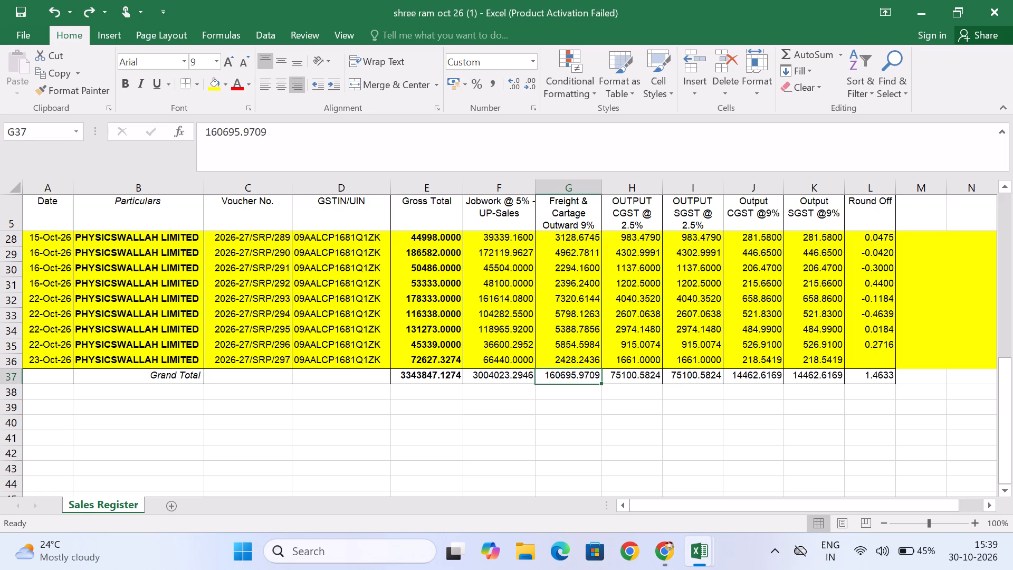
pyautogui.hotkey('alt', 'Tab')
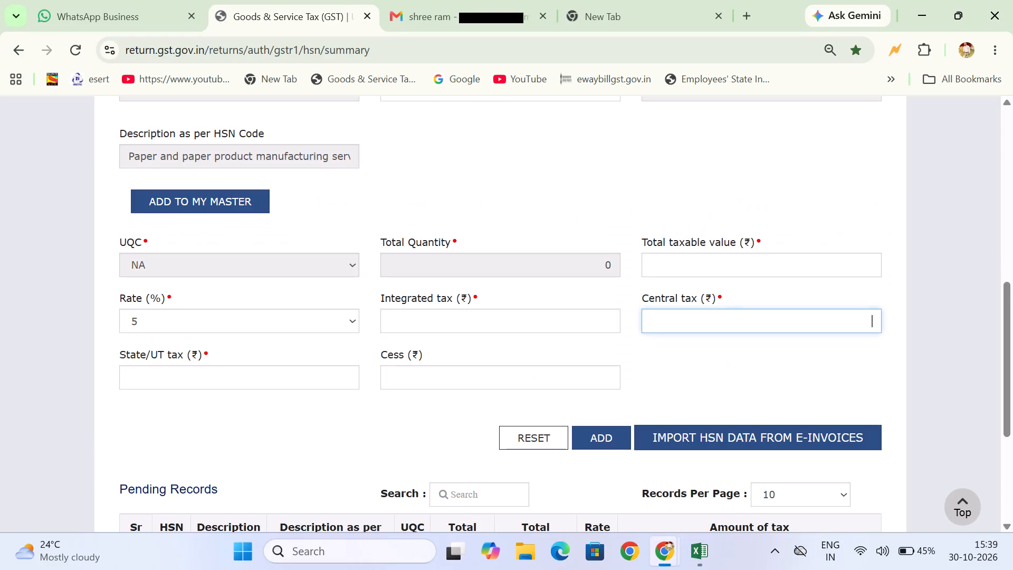
pyautogui.click(694, 255)
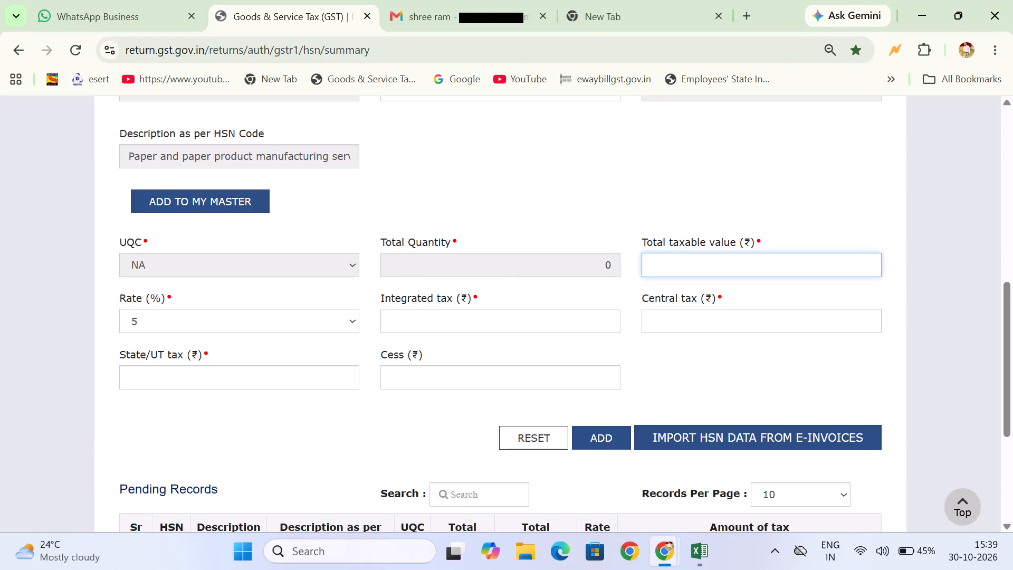
pyautogui.hotkey('alt', 'Tab')
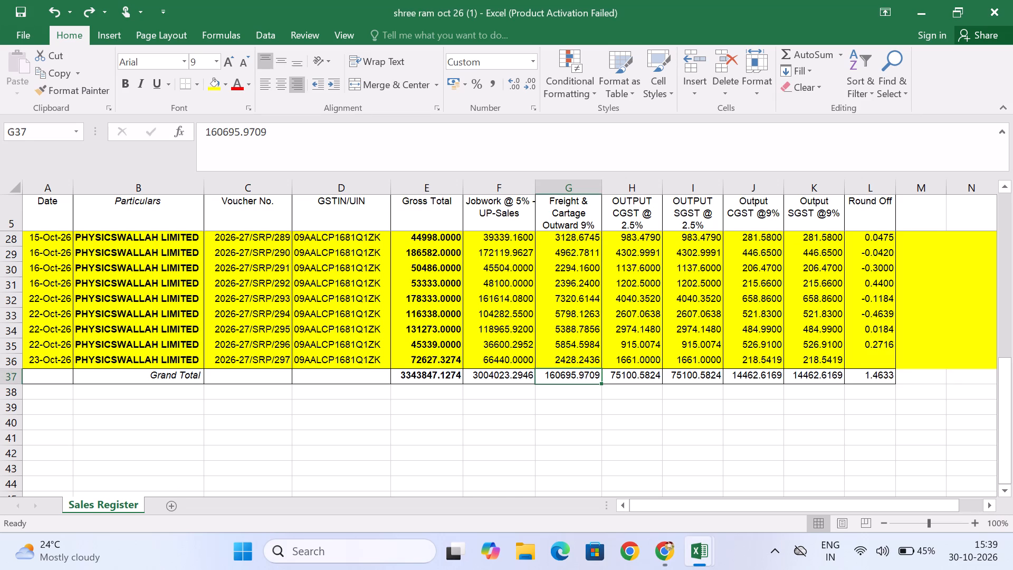
pyautogui.hotkey('alt', 'Tab')
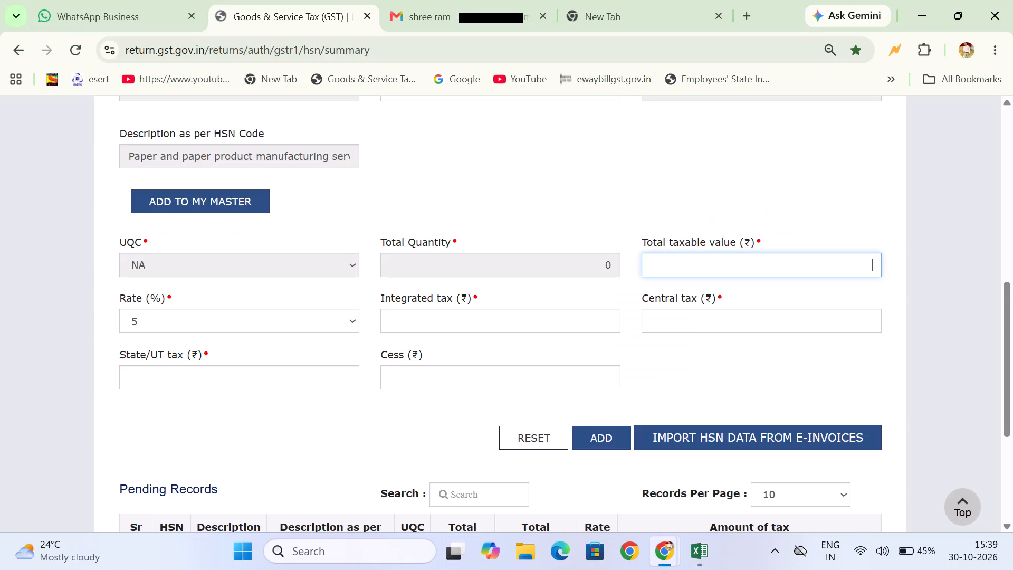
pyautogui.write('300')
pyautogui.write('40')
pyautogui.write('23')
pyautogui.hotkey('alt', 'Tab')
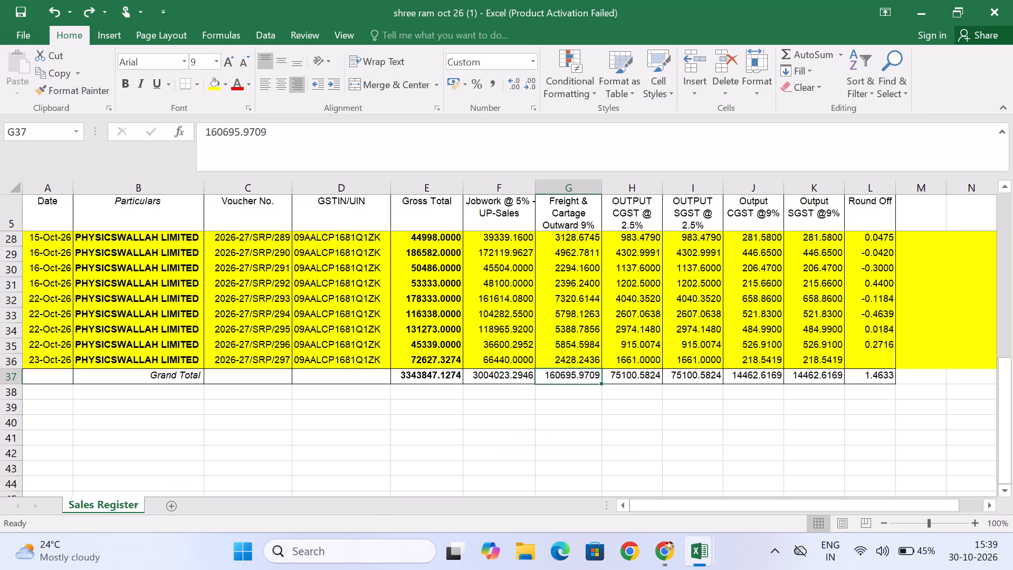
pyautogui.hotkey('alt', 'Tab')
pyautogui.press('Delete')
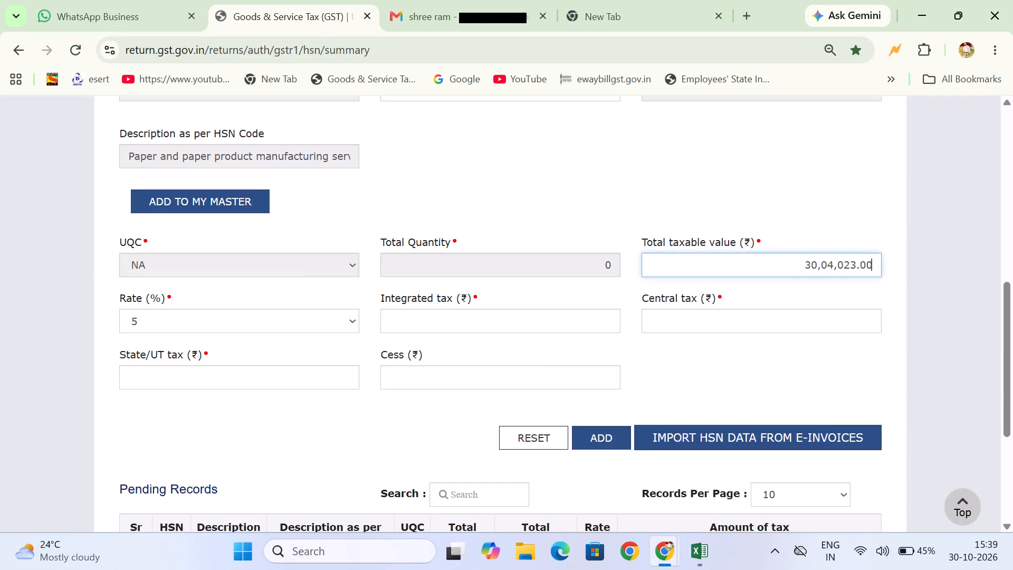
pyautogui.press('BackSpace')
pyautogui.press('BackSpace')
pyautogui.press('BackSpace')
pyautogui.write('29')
# Enter the 2.5% output CGST grand total from the Excel register, 75100.58, as the central tax for HSN 998832 on the GST portal.
pyautogui.scroll(-1, 694, 255)
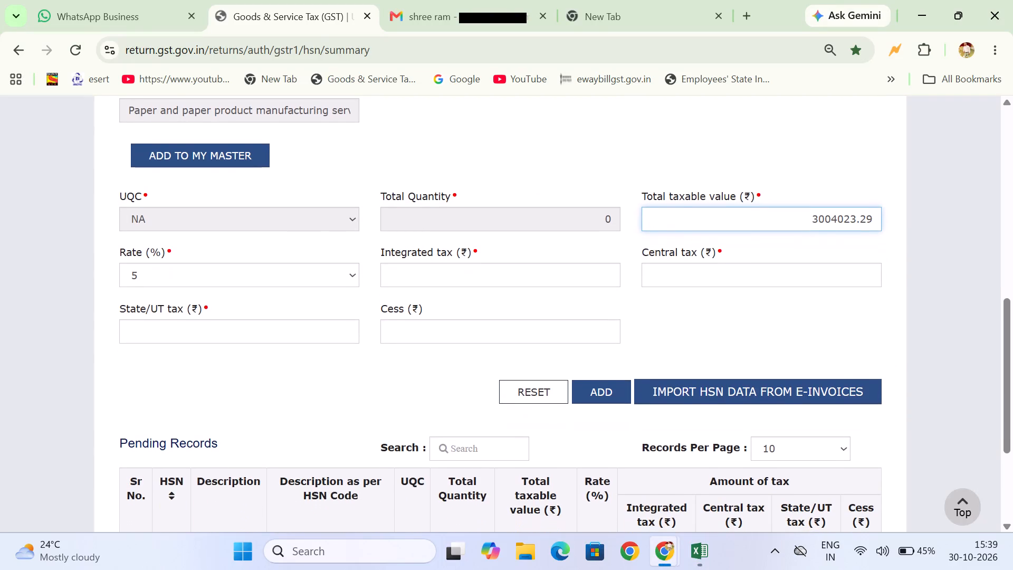
pyautogui.click(697, 273)
pyautogui.hotkey('alt', 'Tab')
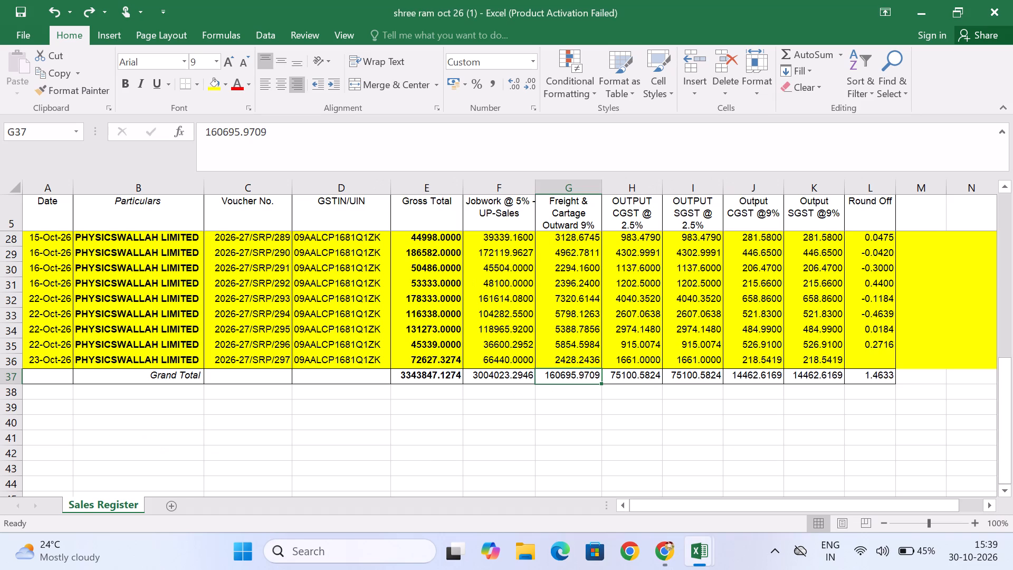
pyautogui.hotkey('alt', 'Tab')
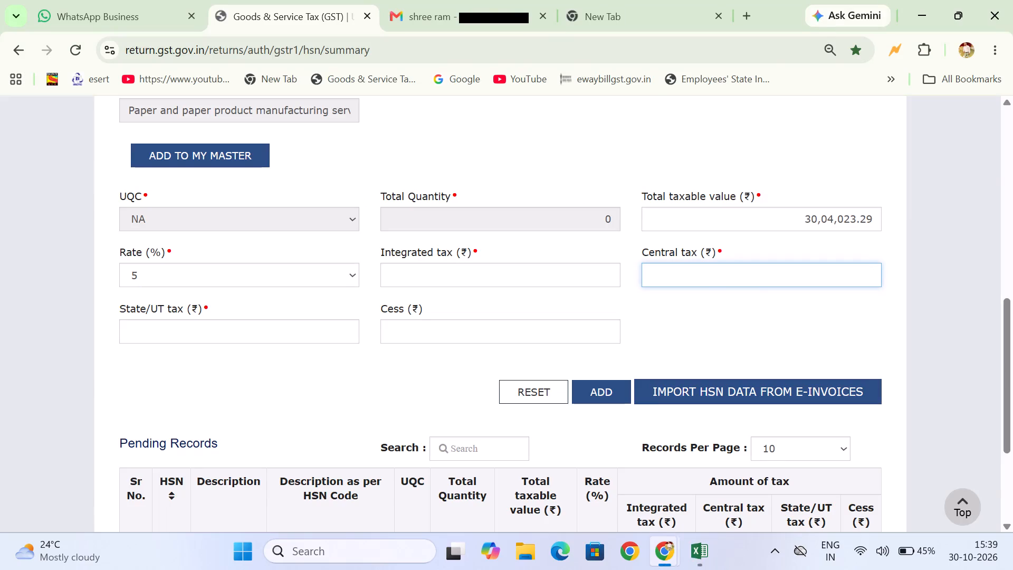
pyautogui.hotkey('alt', 'Tab')
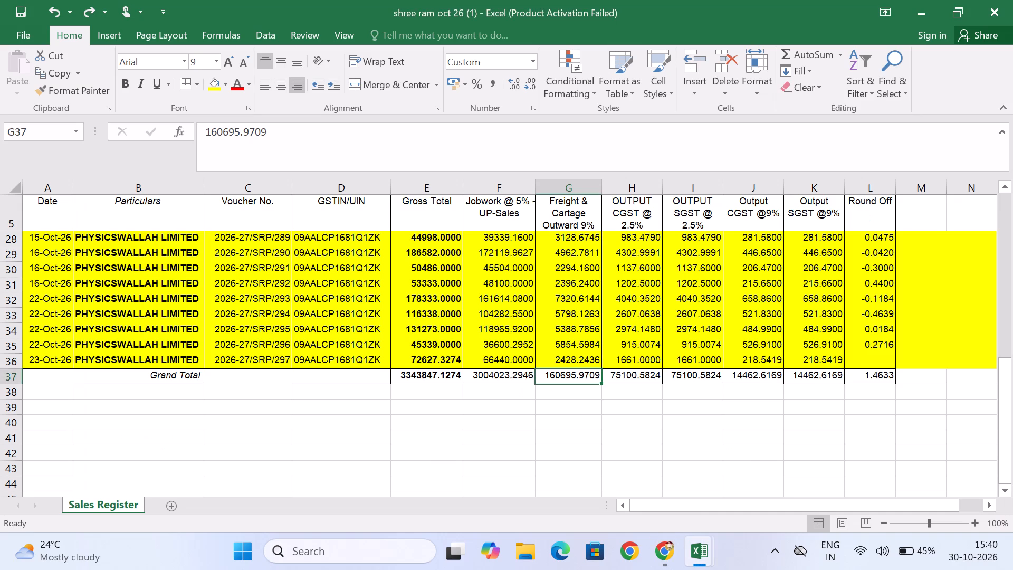
pyautogui.hotkey('alt', 'Tab')
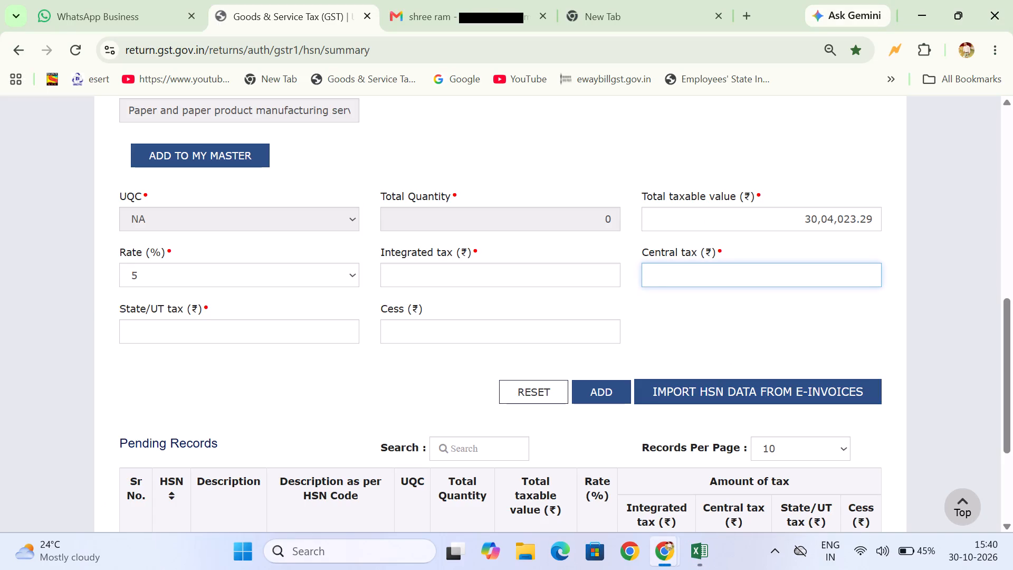
pyautogui.press('7')
pyautogui.write('5100.')
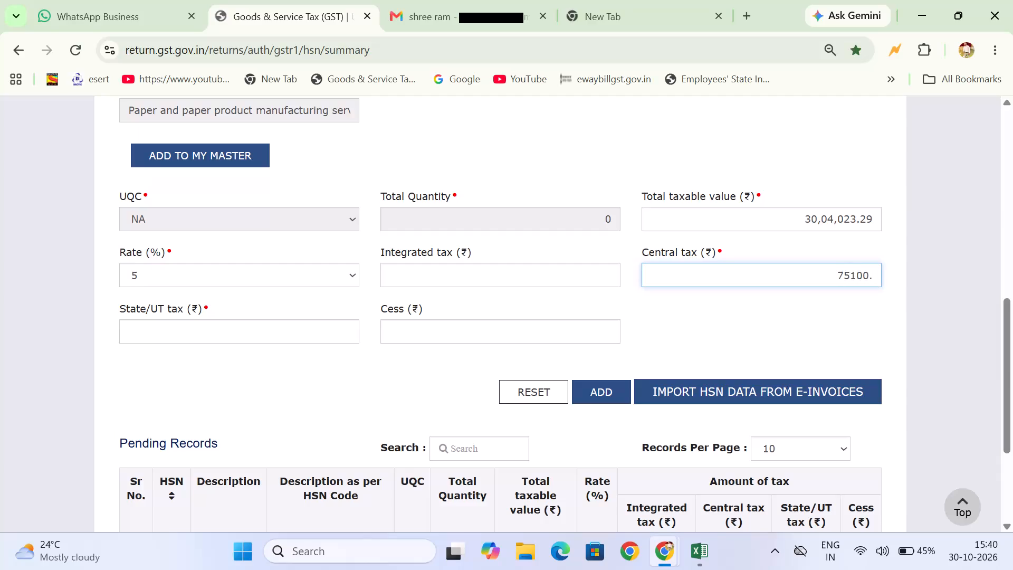
pyautogui.hotkey('alt', 'Tab')
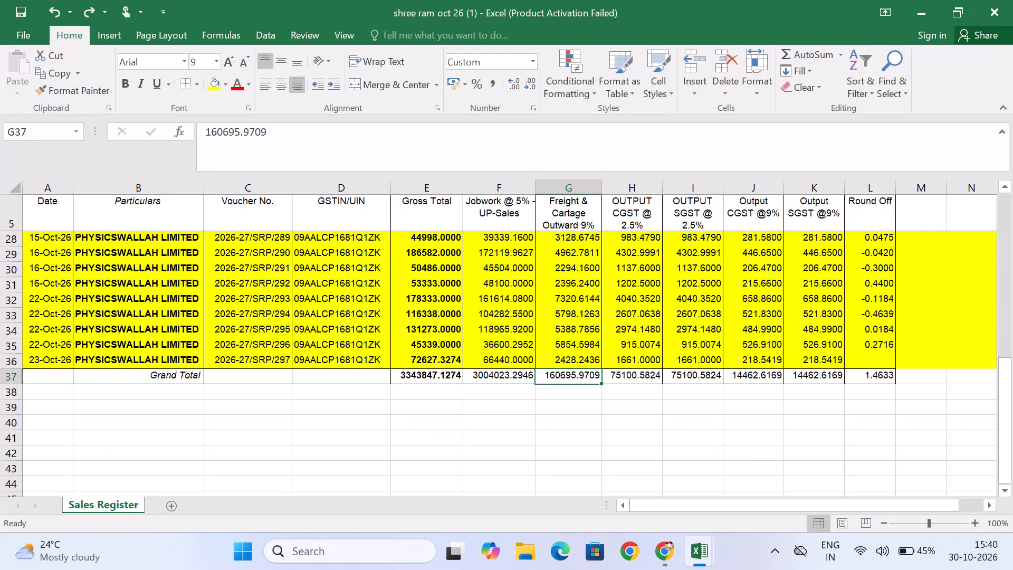
pyautogui.hotkey('alt', 'Tab')
pyautogui.press('BackSpace')
pyautogui.press('BackSpace')
pyautogui.press('BackSpace')
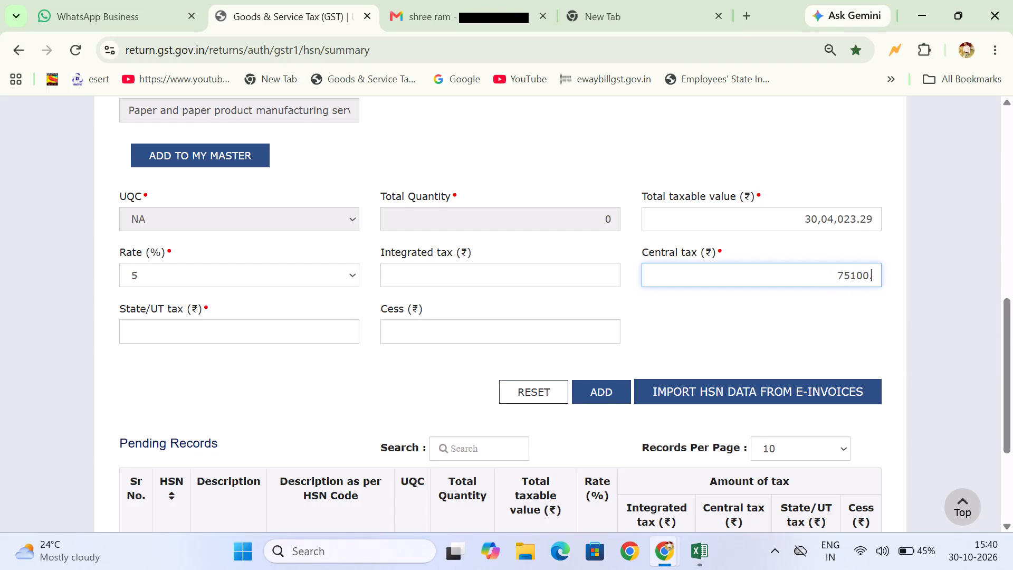
pyautogui.write('58')
# Enter 75100.58 as the state/UT tax for HSN 998832 and add the entry to the records awaiting saving.
pyautogui.click(284, 340)
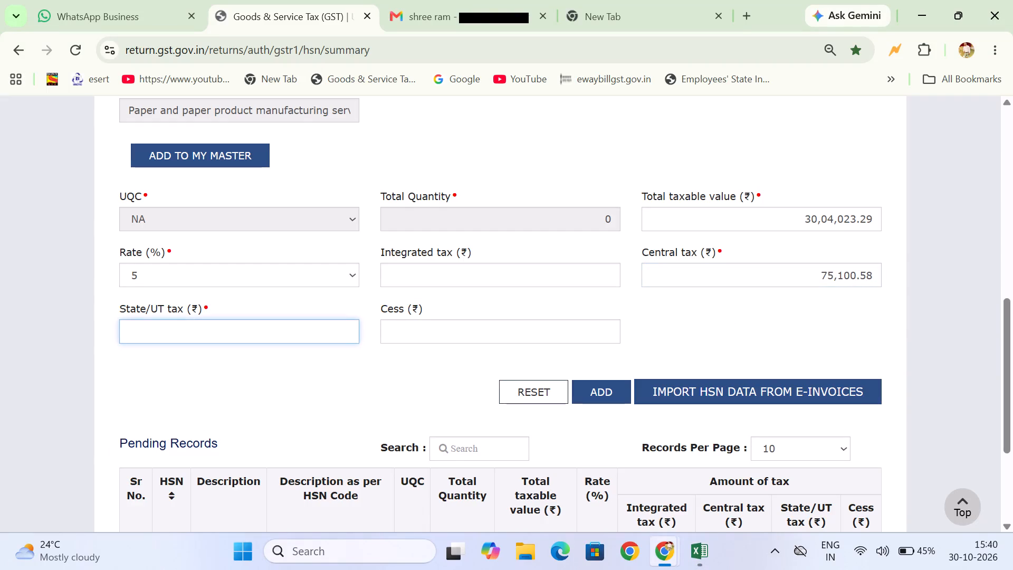
pyautogui.write('75')
pyautogui.write('100')
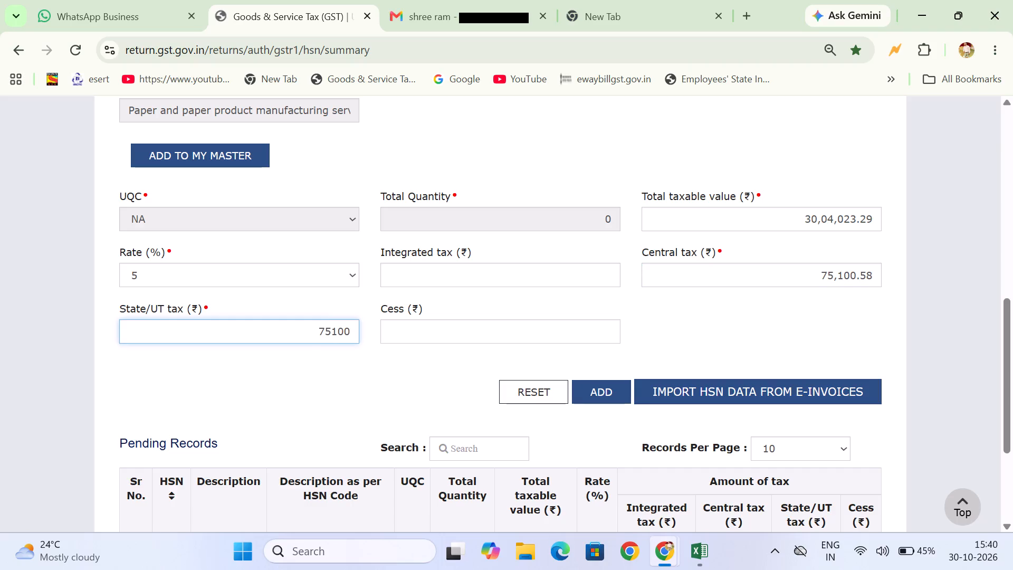
pyautogui.write('.58')
pyautogui.scroll(-1, 284, 340)
pyautogui.click(595, 323)
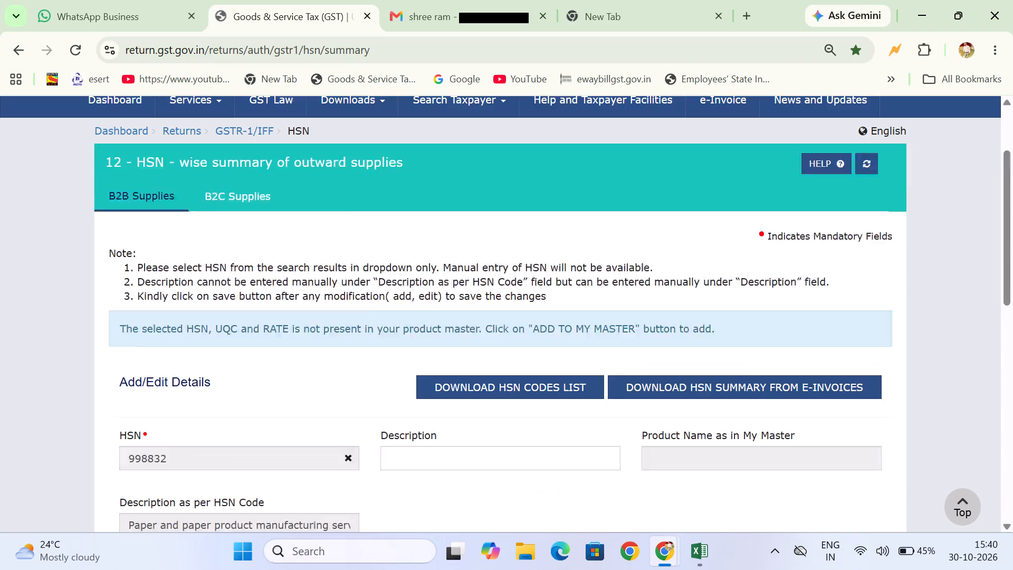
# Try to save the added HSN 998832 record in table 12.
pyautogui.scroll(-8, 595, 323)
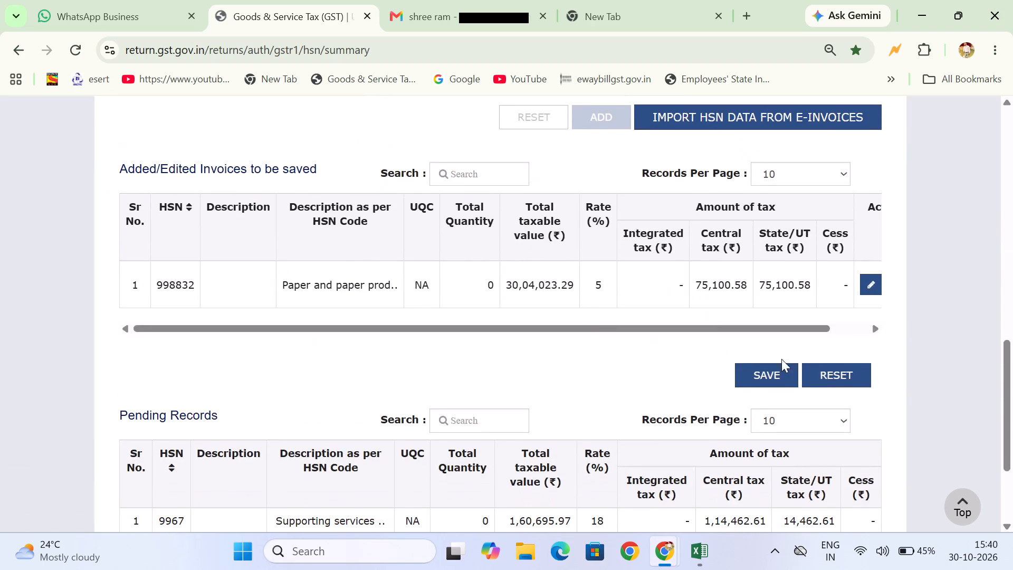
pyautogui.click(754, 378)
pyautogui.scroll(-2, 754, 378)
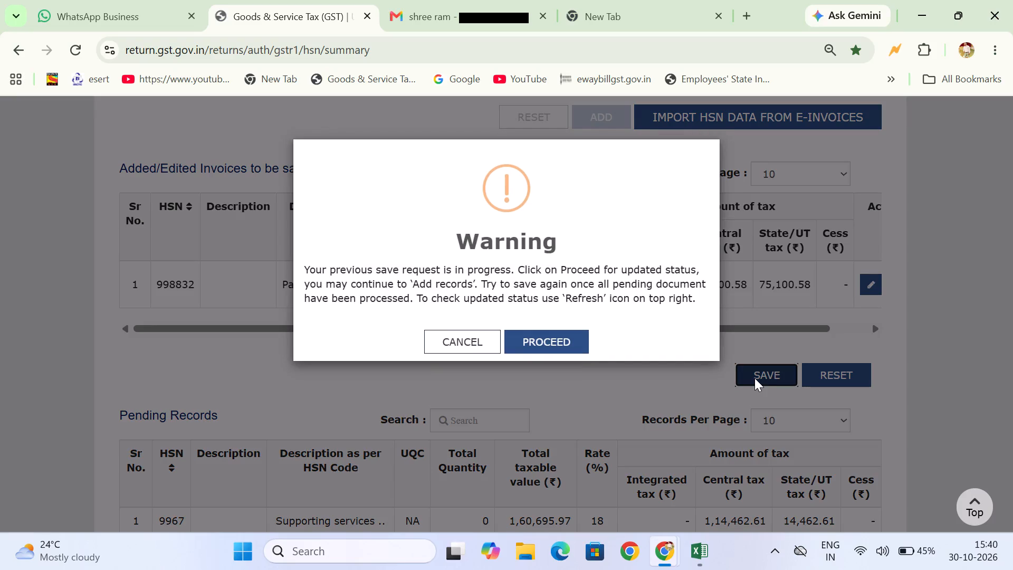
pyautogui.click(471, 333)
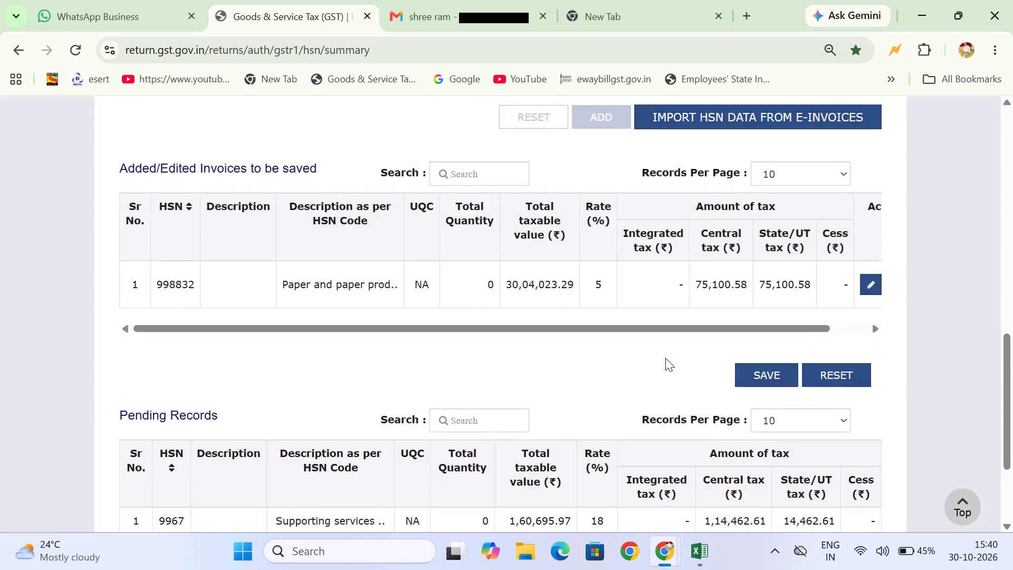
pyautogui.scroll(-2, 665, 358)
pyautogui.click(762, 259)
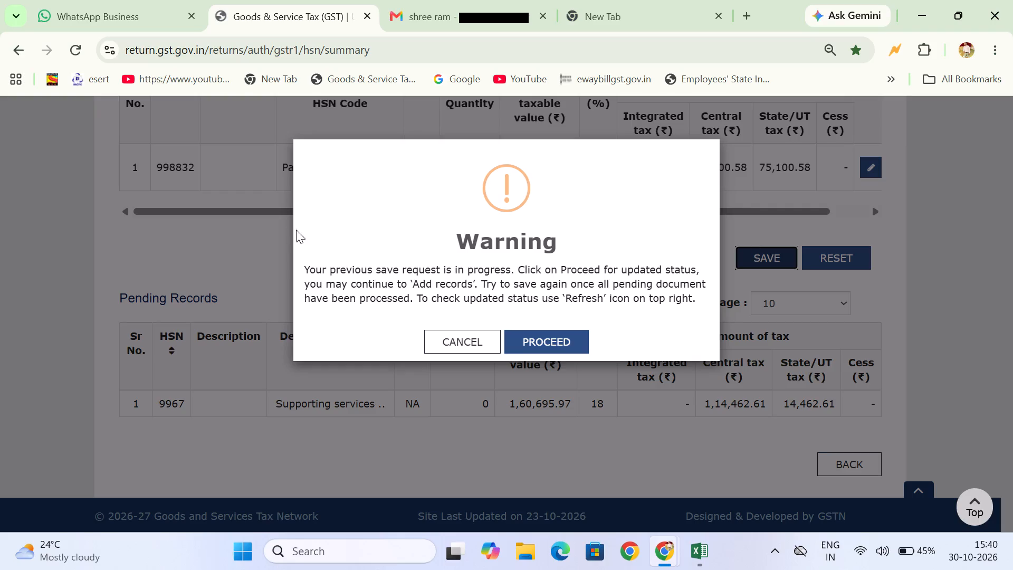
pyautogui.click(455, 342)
# Refresh the processing status of the table 12 HSN page and save the added HSN 998832 record.
pyautogui.scroll(3, 455, 342)
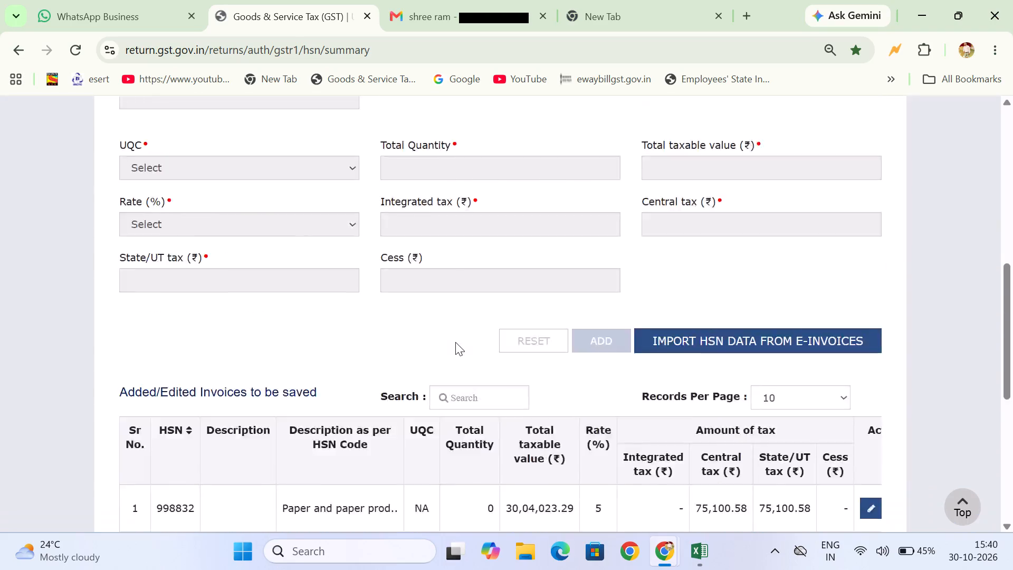
pyautogui.scroll(7, 455, 342)
pyautogui.click(859, 275)
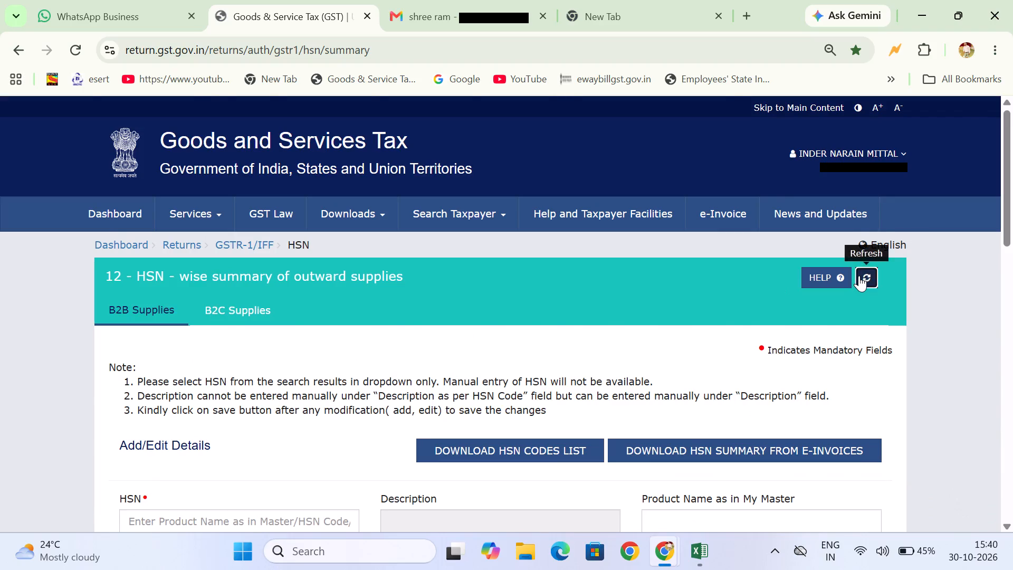
pyautogui.scroll(-7, 548, 332)
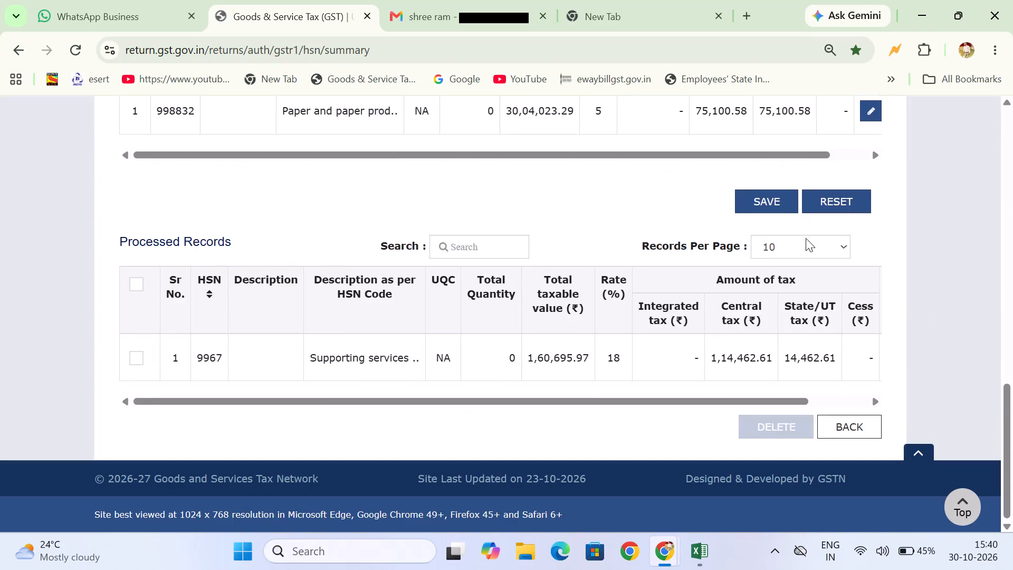
pyautogui.click(758, 202)
# Return to the GSTR-1 overview and generate the summary for the October return.
pyautogui.scroll(-2, 472, 304)
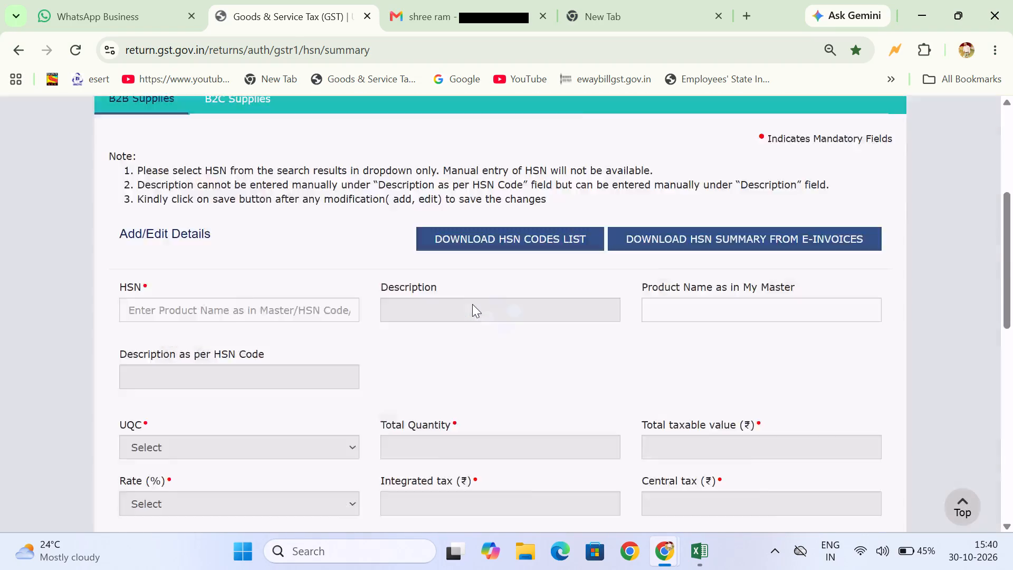
pyautogui.scroll(-6, 472, 304)
pyautogui.click(844, 421)
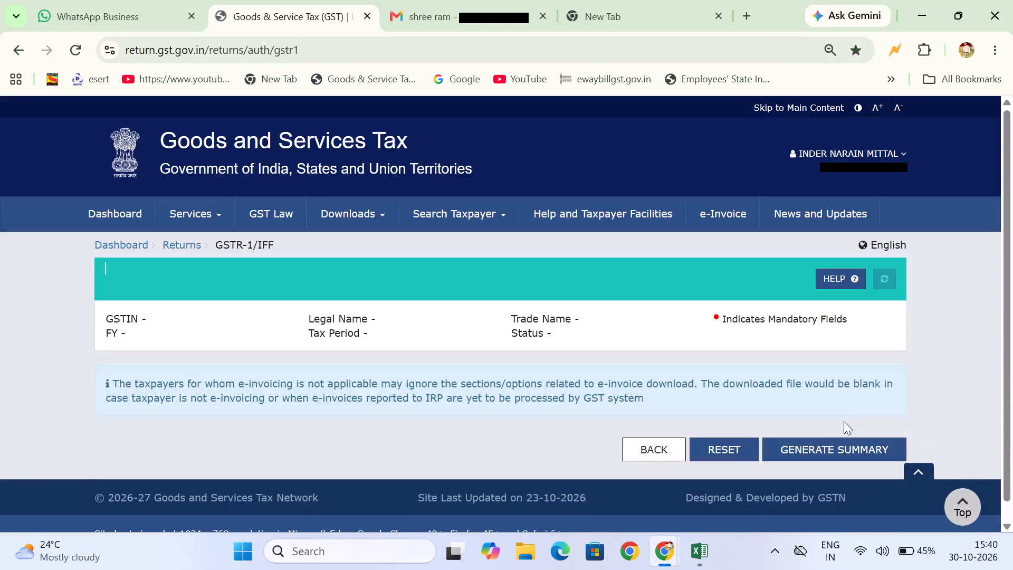
pyautogui.scroll(-10, 606, 434)
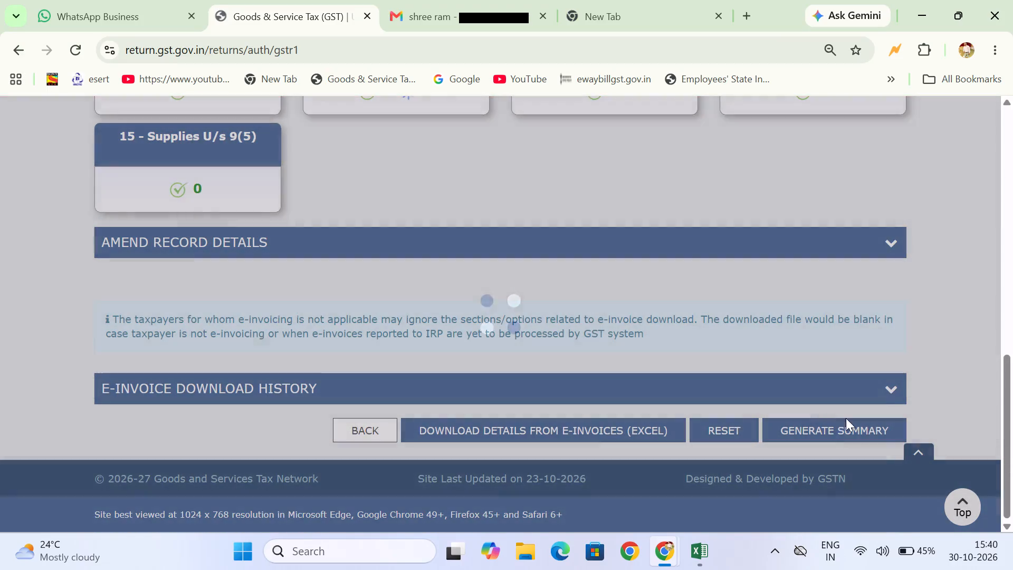
pyautogui.click(837, 435)
# Refresh the GSTR-1 overview and proceed to the consolidated filing summary.
pyautogui.scroll(-7, 572, 426)
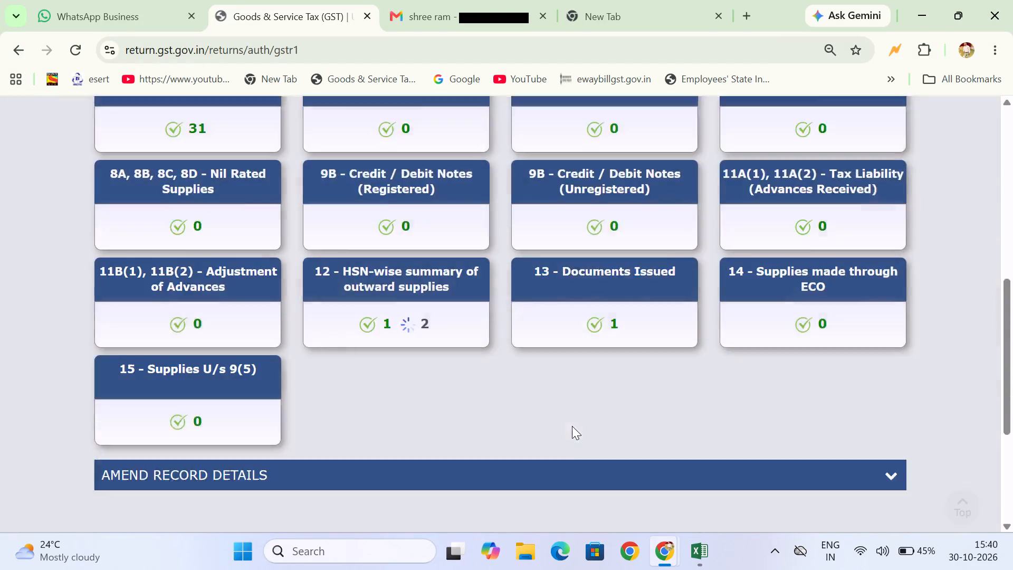
pyautogui.scroll(9, 572, 426)
pyautogui.click(886, 273)
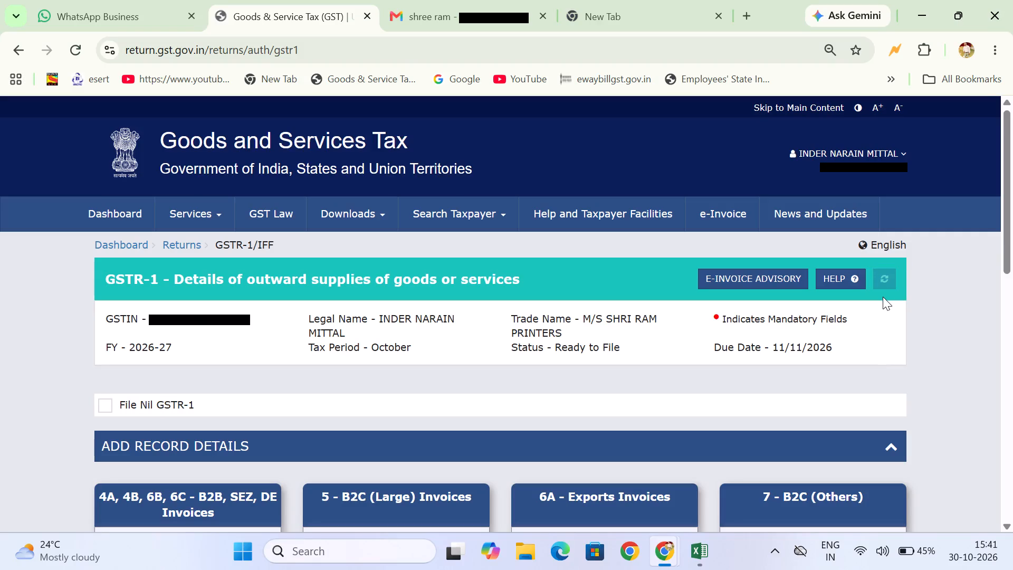
pyautogui.click(883, 297)
pyautogui.click(883, 274)
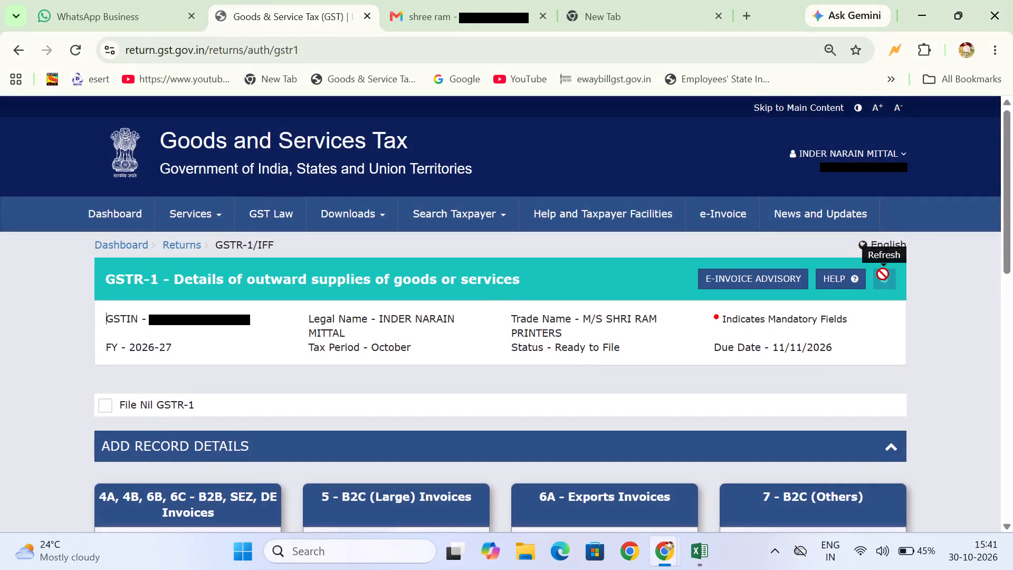
pyautogui.scroll(-9, 883, 274)
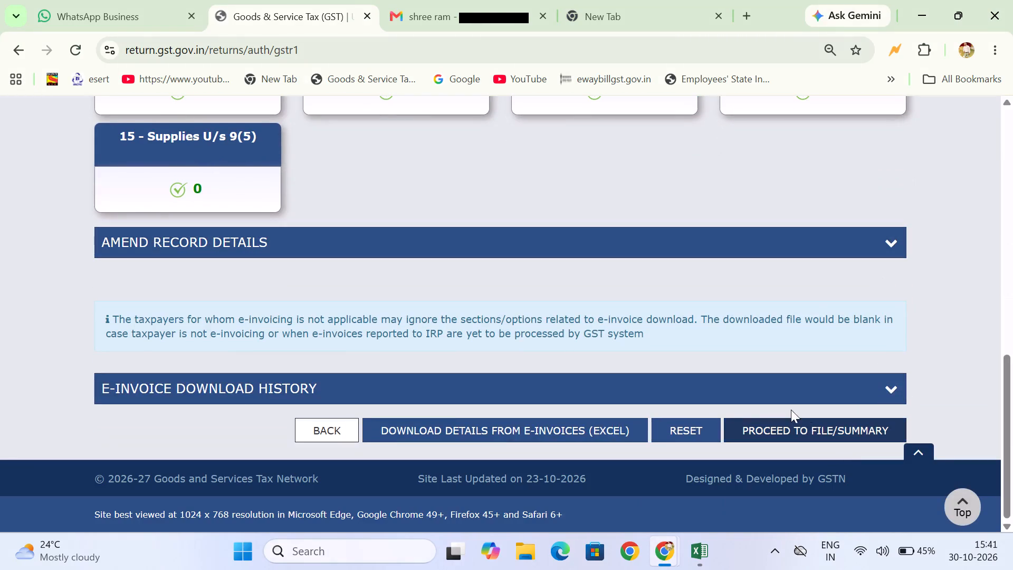
pyautogui.click(788, 422)
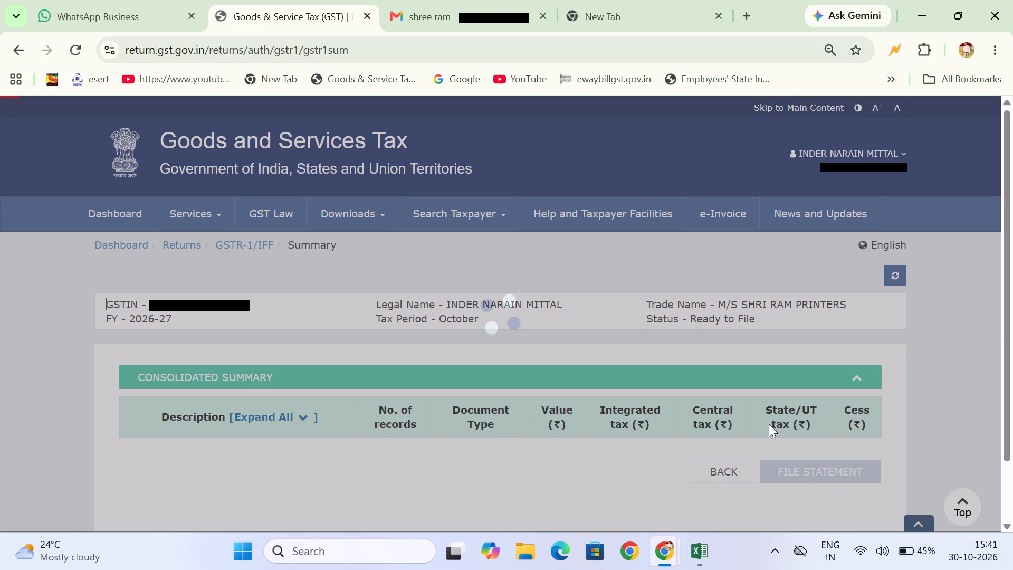
# Compare the 4A B2B Regular totals in the portal's consolidated summary with the grand totals in the Excel sales register.
pyautogui.scroll(-3, 516, 426)
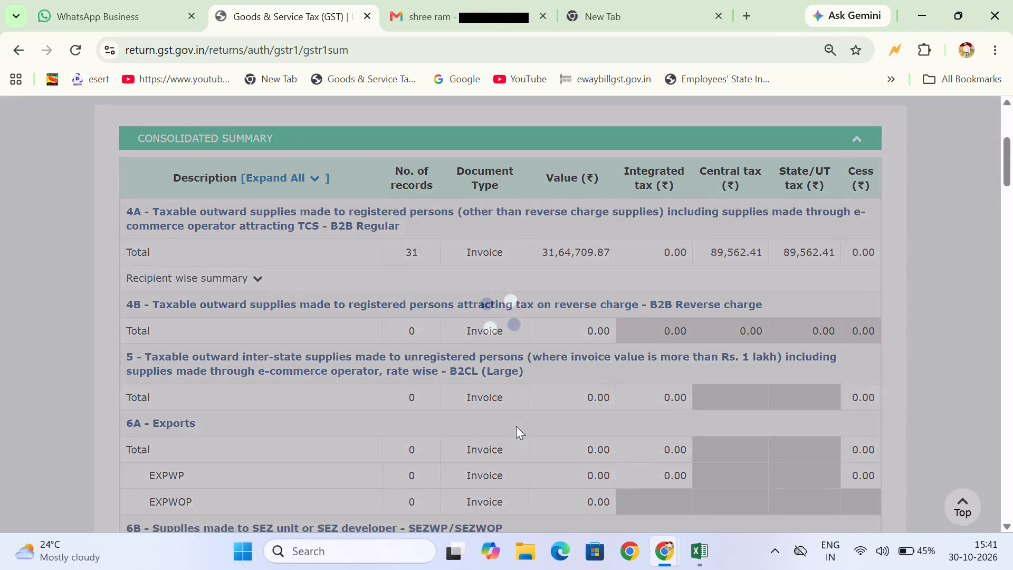
pyautogui.scroll(-1, 516, 426)
pyautogui.hotkey('alt', 'Tab')
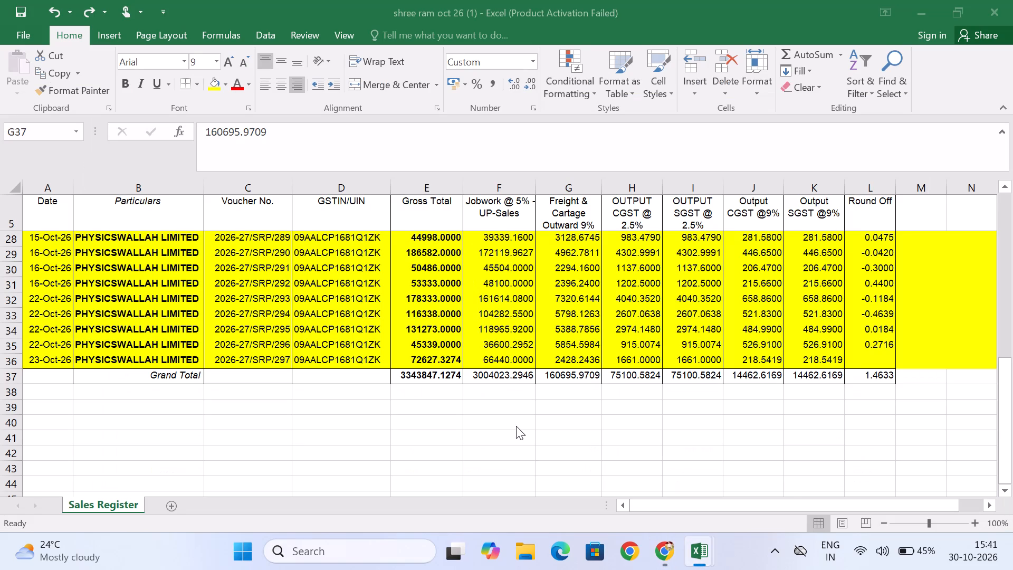
pyautogui.hotkey('alt', 'Tab')
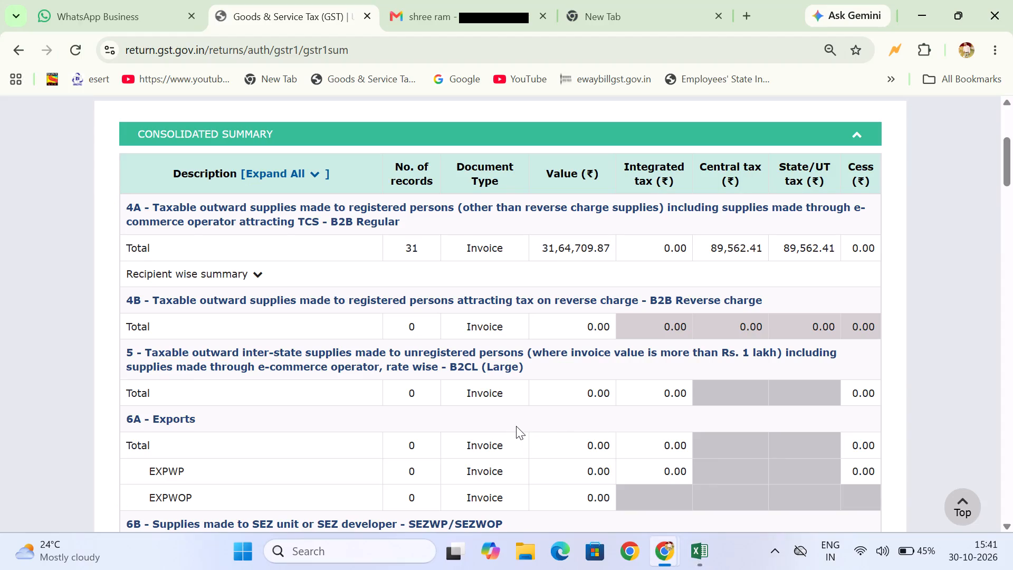
pyautogui.hotkey('alt', 'Tab')
pyautogui.hotkey('alt', 'Tab')
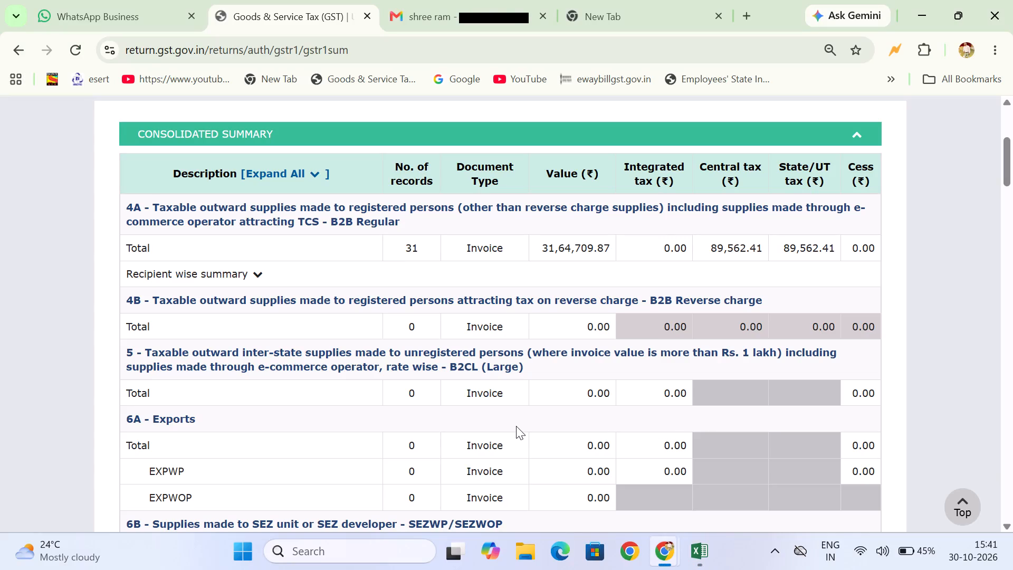
pyautogui.hotkey('alt', 'Tab')
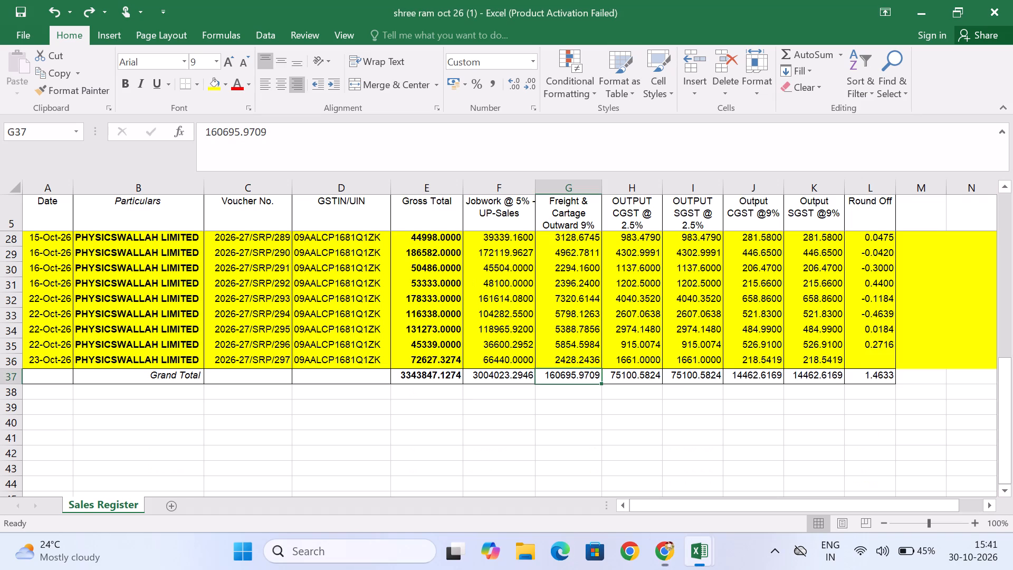
pyautogui.hotkey('alt', 'Tab')
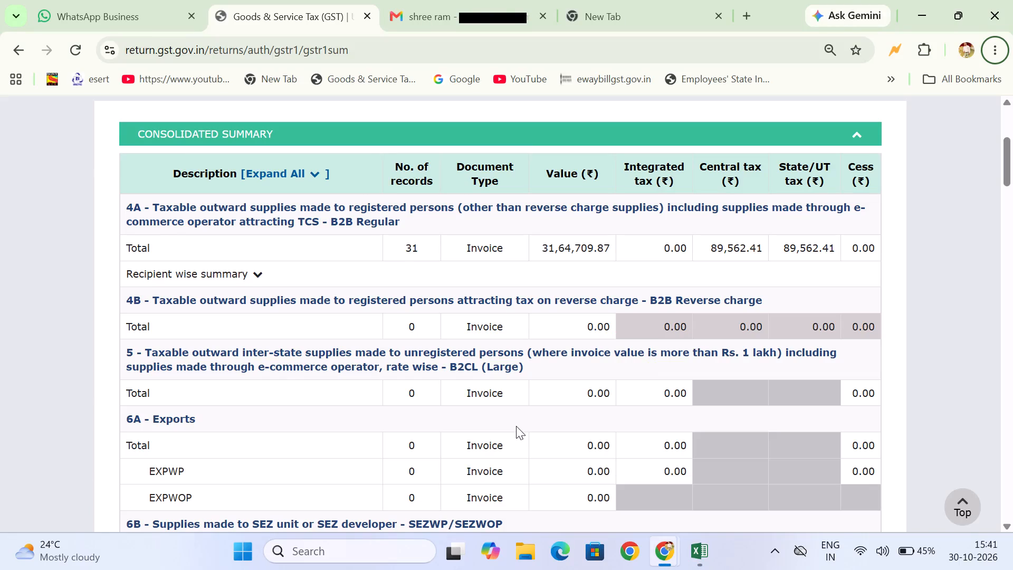
pyautogui.hotkey('alt', 'Tab')
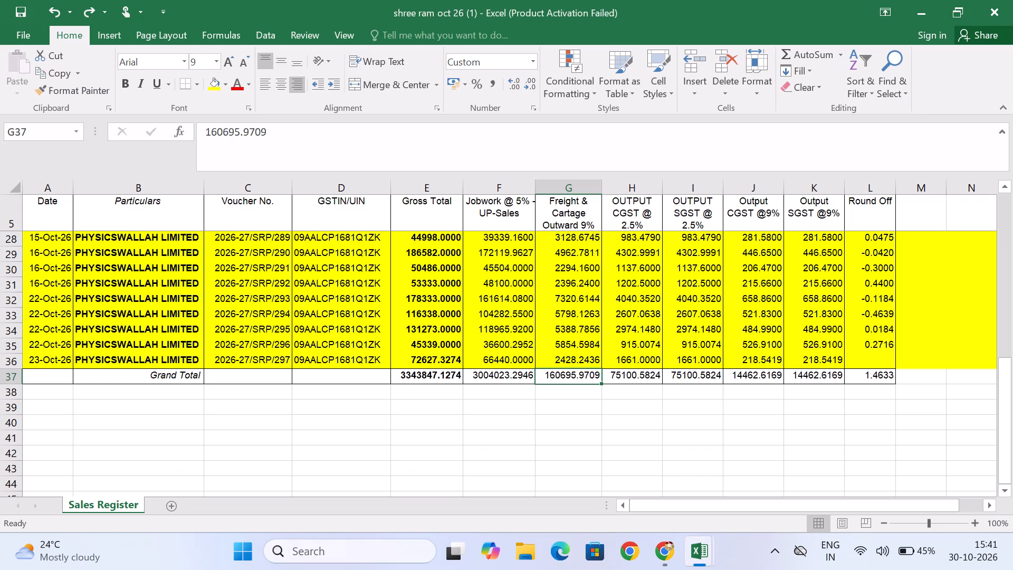
pyautogui.hotkey('alt', 'Tab')
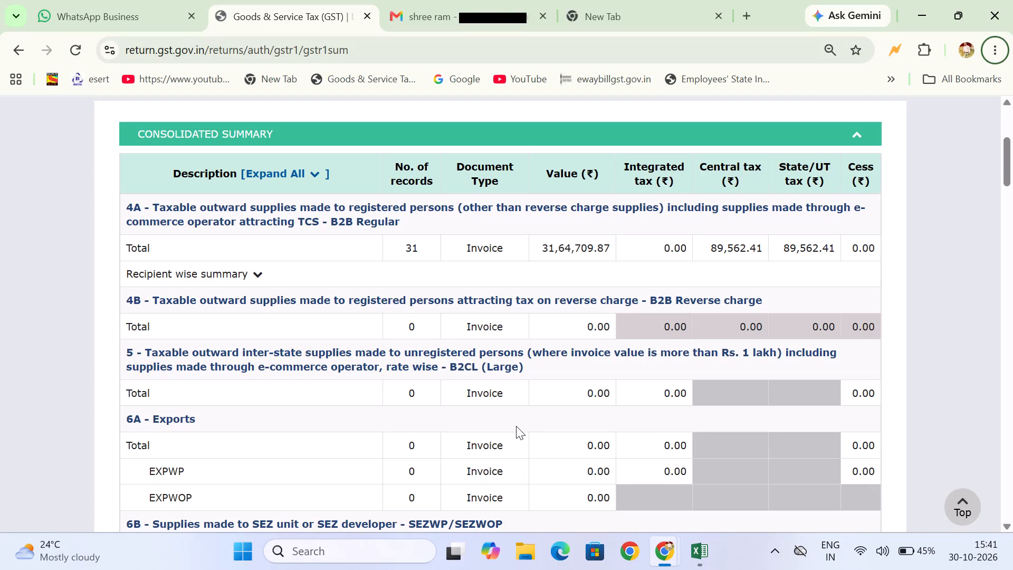
pyautogui.hotkey('alt', 'Tab')
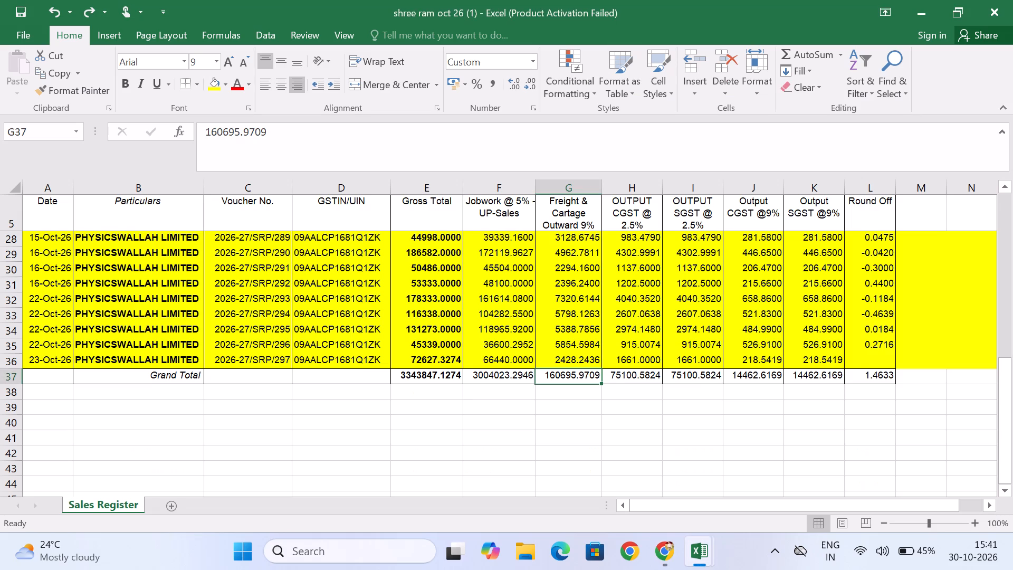
pyautogui.hotkey('alt', 'Tab')
pyautogui.hotkey('alt', 'Tab')
pyautogui.hotkey('alt', 'Tab')
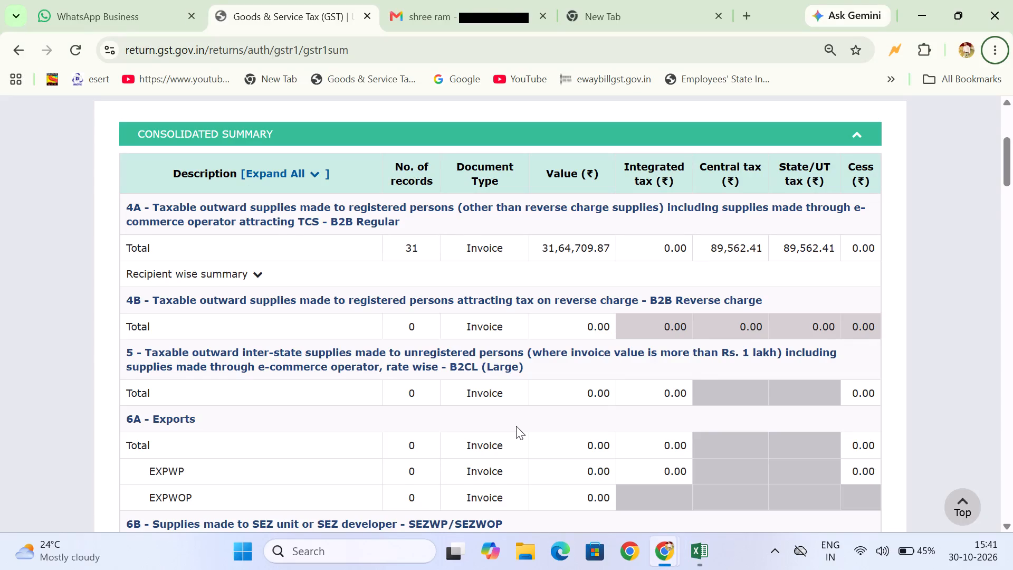
# Examine the table 12 HSN-wise totals and the table 13 documents issued in the consolidated summary.
pyautogui.scroll(-12, 516, 426)
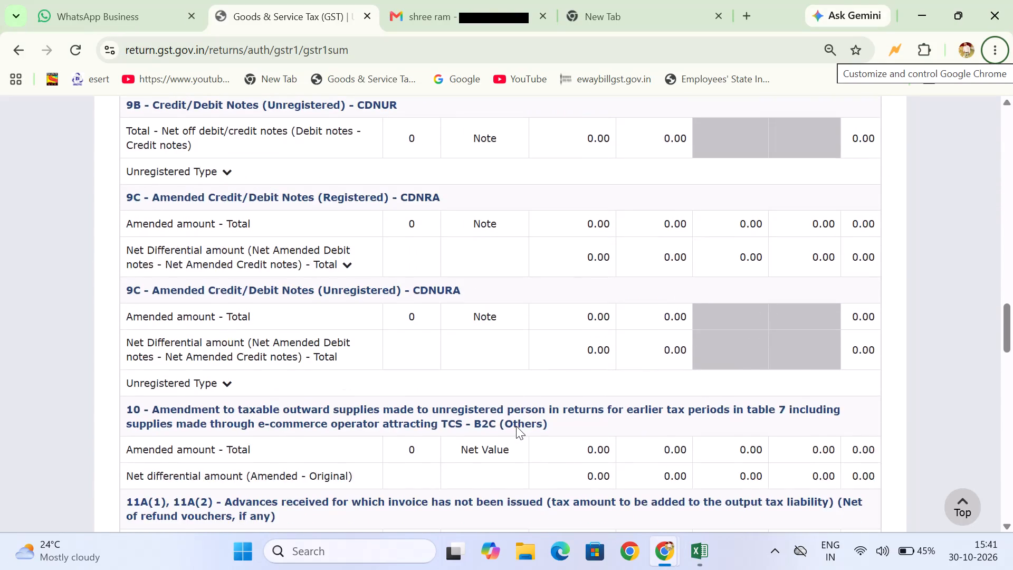
pyautogui.scroll(-6, 516, 426)
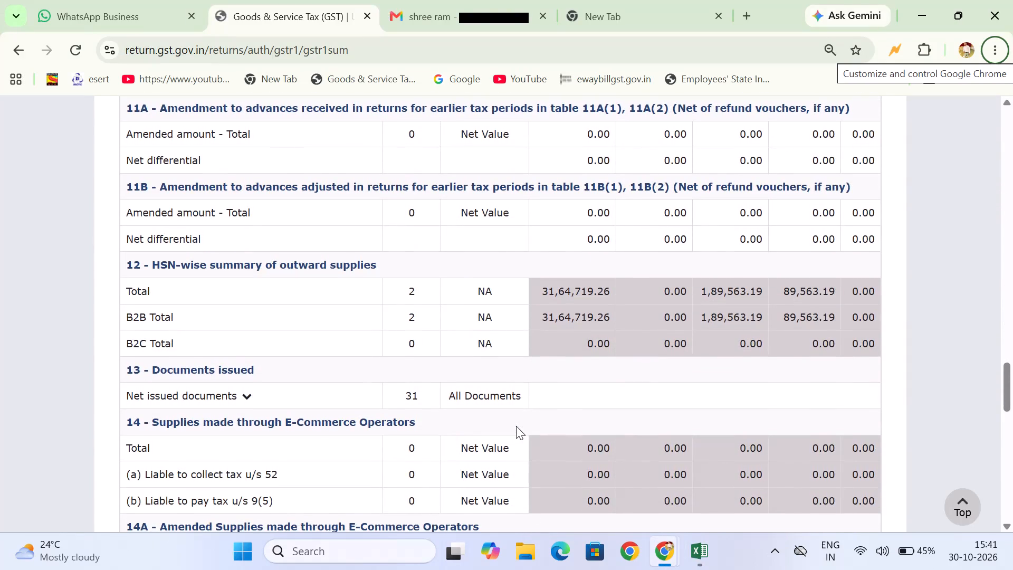
pyautogui.scroll(-1, 516, 426)
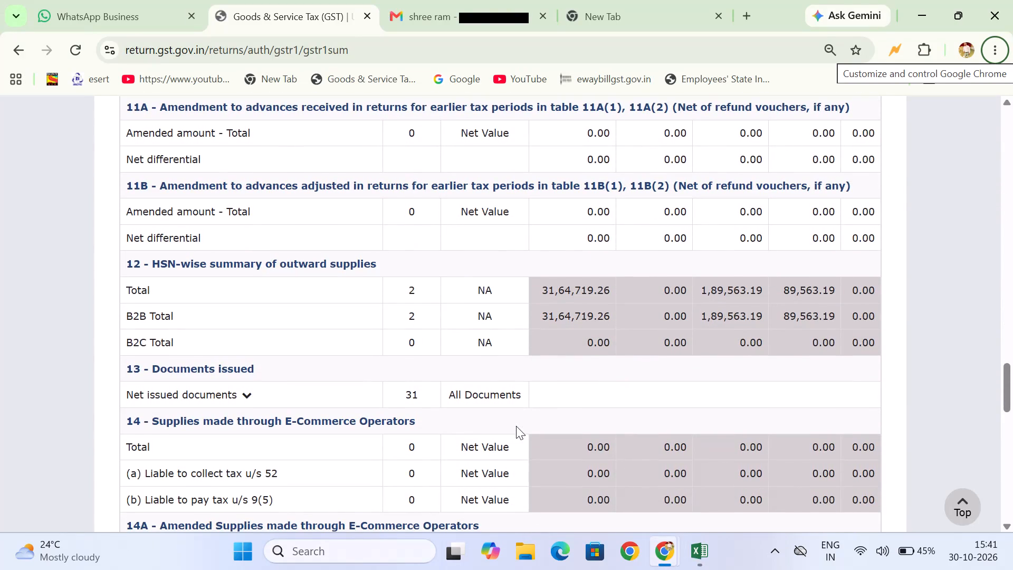
# Compare the table 12 HSN-wise totals in the consolidated summary with the grand totals in the Excel sales register.
pyautogui.scroll(-1, 516, 426)
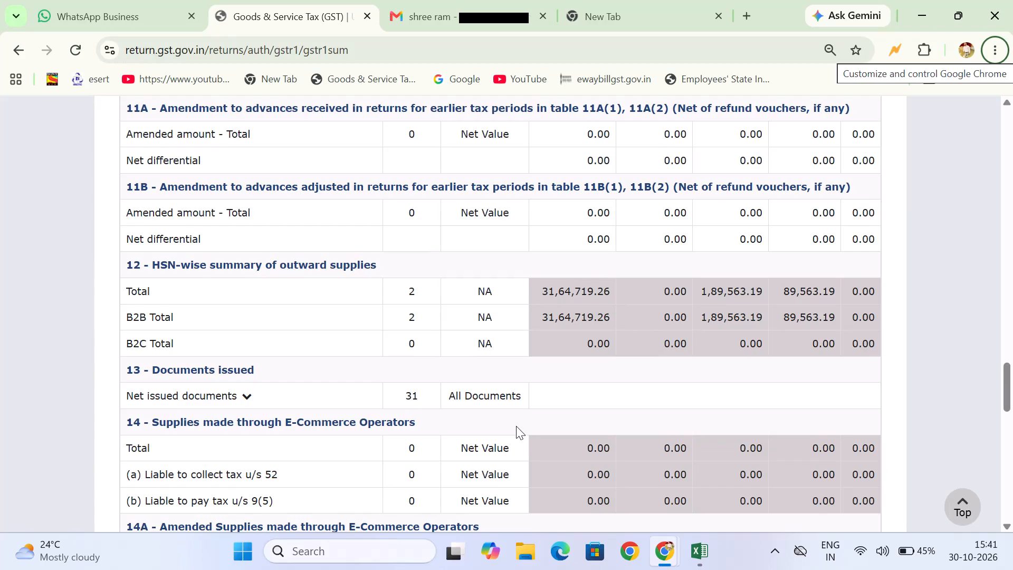
pyautogui.scroll(-1, 516, 426)
pyautogui.hotkey('alt', 'Tab')
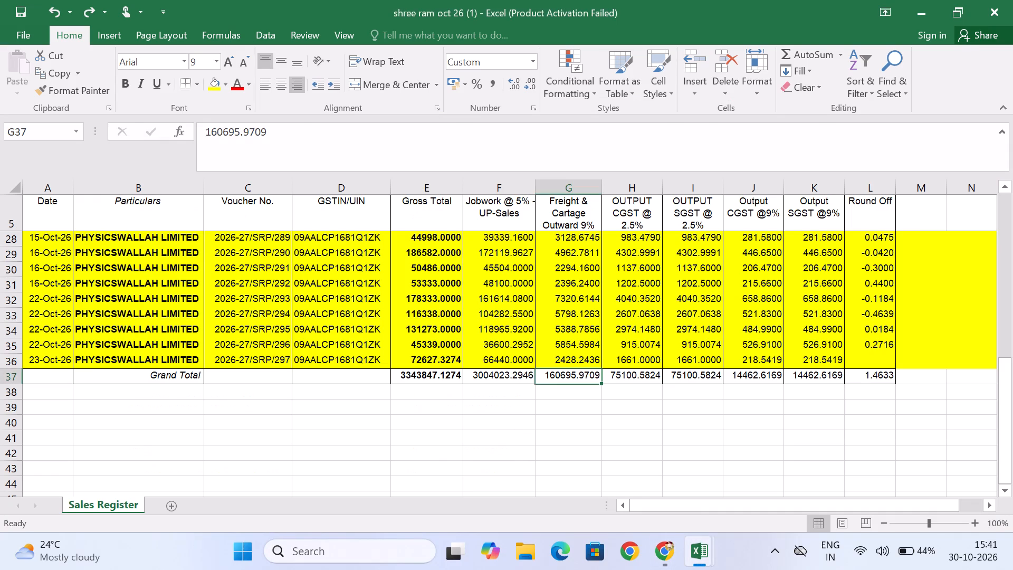
pyautogui.hotkey('alt', 'Tab')
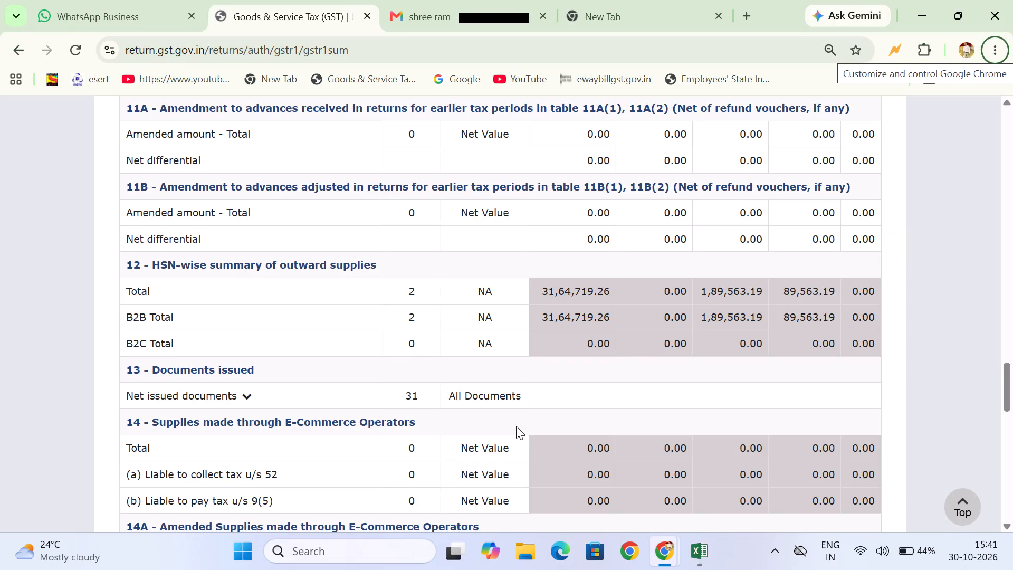
pyautogui.hotkey('alt', 'Tab')
pyautogui.hotkey('alt', 'Tab')
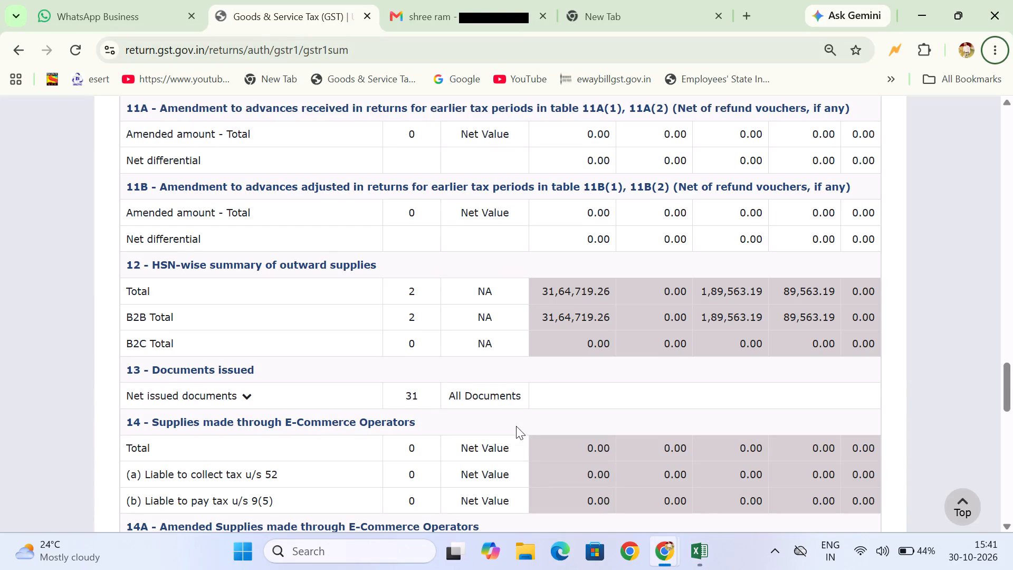
# Review the whole consolidated summary, checking the Total Liability row against the 4A B2B Regular totals.
pyautogui.scroll(-6, 528, 379)
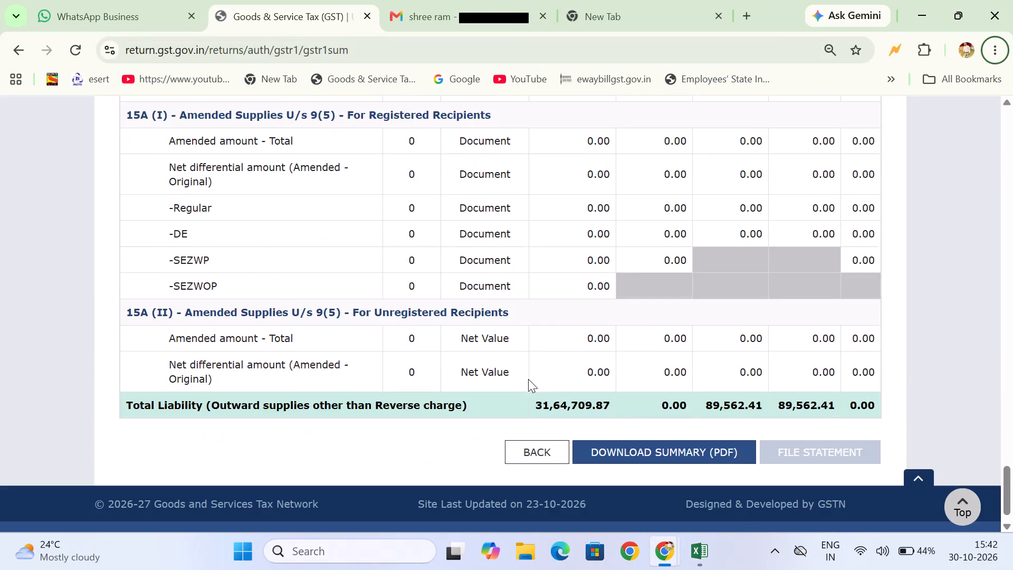
pyautogui.scroll(-2, 528, 379)
pyautogui.scroll(2, 517, 382)
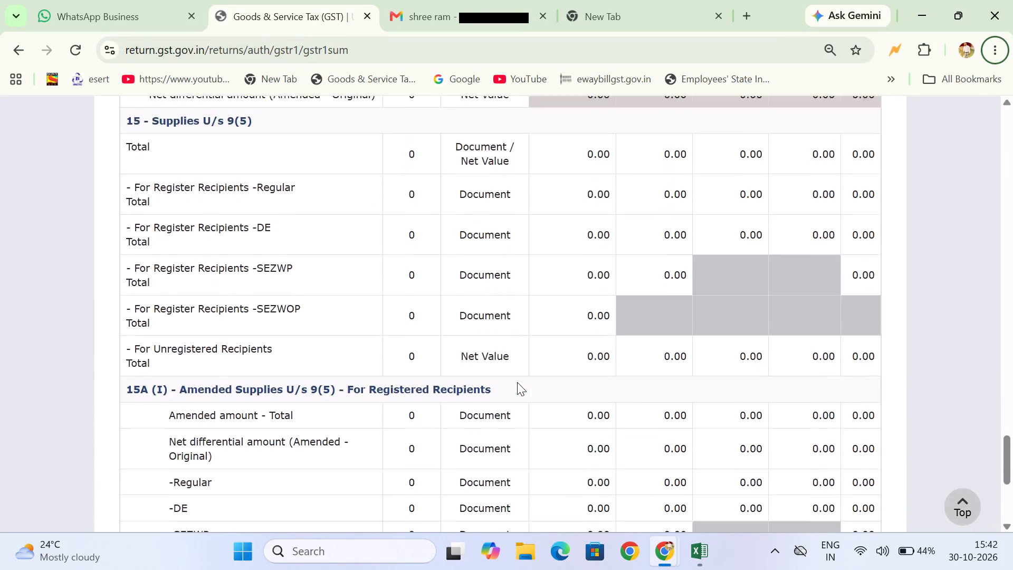
pyautogui.scroll(20, 517, 382)
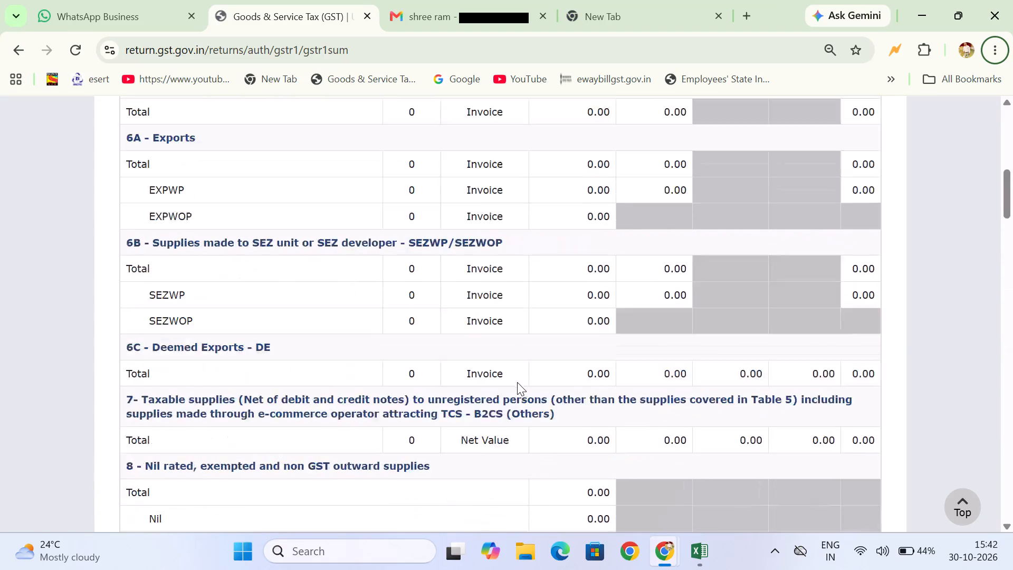
pyautogui.scroll(3, 517, 382)
pyautogui.scroll(-5, 517, 382)
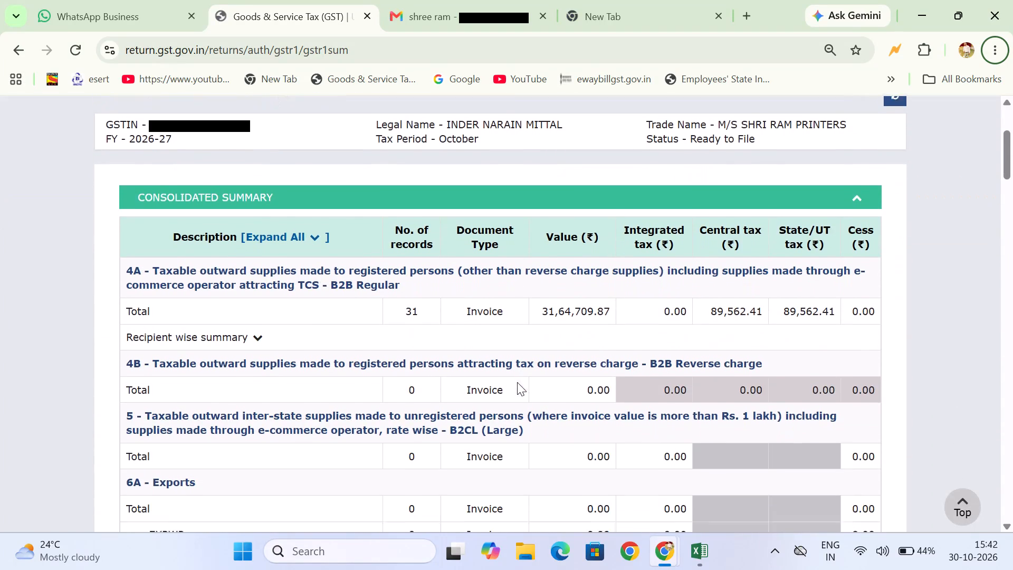
pyautogui.scroll(-3, 517, 382)
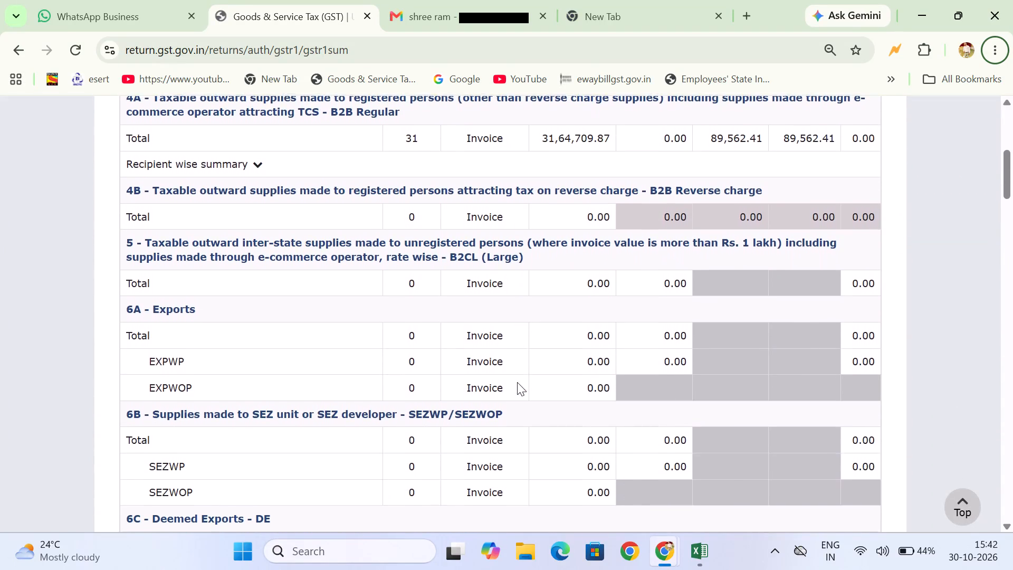
pyautogui.scroll(-4, 517, 382)
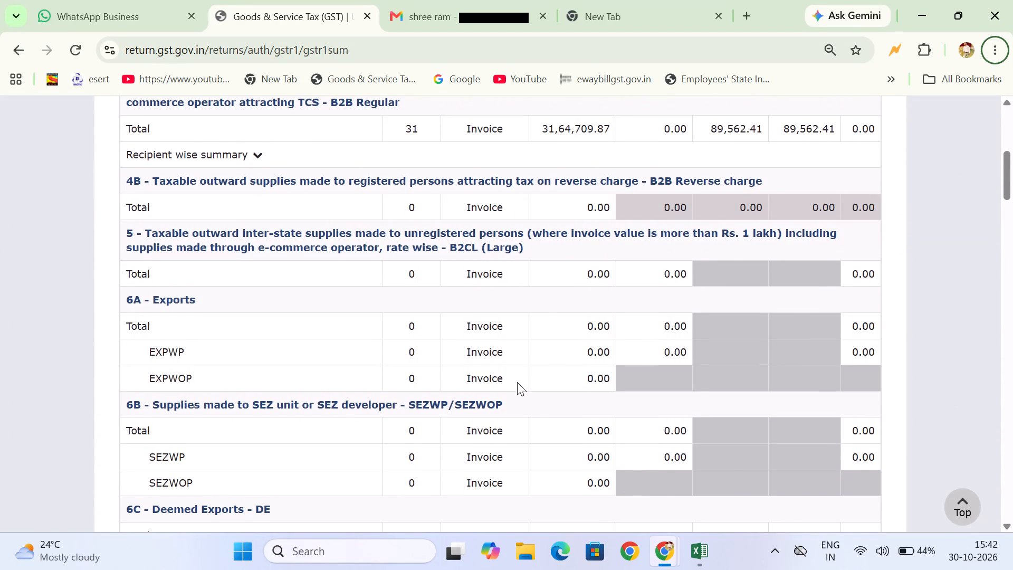
pyautogui.scroll(-5, 517, 382)
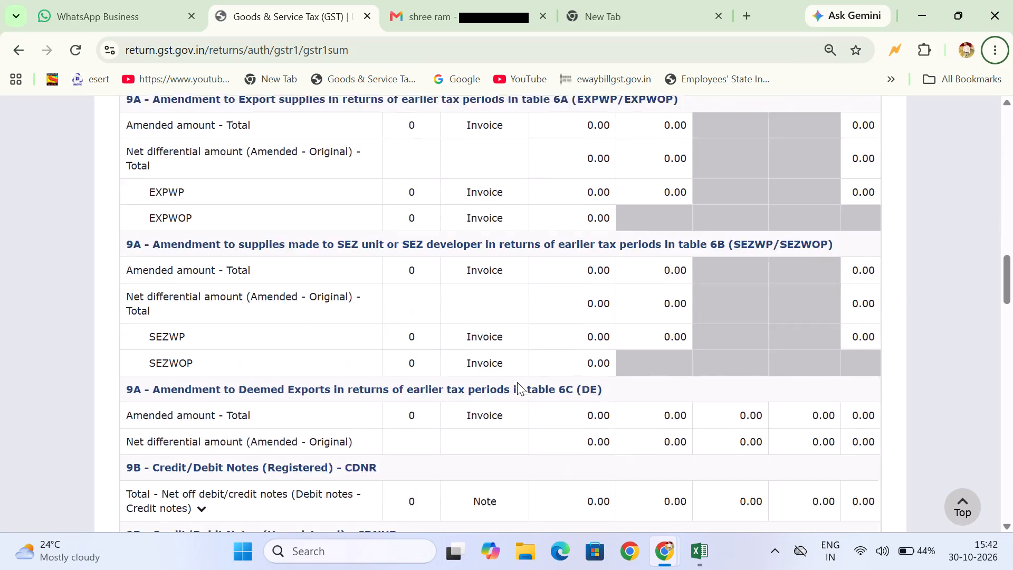
pyautogui.scroll(-19, 517, 382)
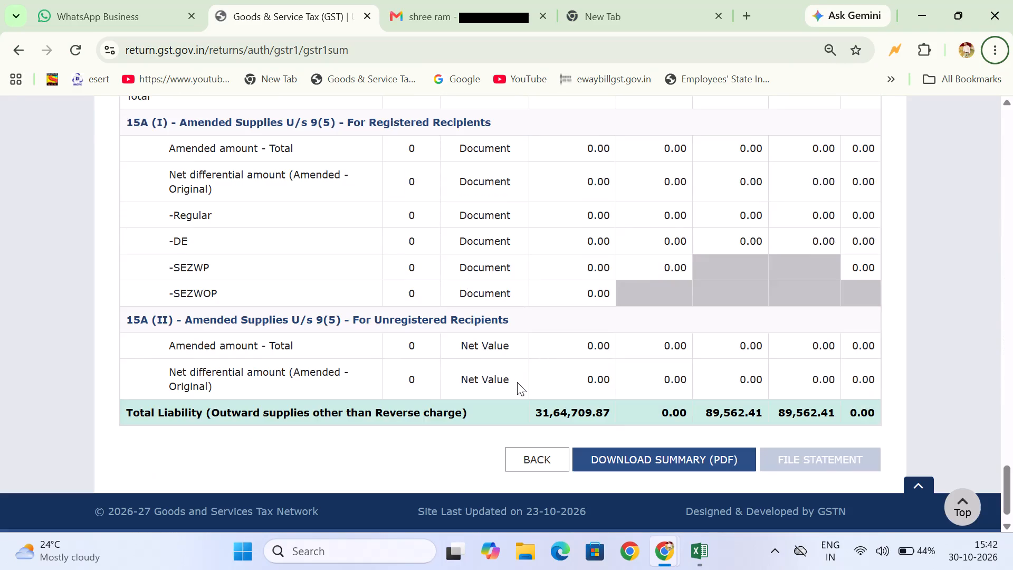
# Go back to the GSTR-1 overview and examine the processed B2B invoice records for PHYSICSWALLAH LIMITED.
pyautogui.click(529, 422)
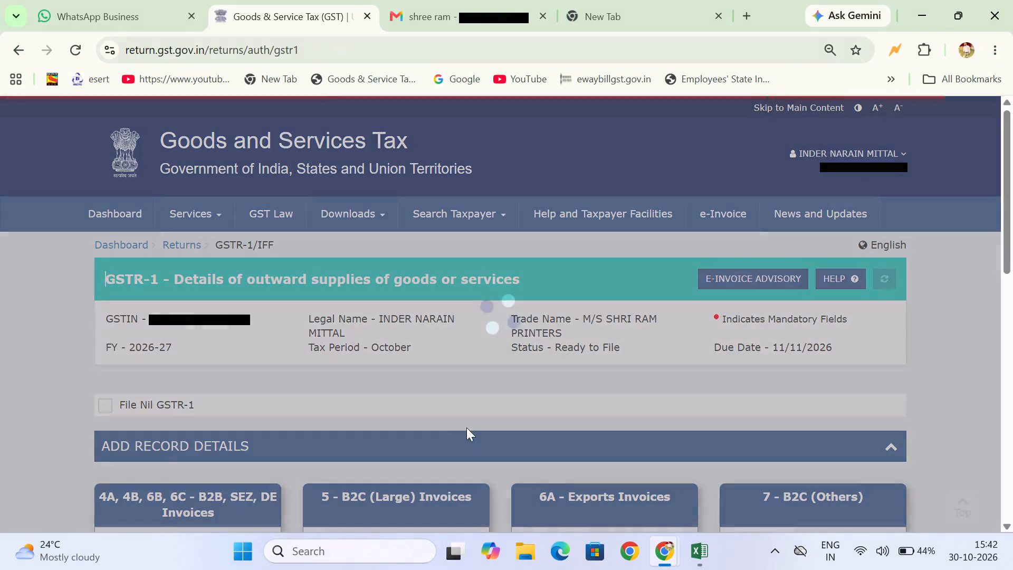
pyautogui.scroll(-4, 417, 425)
pyautogui.scroll(2, 417, 425)
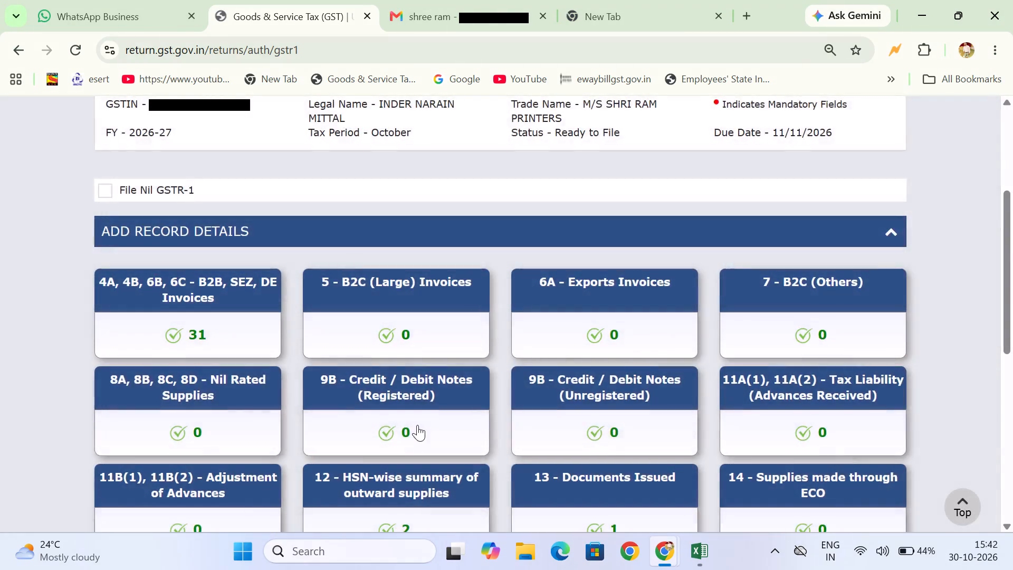
pyautogui.scroll(1, 417, 425)
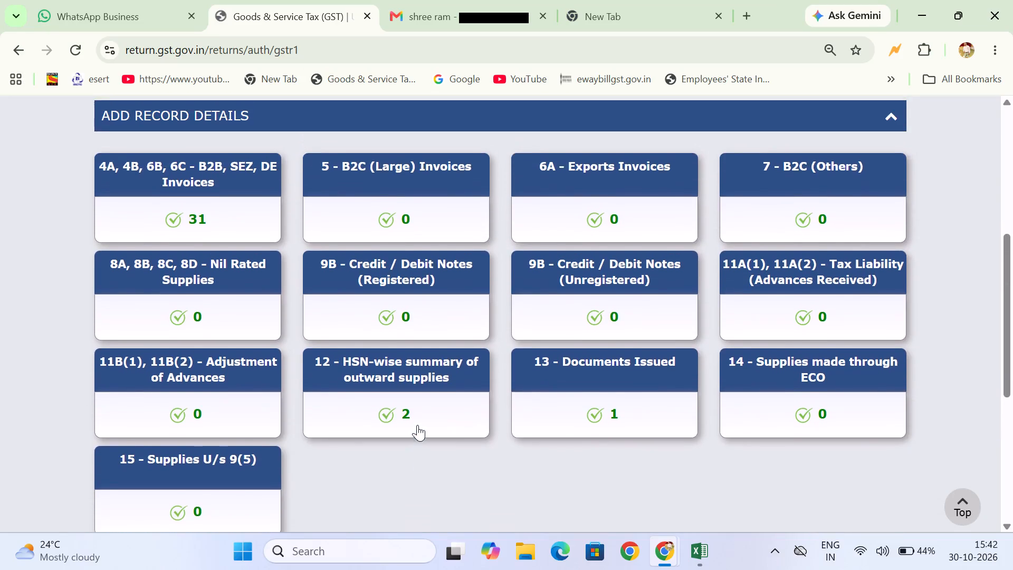
pyautogui.scroll(1, 417, 425)
pyautogui.click(196, 267)
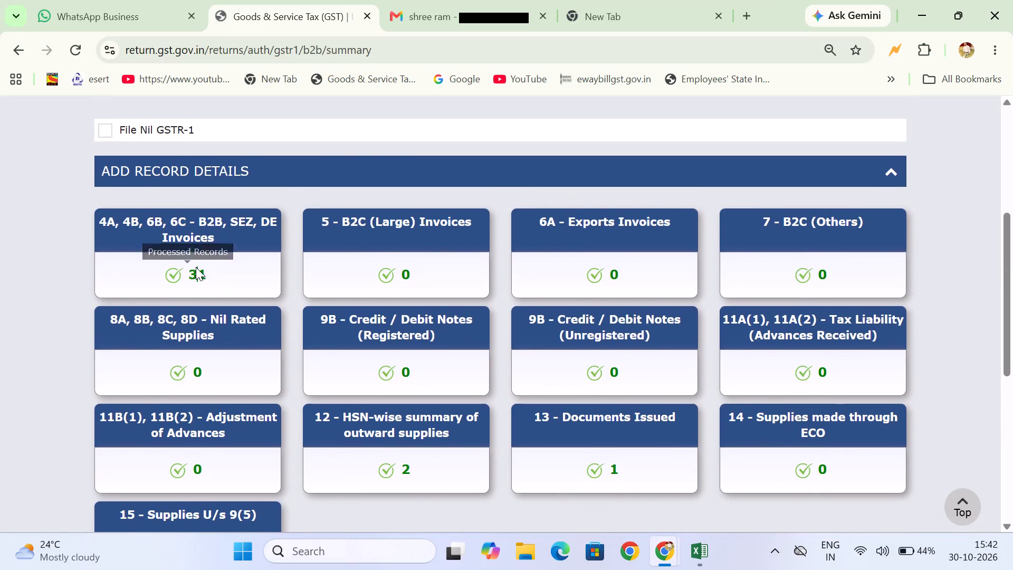
pyautogui.scroll(-2, 494, 404)
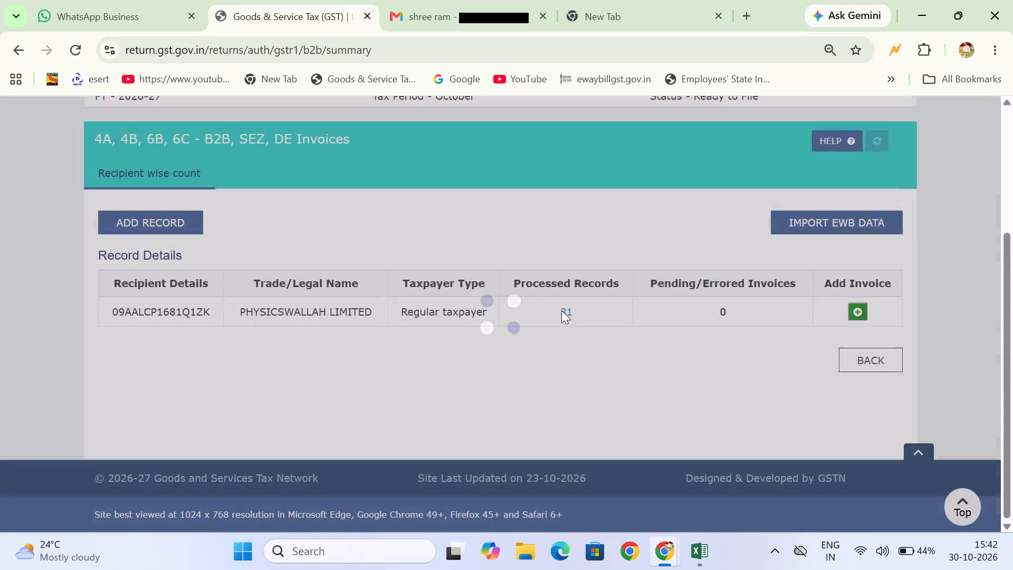
pyautogui.click(561, 310)
pyautogui.click(561, 310)
pyautogui.click(561, 310)
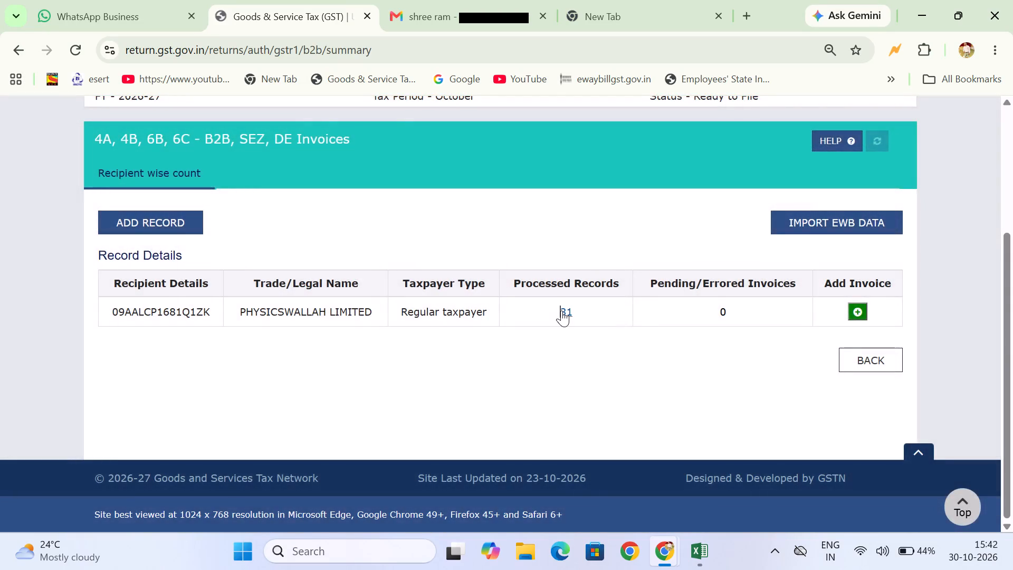
pyautogui.scroll(-5, 494, 378)
pyautogui.scroll(1, 494, 378)
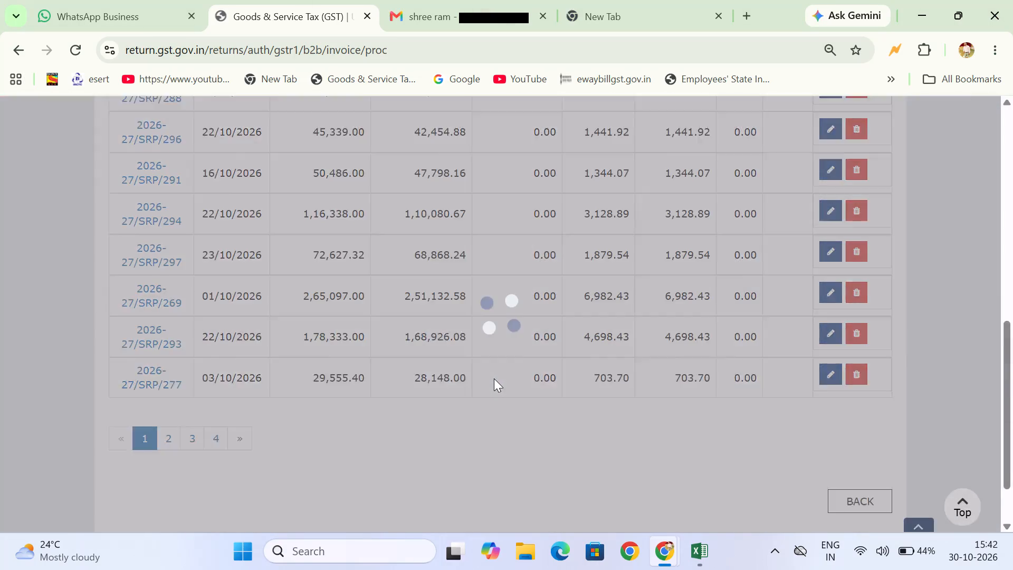
pyautogui.scroll(1, 494, 378)
pyautogui.scroll(-2, 494, 378)
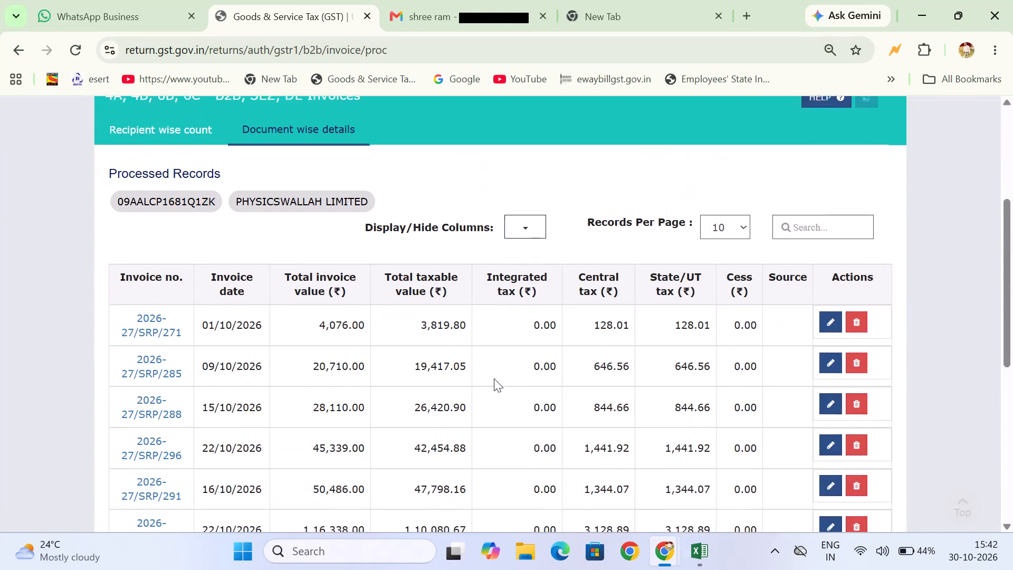
pyautogui.scroll(-3, 494, 378)
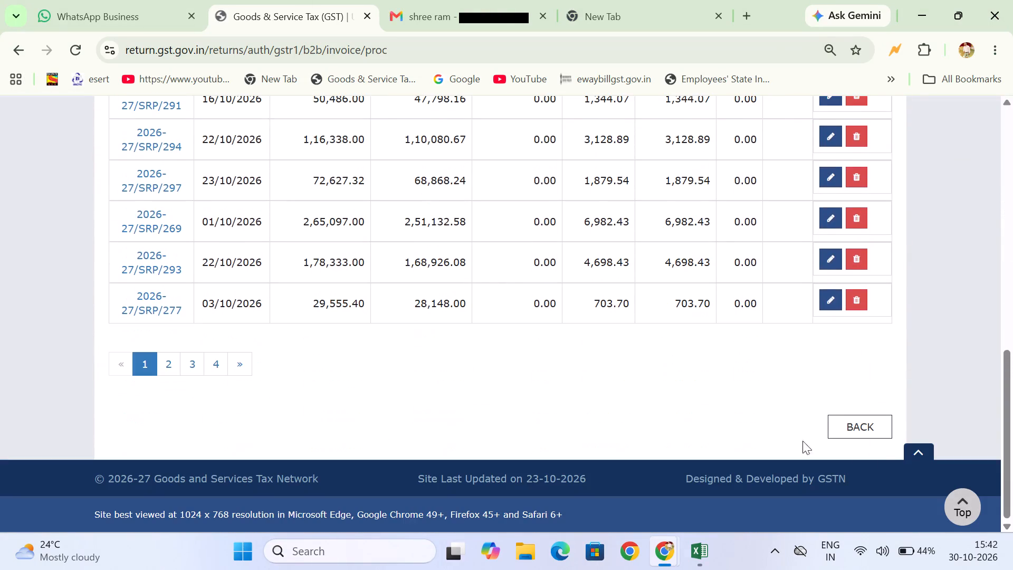
# Leave the B2B invoice records, return to the GSTR-1 overview and proceed to the consolidated filing summary.
pyautogui.click(844, 420)
pyautogui.scroll(-4, 631, 474)
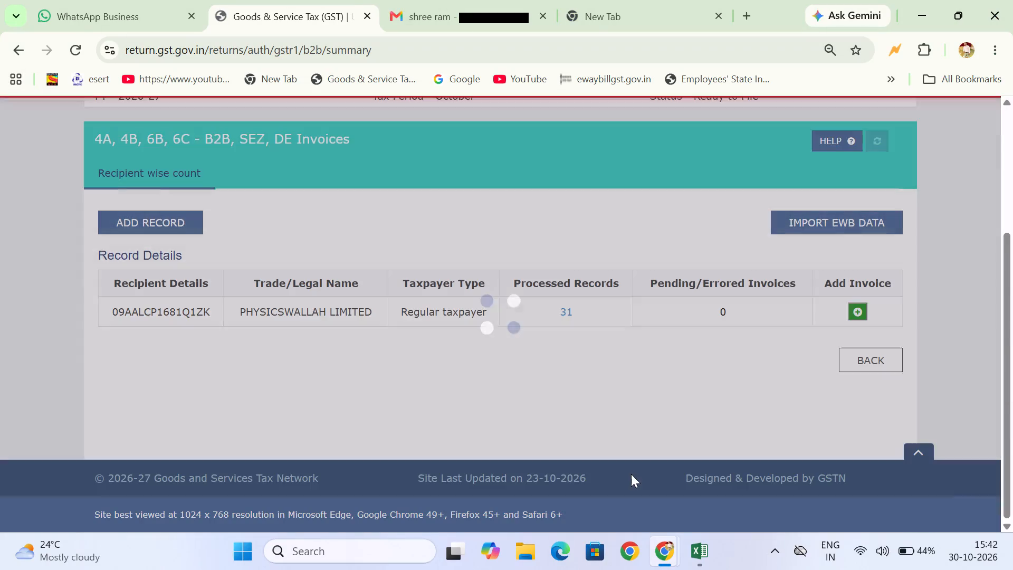
pyautogui.scroll(-3, 631, 474)
pyautogui.click(863, 349)
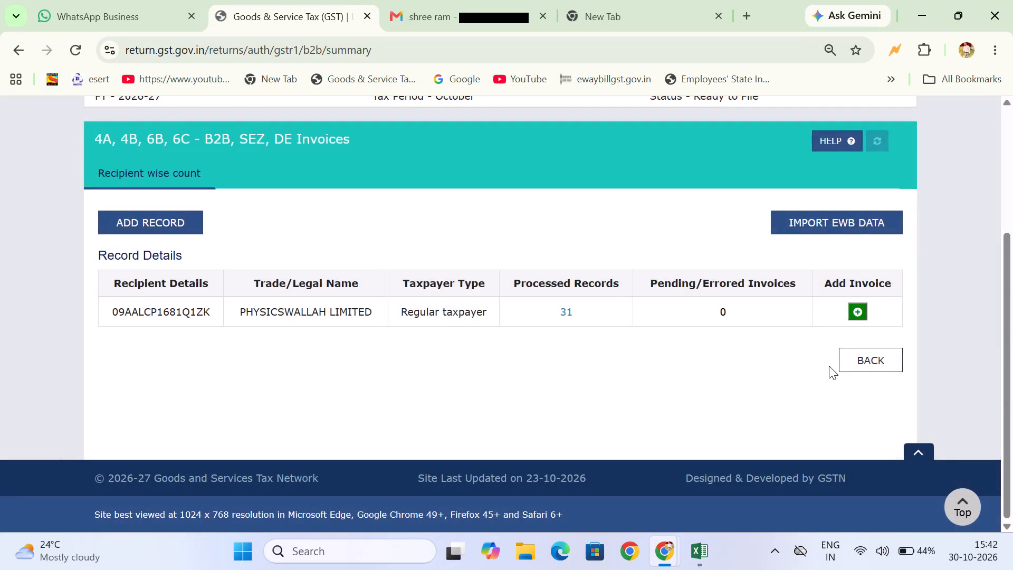
pyautogui.click(874, 367)
pyautogui.scroll(-7, 621, 373)
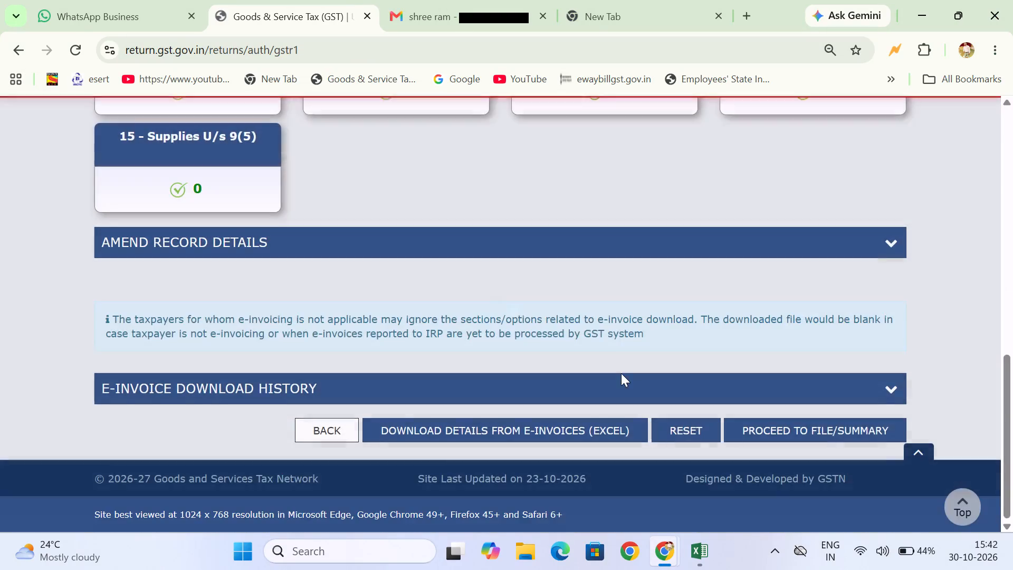
pyautogui.click(790, 432)
pyautogui.click(790, 432)
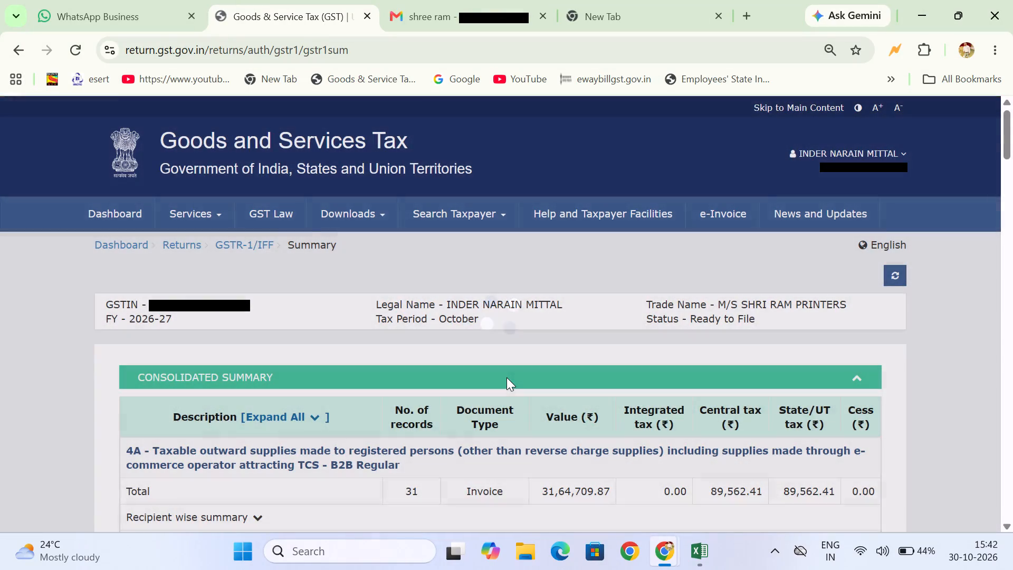
# Compare the 4A B2B Regular totals with the table 12 HSN-wise totals in the consolidated summary.
pyautogui.scroll(-3, 407, 368)
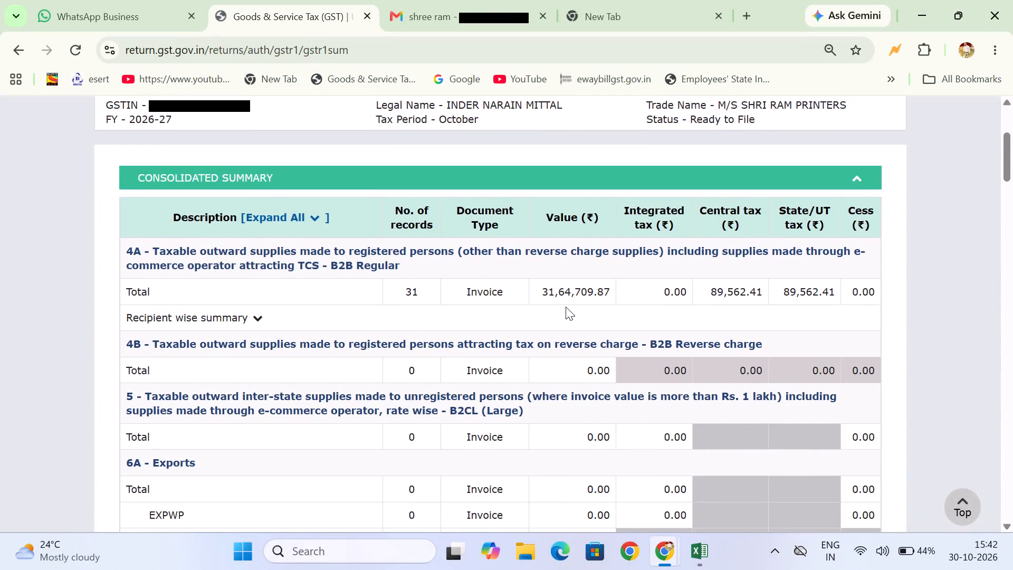
pyautogui.scroll(-11, 566, 307)
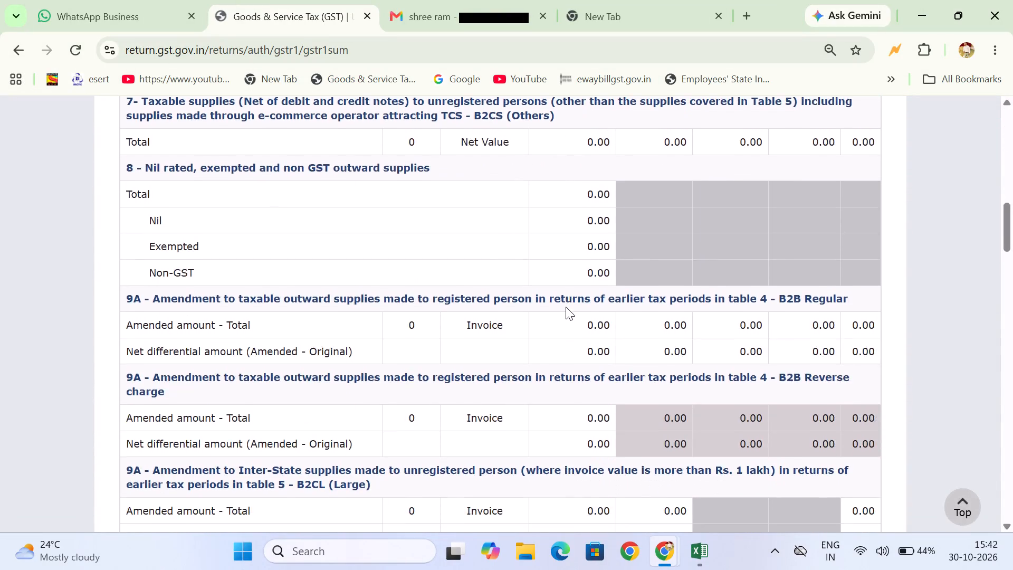
pyautogui.scroll(-13, 566, 307)
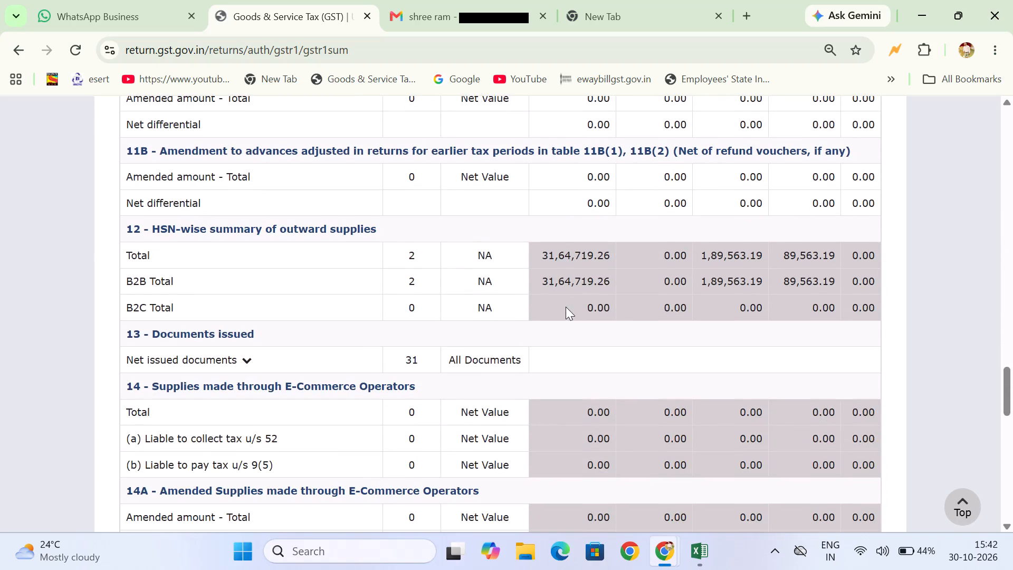
pyautogui.scroll(16, 566, 307)
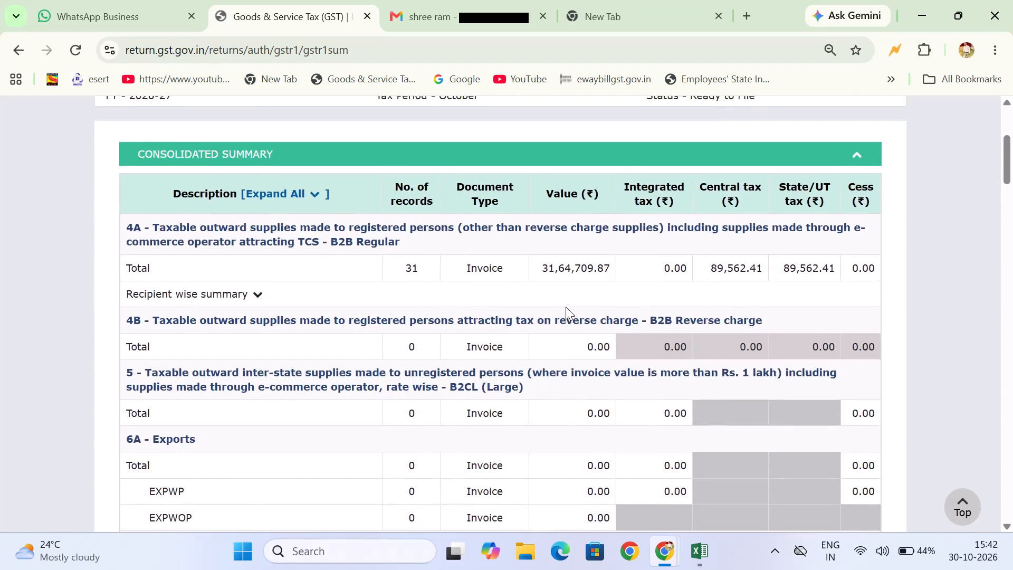
pyautogui.scroll(1, 566, 307)
pyautogui.scroll(-13, 566, 307)
pyautogui.hscroll(-1, 566, 307)
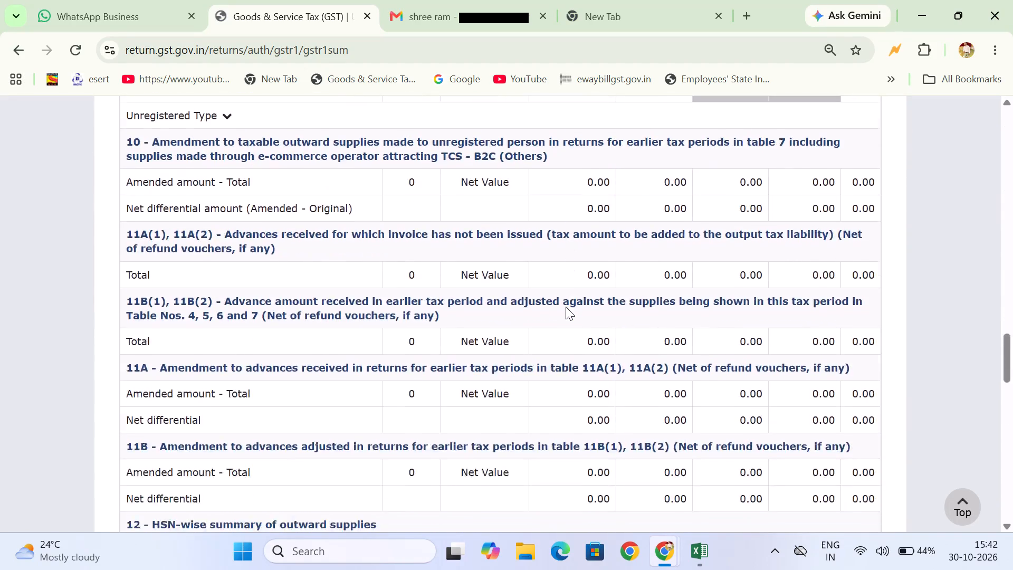
pyautogui.hscroll(-3, 566, 307)
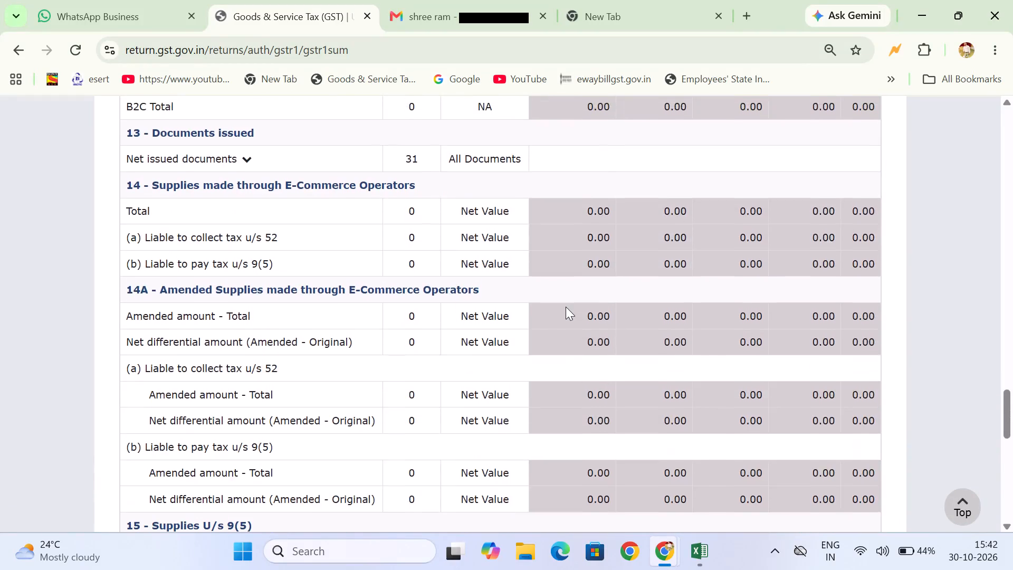
pyautogui.hscroll(-1, 566, 307)
pyautogui.scroll(6, 566, 307)
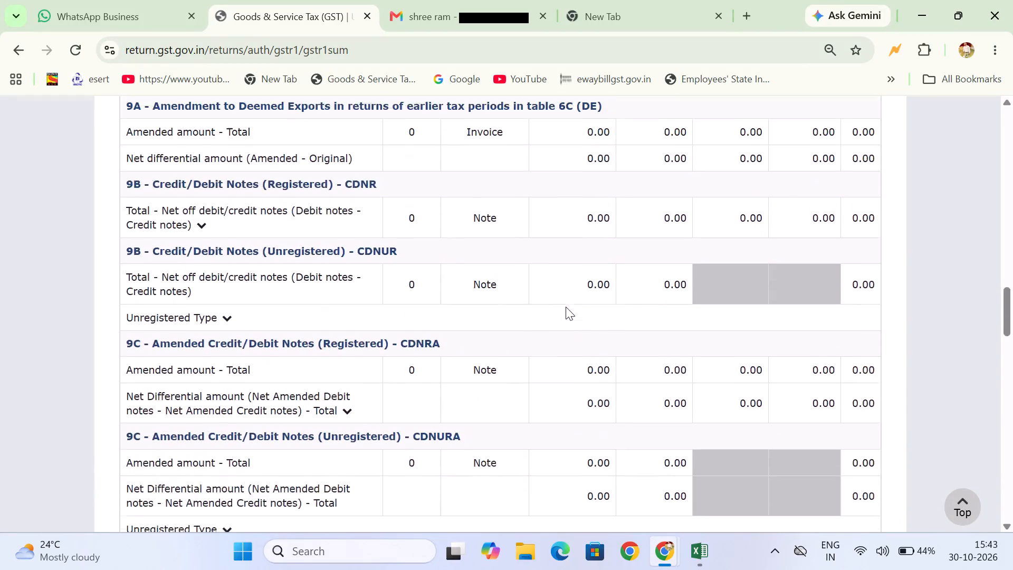
pyautogui.scroll(8, 566, 307)
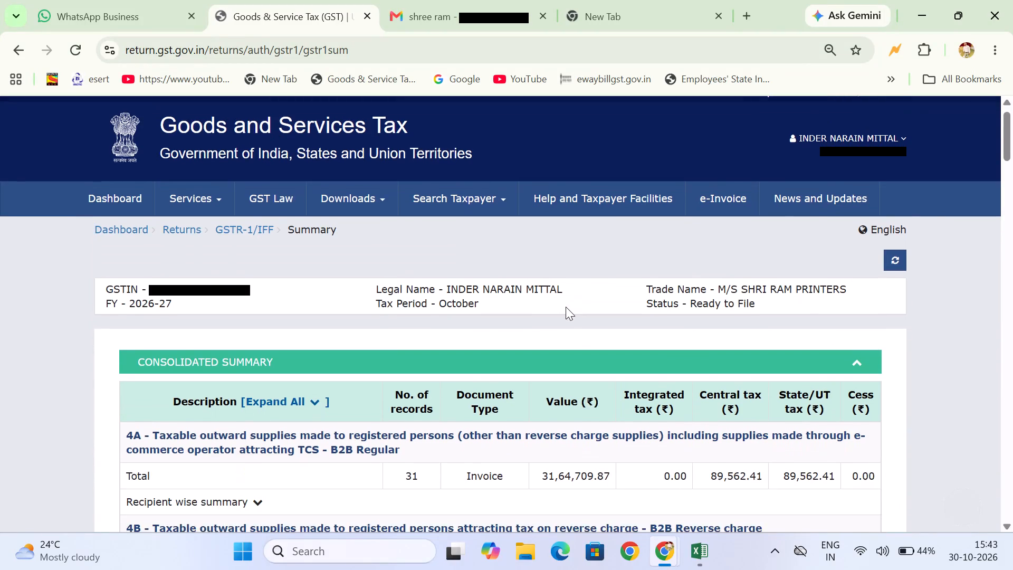
pyautogui.scroll(-6, 566, 307)
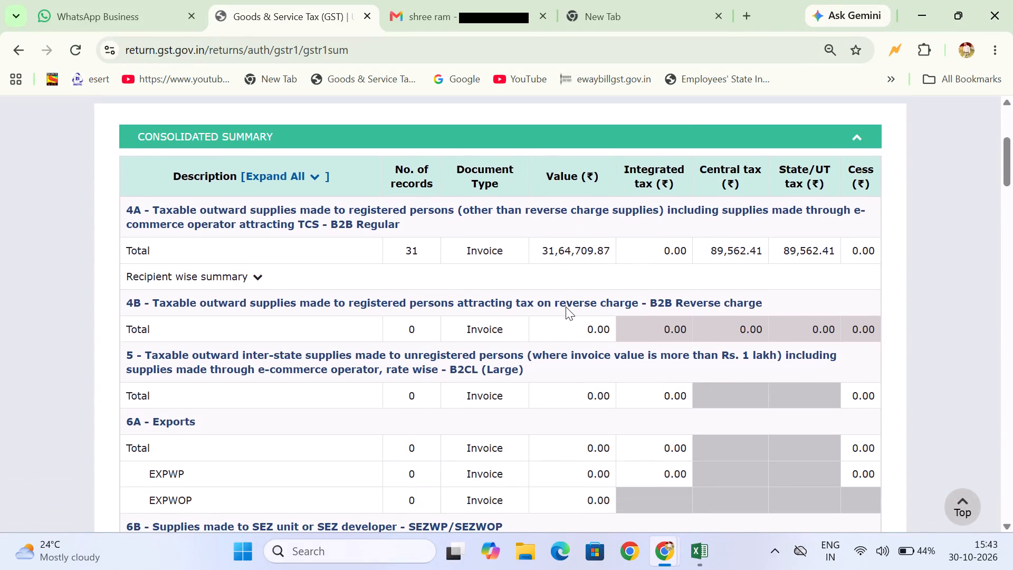
pyautogui.scroll(-4, 566, 307)
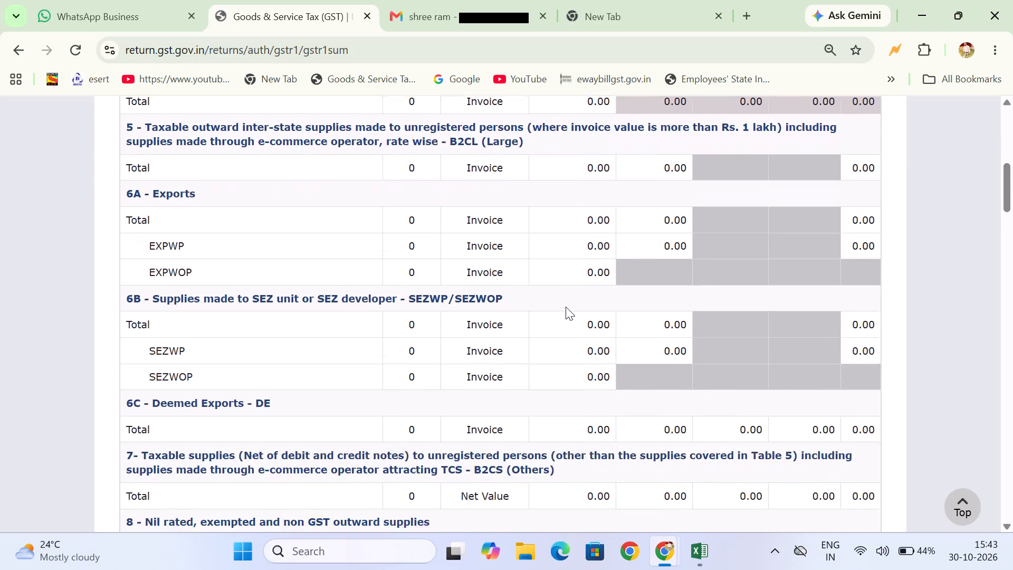
pyautogui.scroll(-3, 566, 307)
pyautogui.scroll(2, 566, 307)
pyautogui.scroll(-1, 566, 307)
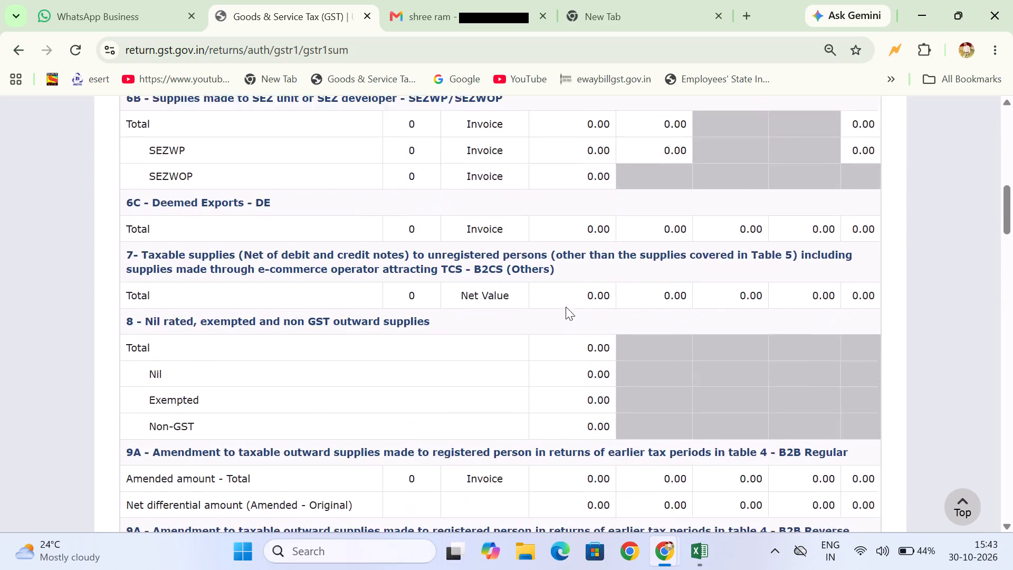
pyautogui.scroll(-4, 566, 307)
pyautogui.scroll(3, 566, 307)
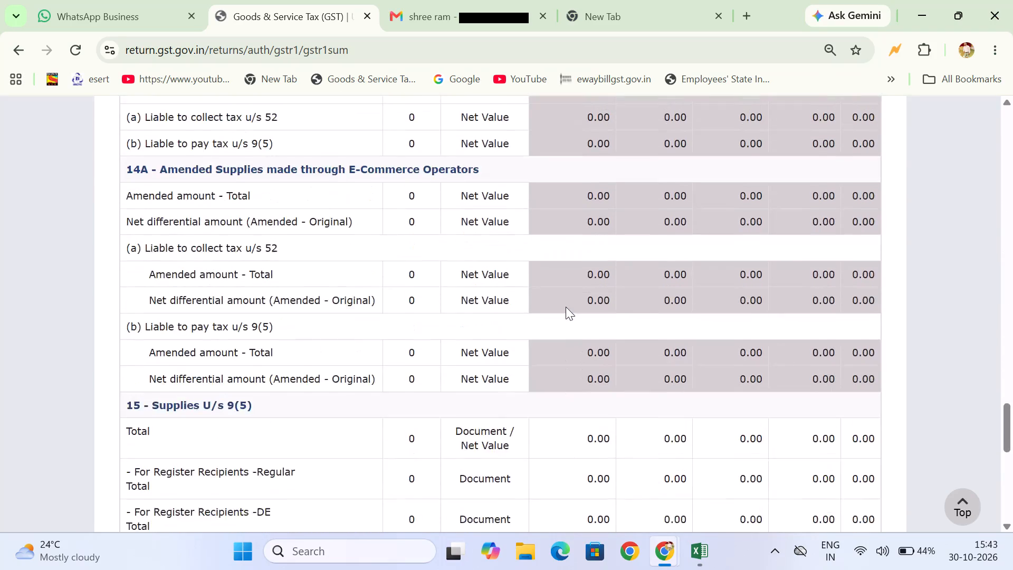
pyautogui.scroll(3, 566, 307)
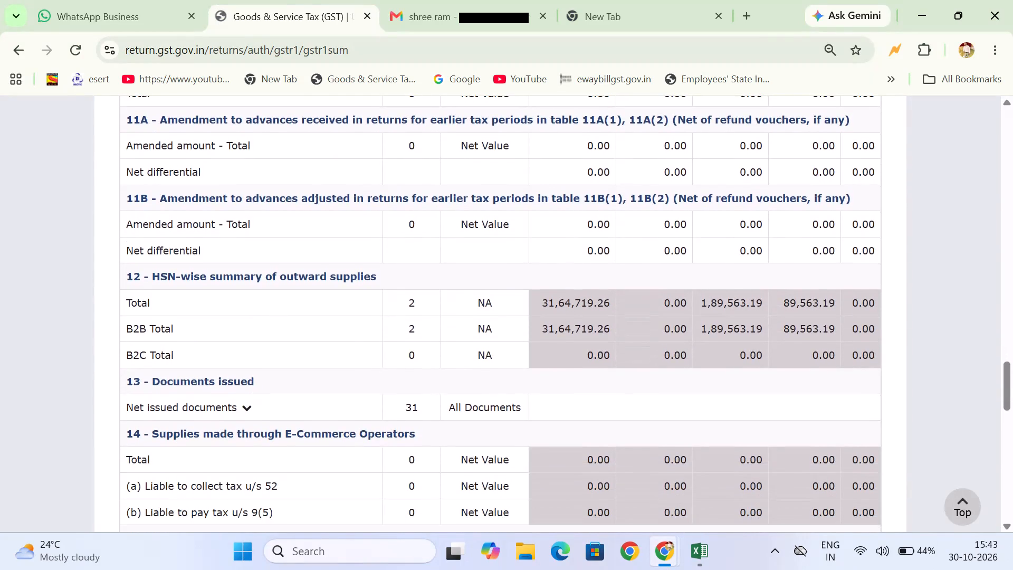
pyautogui.scroll(3, 566, 307)
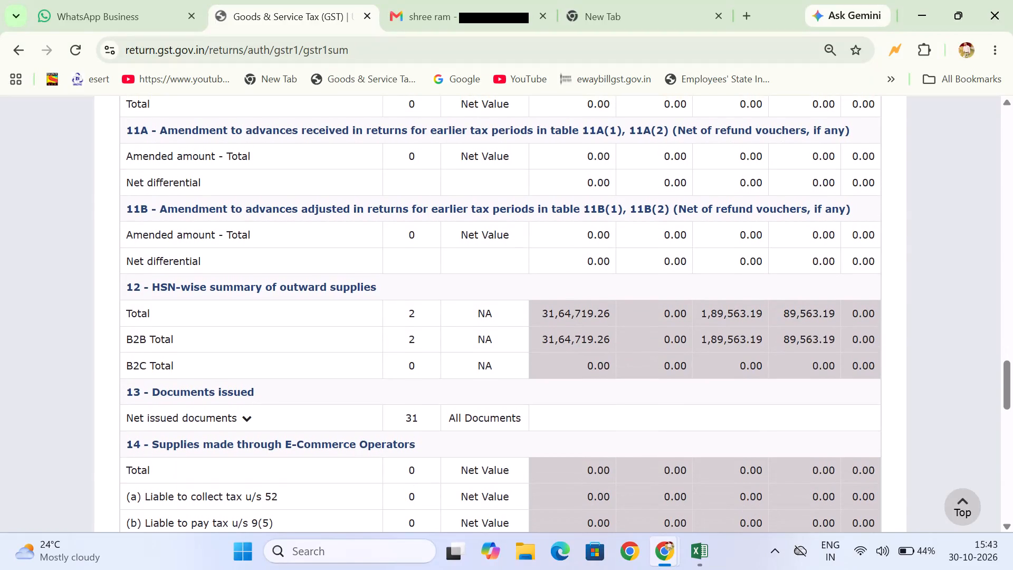
pyautogui.scroll(8, 566, 307)
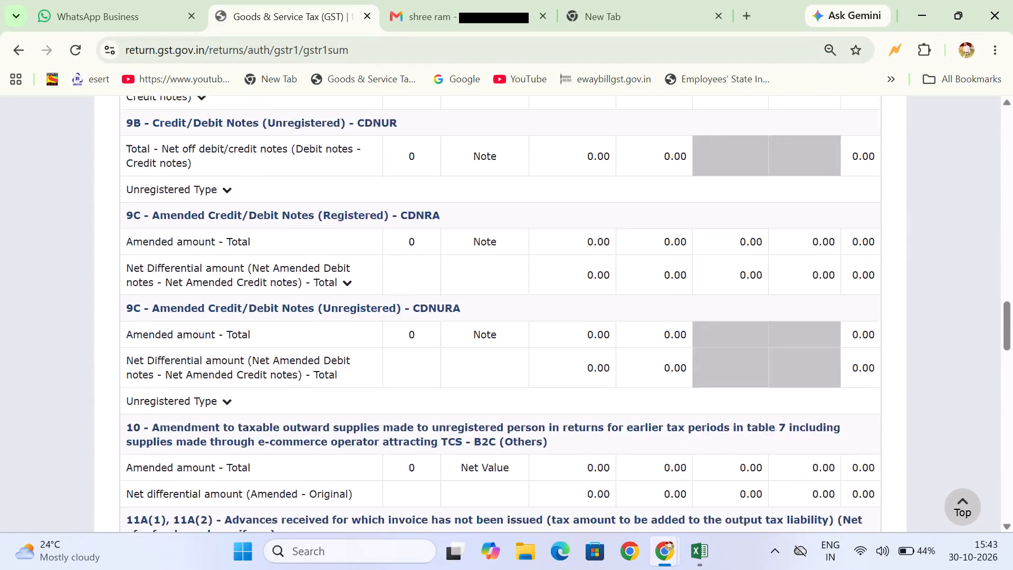
pyautogui.scroll(7, 566, 307)
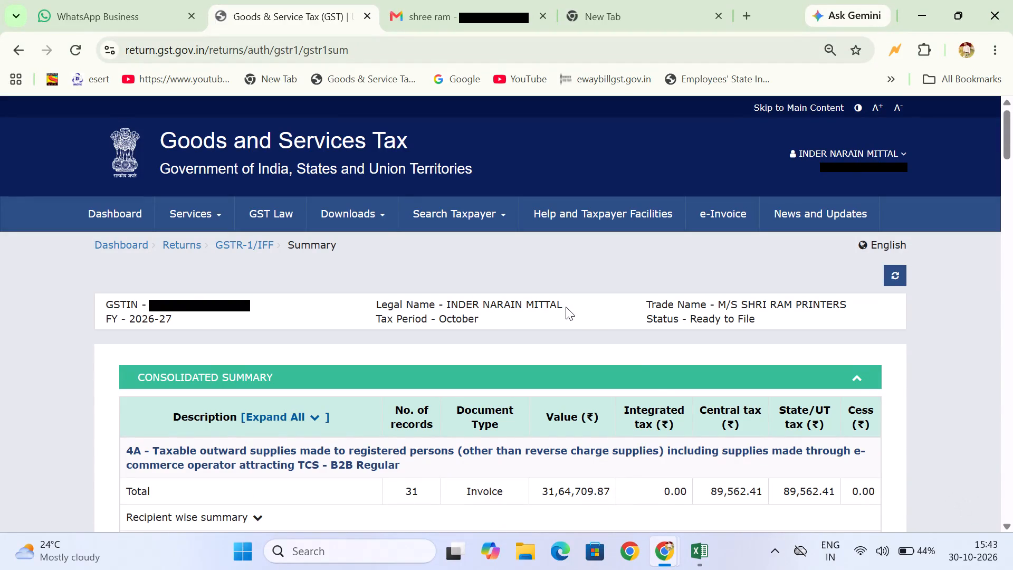
# Recheck the consolidated summary from 4A B2B Regular through table 12 to the Total Liability row, focusing on the central and state tax amounts.
pyautogui.scroll(-1, 652, 388)
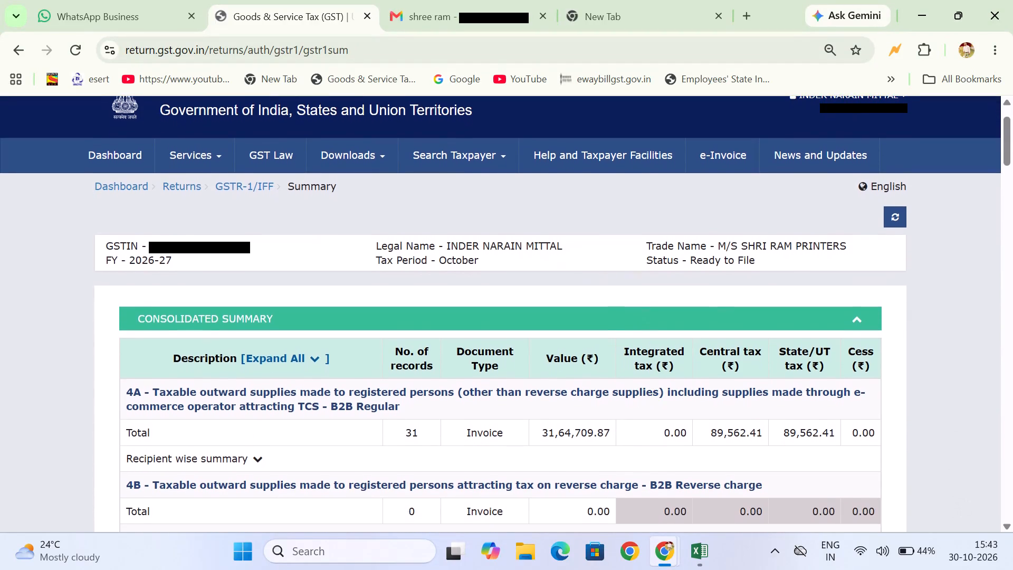
pyautogui.scroll(-3, 652, 388)
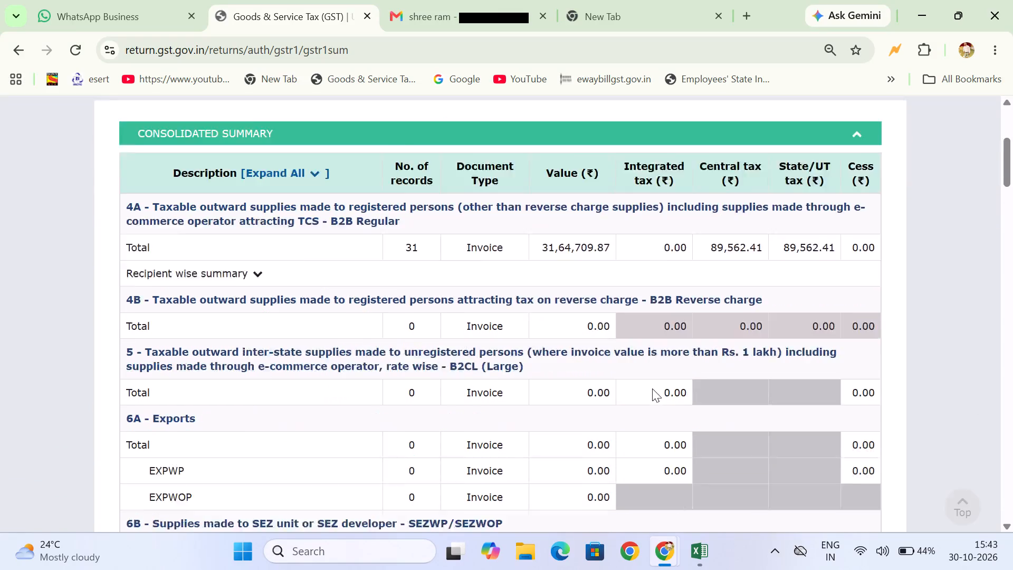
pyautogui.scroll(-2, 652, 388)
pyautogui.scroll(1, 652, 388)
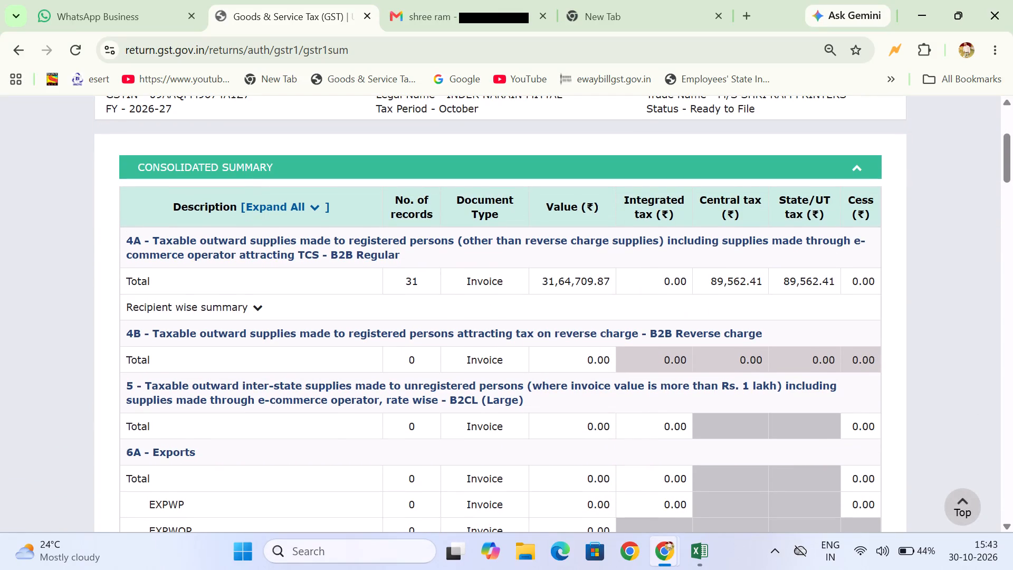
pyautogui.scroll(-14, 652, 388)
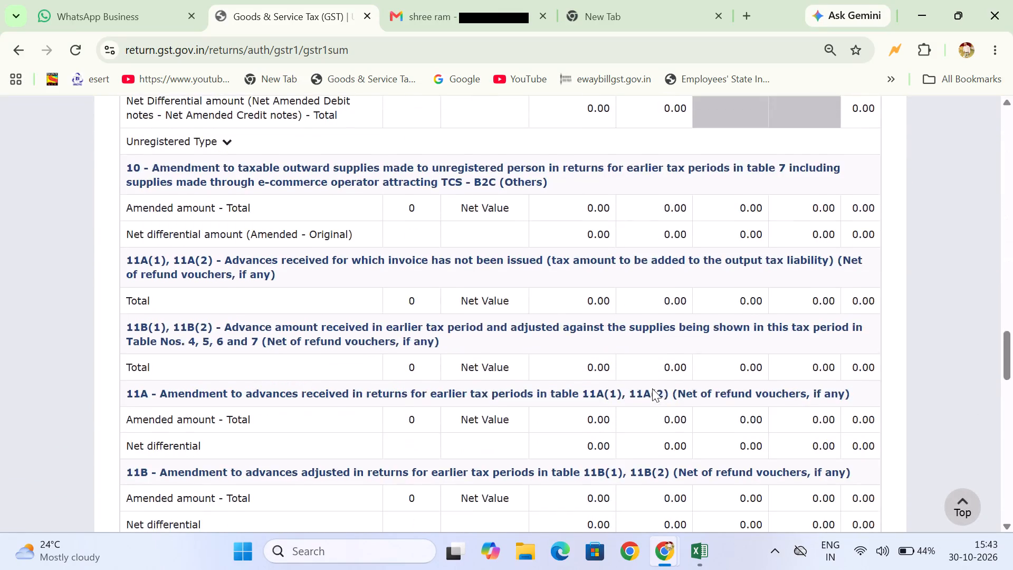
pyautogui.scroll(-1, 652, 388)
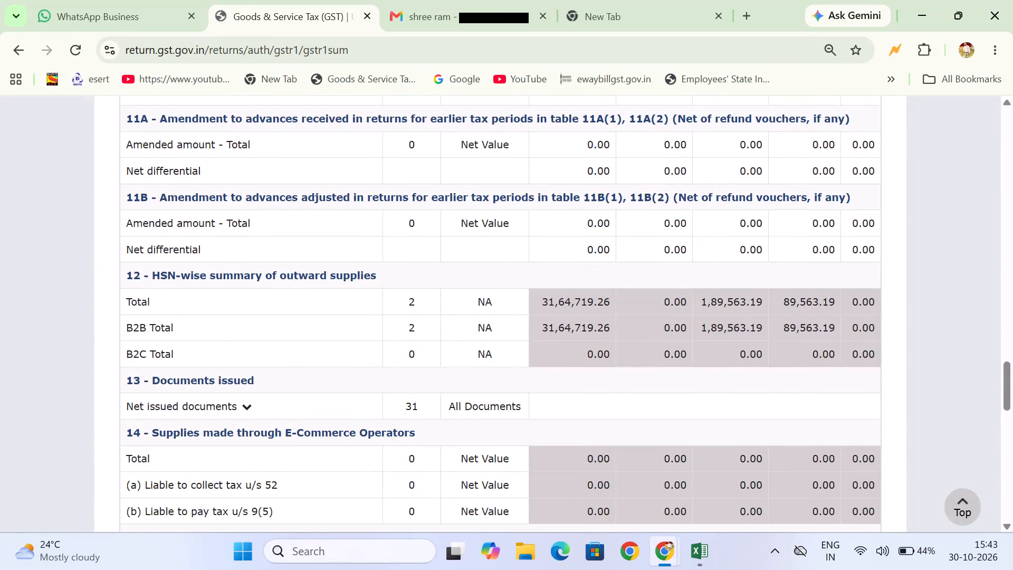
pyautogui.scroll(-1, 652, 388)
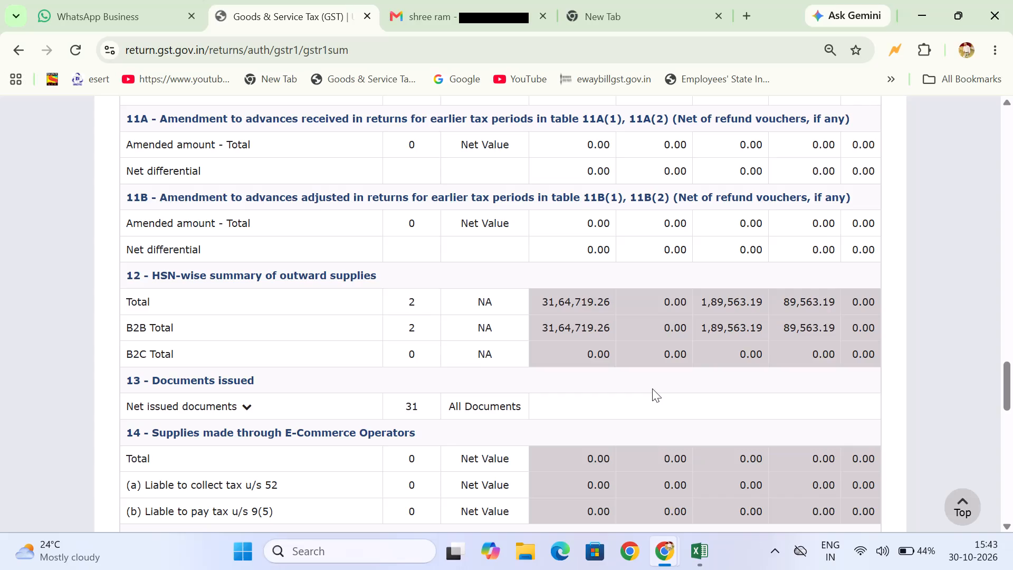
pyautogui.scroll(-6, 652, 388)
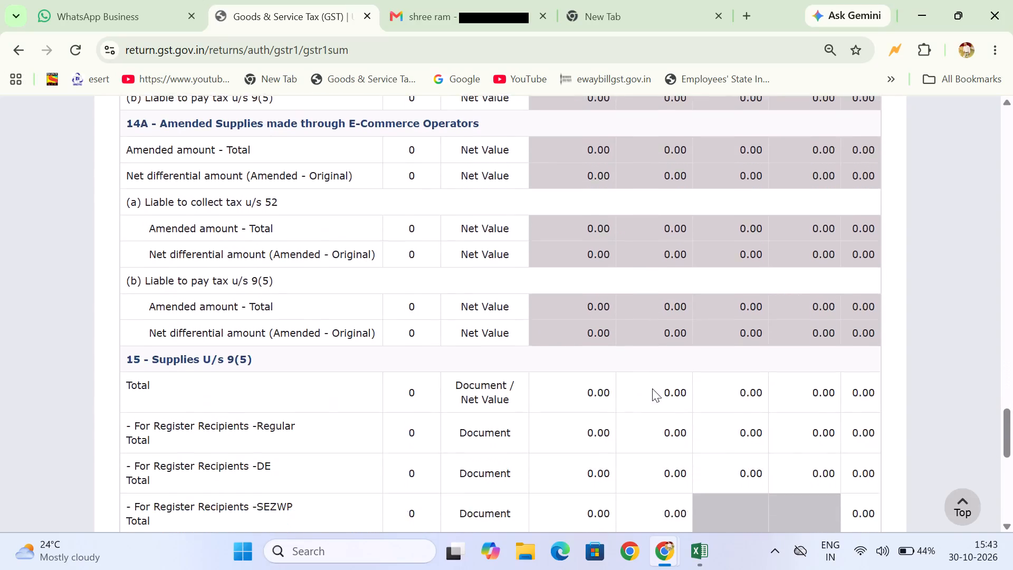
pyautogui.scroll(-5, 652, 388)
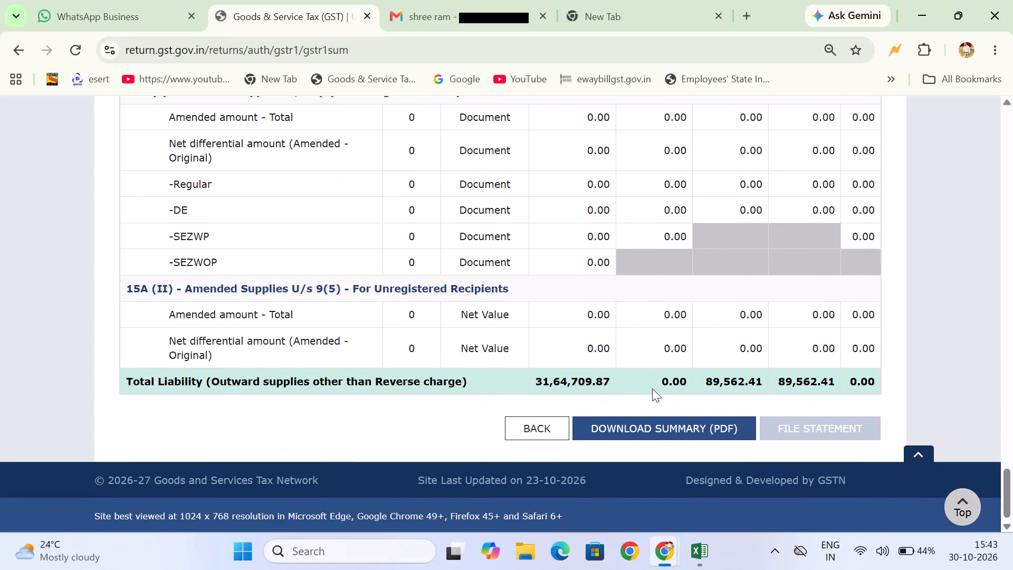
pyautogui.scroll(-1, 652, 388)
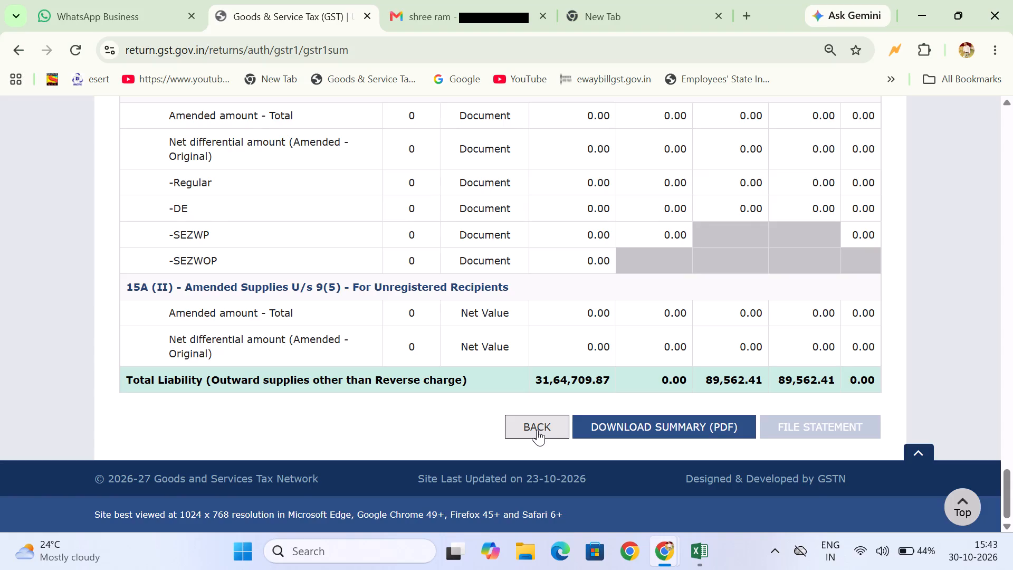
pyautogui.scroll(-1, 537, 430)
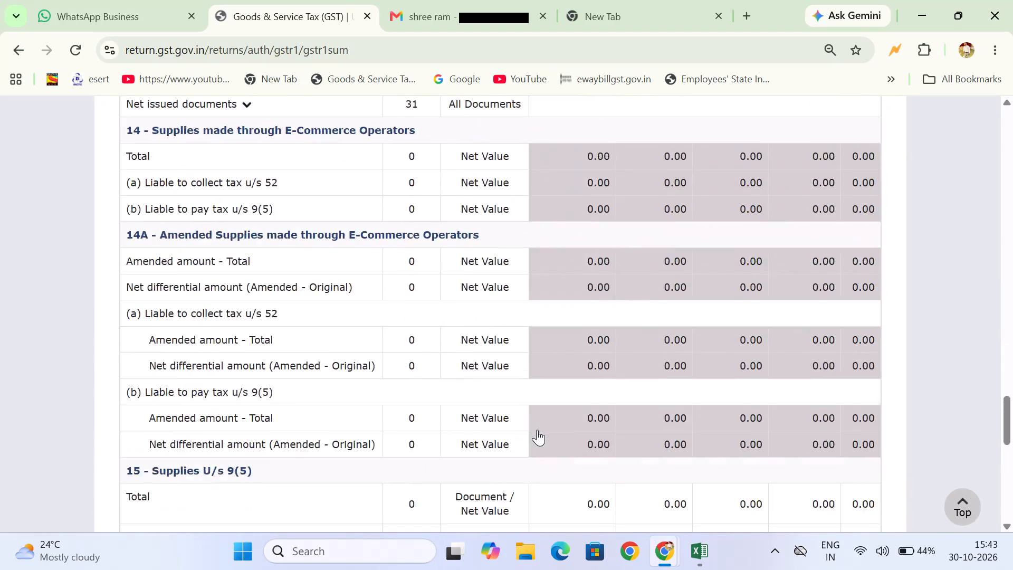
pyautogui.scroll(-7, 537, 430)
# Return to the GSTR-1 overview and open table 12, HSN-wise summary of outward supplies, to inspect the tax amounts in its processed records.
pyautogui.click(534, 431)
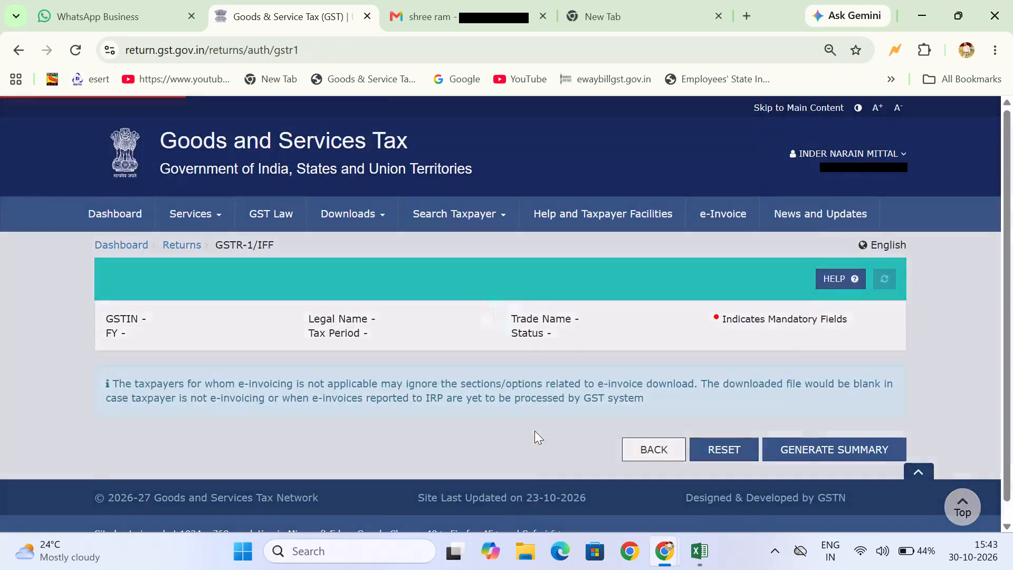
pyautogui.scroll(-5, 534, 431)
pyautogui.click(408, 295)
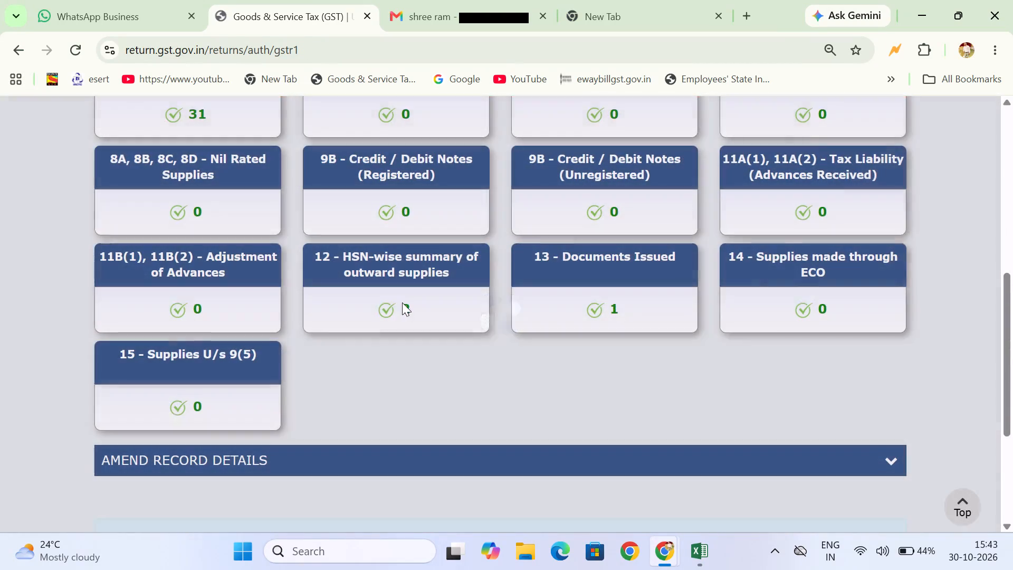
pyautogui.click(402, 303)
pyautogui.scroll(-4, 547, 420)
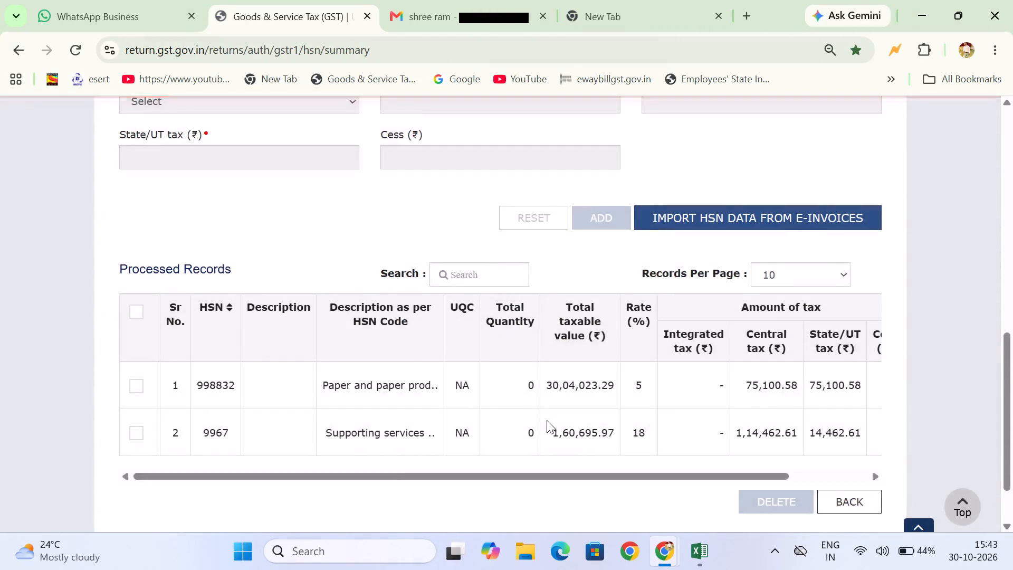
pyautogui.scroll(-1, 547, 420)
pyautogui.hscroll(-1, 672, 345)
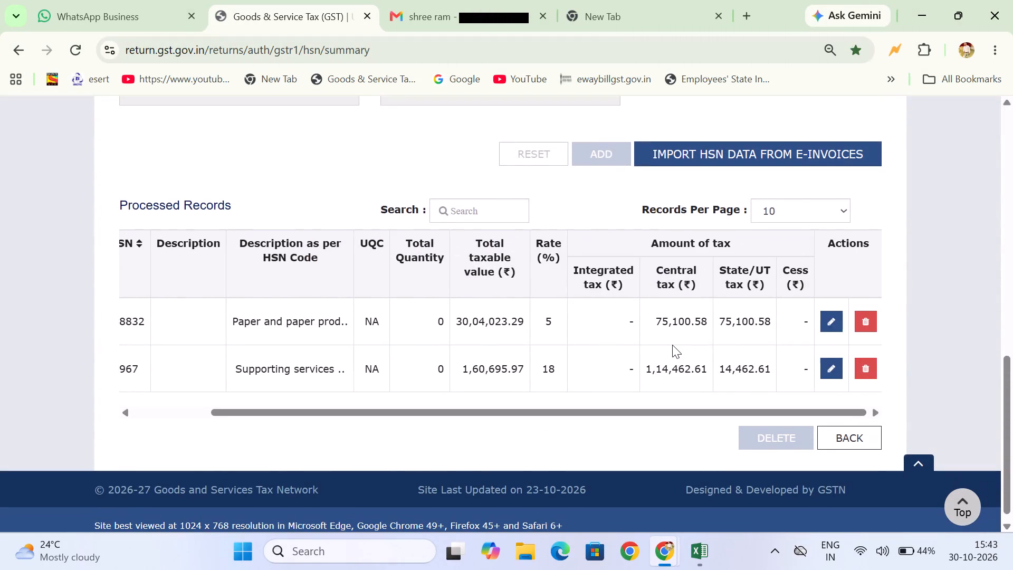
pyautogui.hscroll(-1, 672, 345)
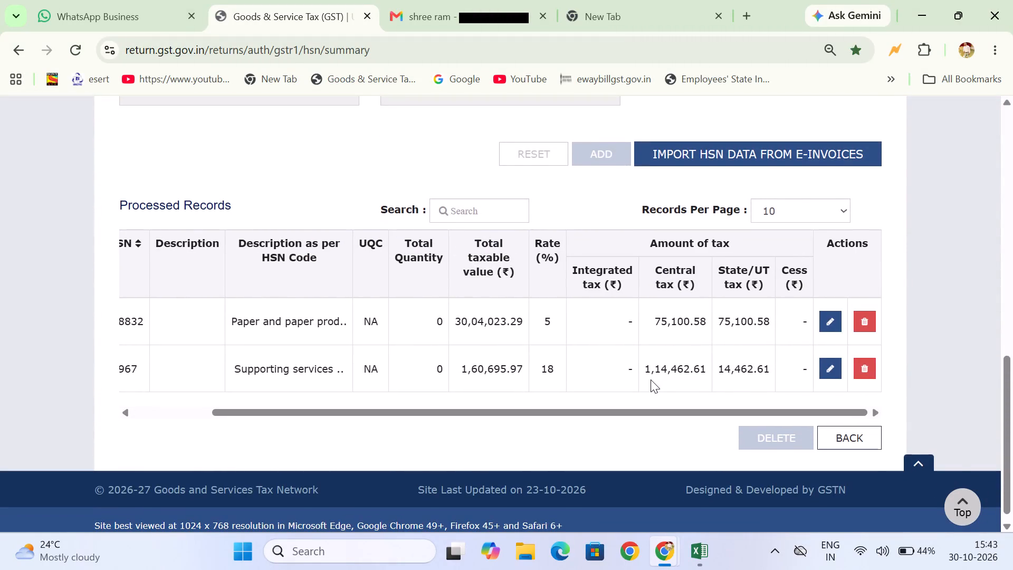
# Edit the HSN 9967 record in table 12 and set its central tax to 14,462.61.
pyautogui.click(823, 373)
pyautogui.scroll(-2, 633, 421)
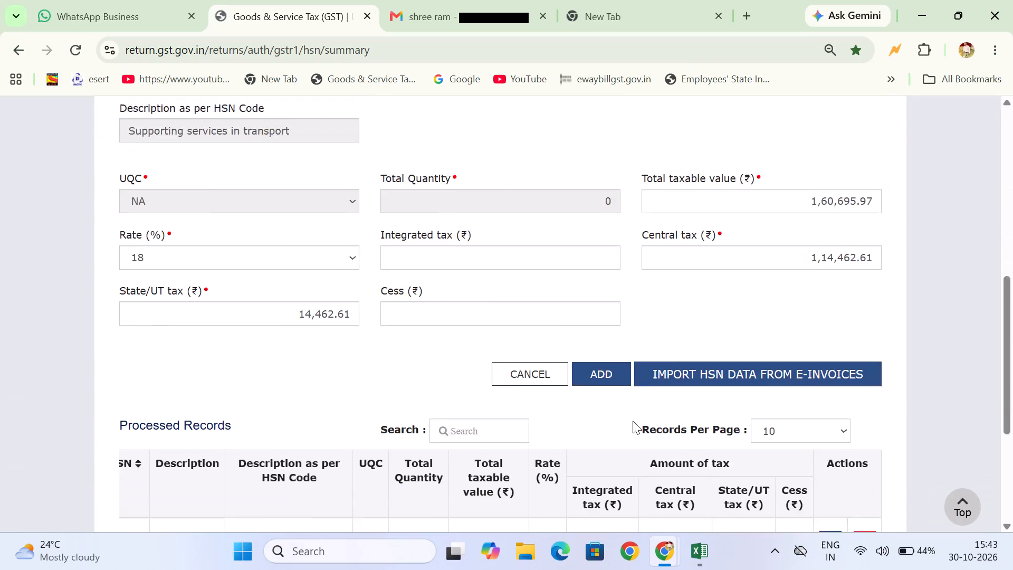
pyautogui.scroll(-2, 633, 421)
pyautogui.scroll(1, 633, 421)
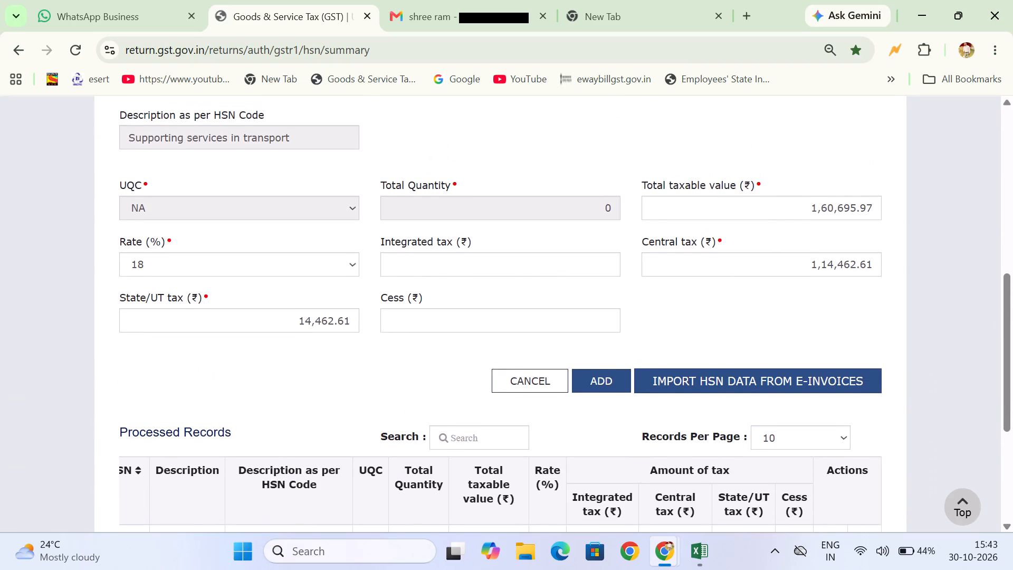
pyautogui.click(817, 271)
pyautogui.press('BackSpace')
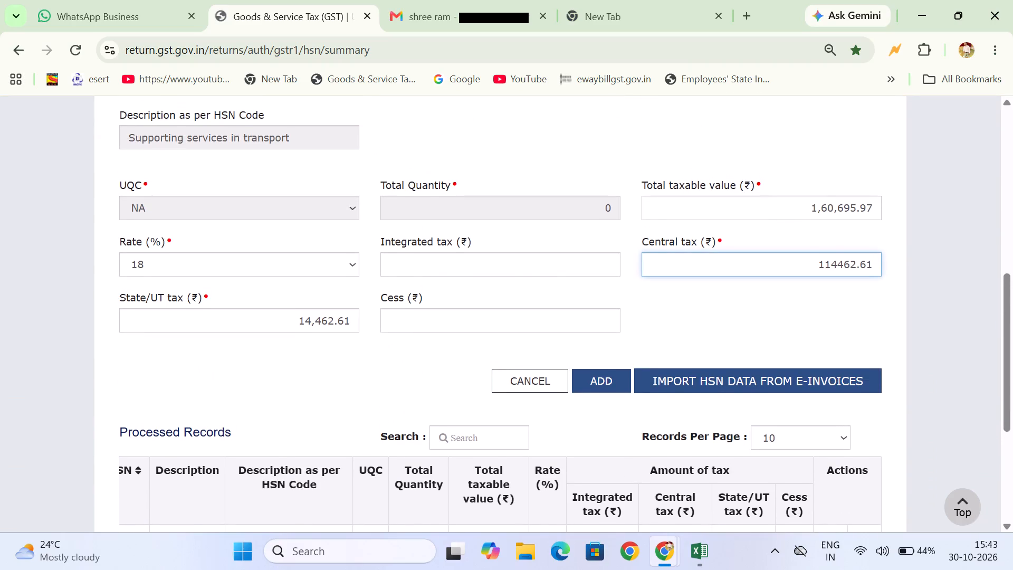
pyautogui.press('BackSpace')
pyautogui.press('BackSpace')
pyautogui.press('BackSpace')
pyautogui.press('BackSpace')
pyautogui.press('BackSpace')
pyautogui.press('BackSpace')
pyautogui.press('BackSpace')
pyautogui.press('BackSpace')
pyautogui.press('BackSpace')
pyautogui.press('BackSpace')
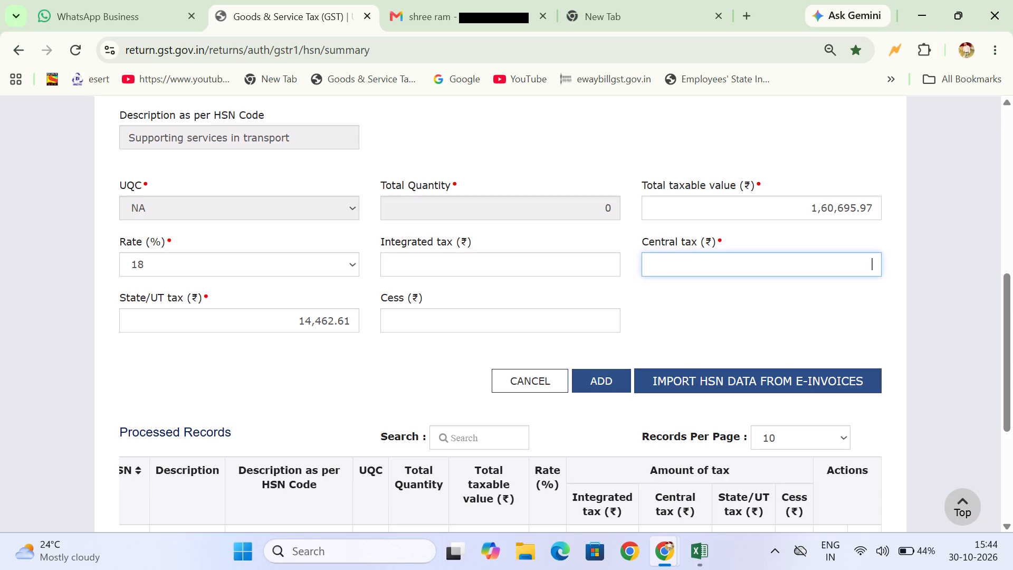
pyautogui.write('144')
pyautogui.press('6')
pyautogui.press('2')
pyautogui.write('.61')
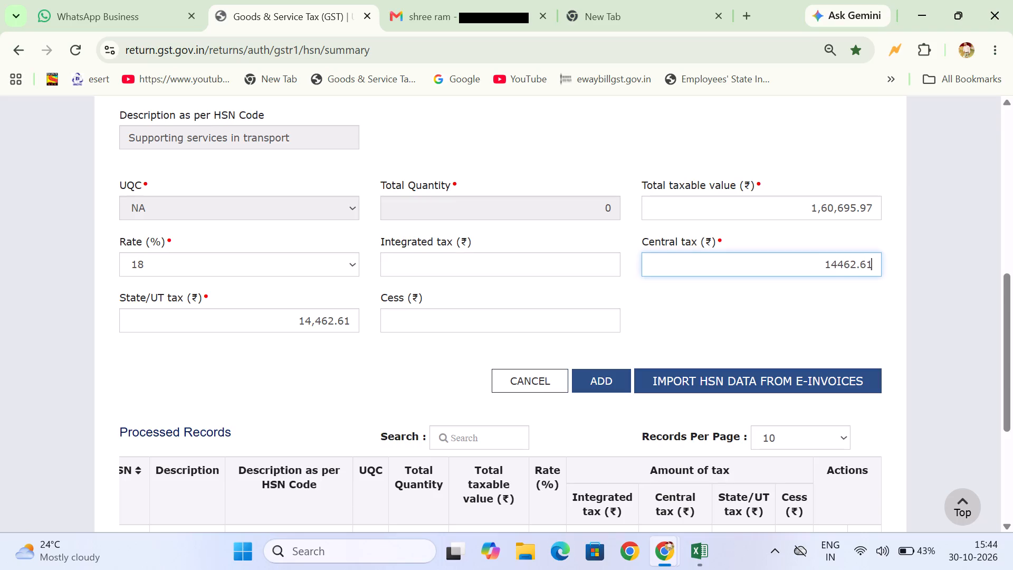
# Check the HSN 9967 taxable value and tax amounts against the Grand Total row of the Excel sales register.
pyautogui.hotkey('alt', 'Tab')
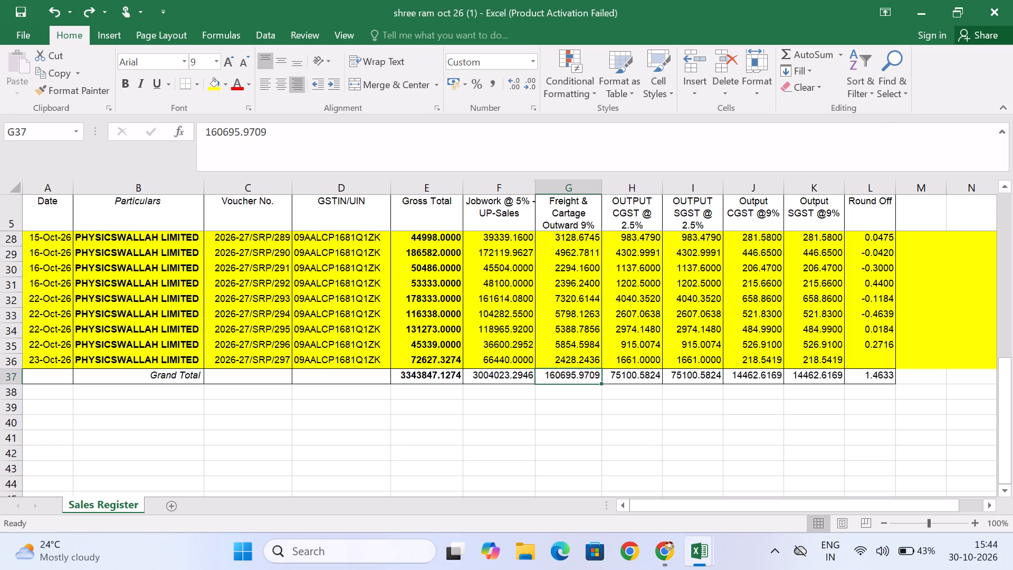
pyautogui.hotkey('alt', 'Tab')
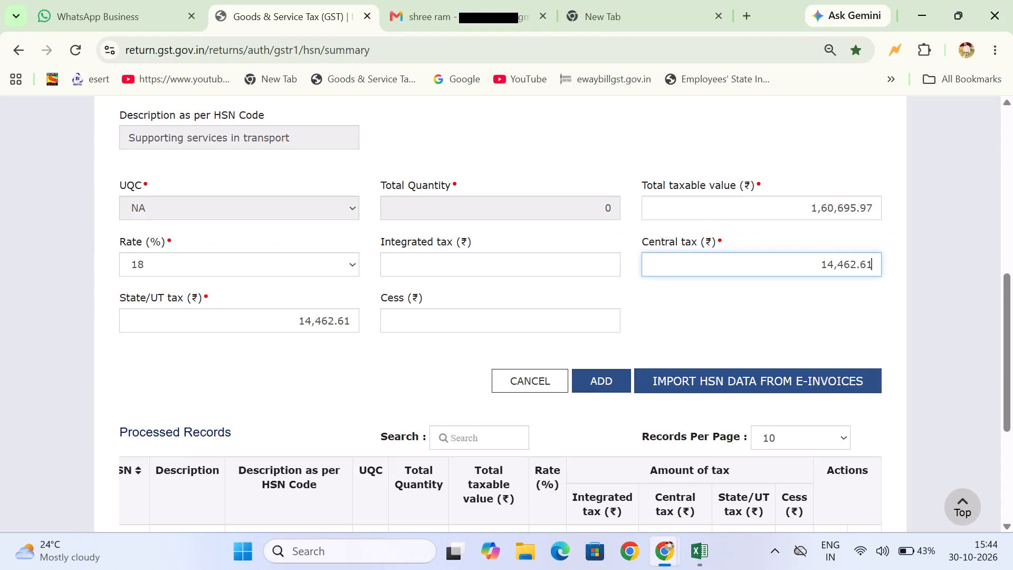
pyautogui.hotkey('alt', 'Tab')
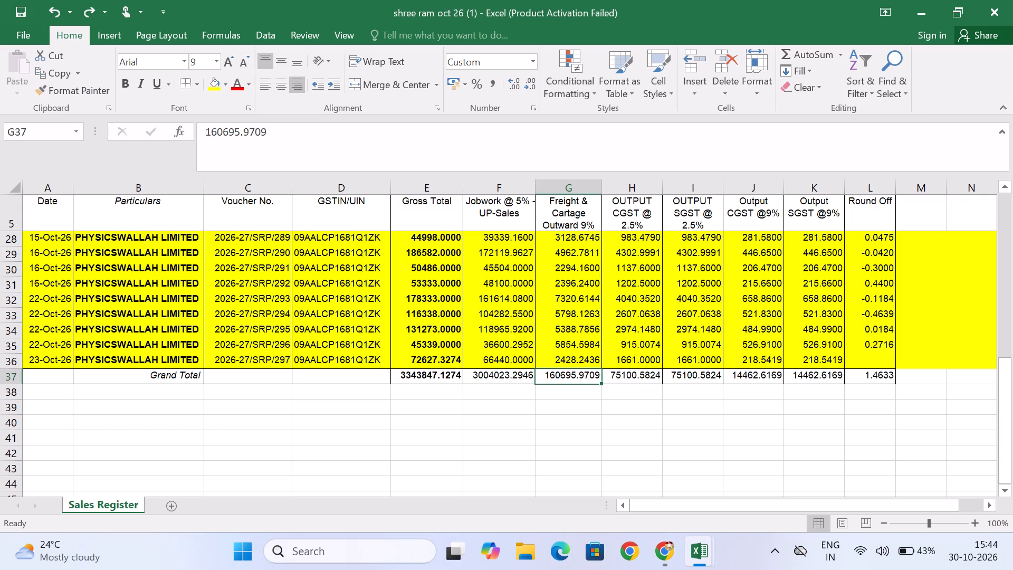
pyautogui.hotkey('alt', 'Tab')
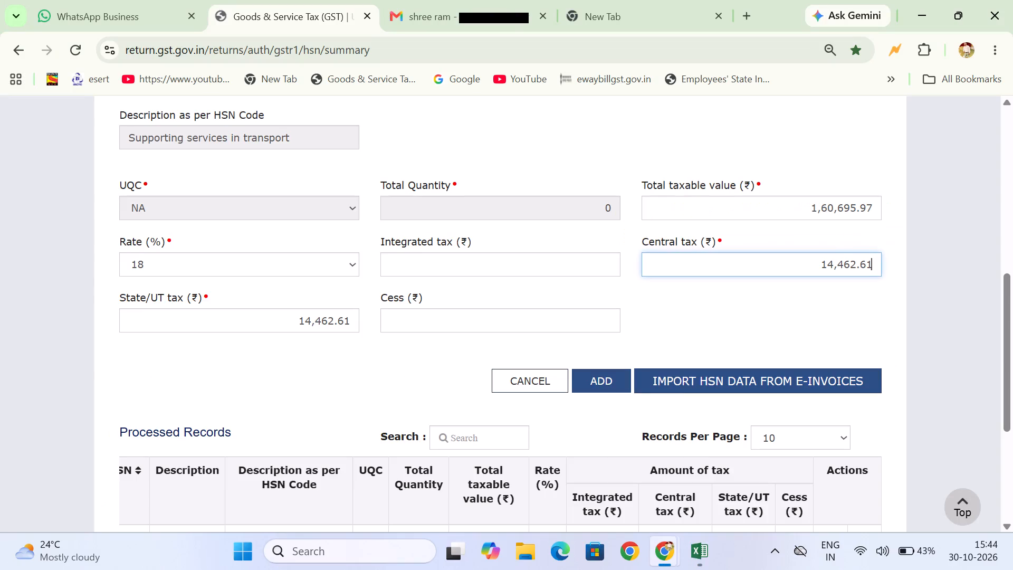
pyautogui.hotkey('alt', 'Tab')
pyautogui.hotkey('alt', 'Tab')
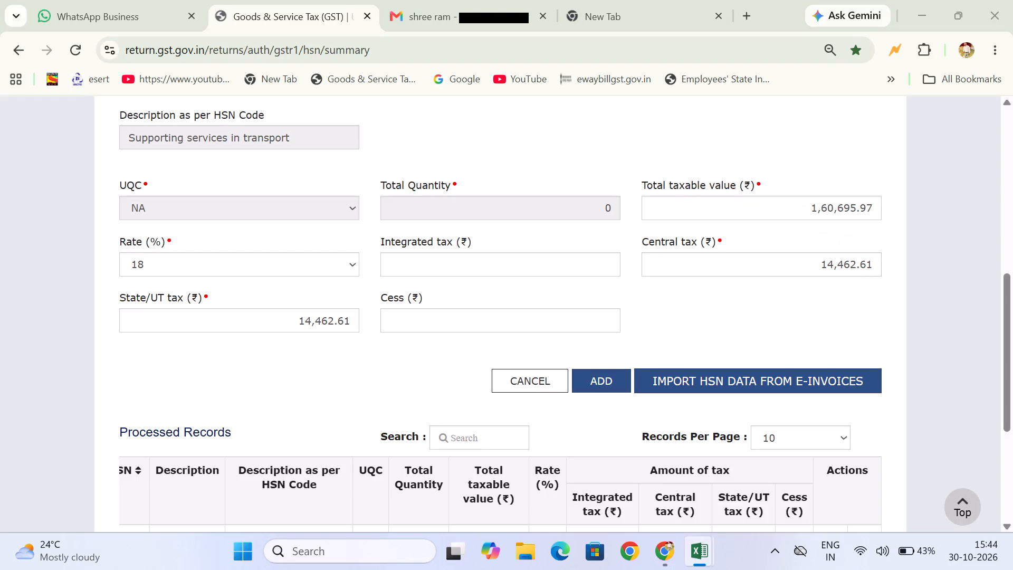
pyautogui.hotkey('alt', 'Tab')
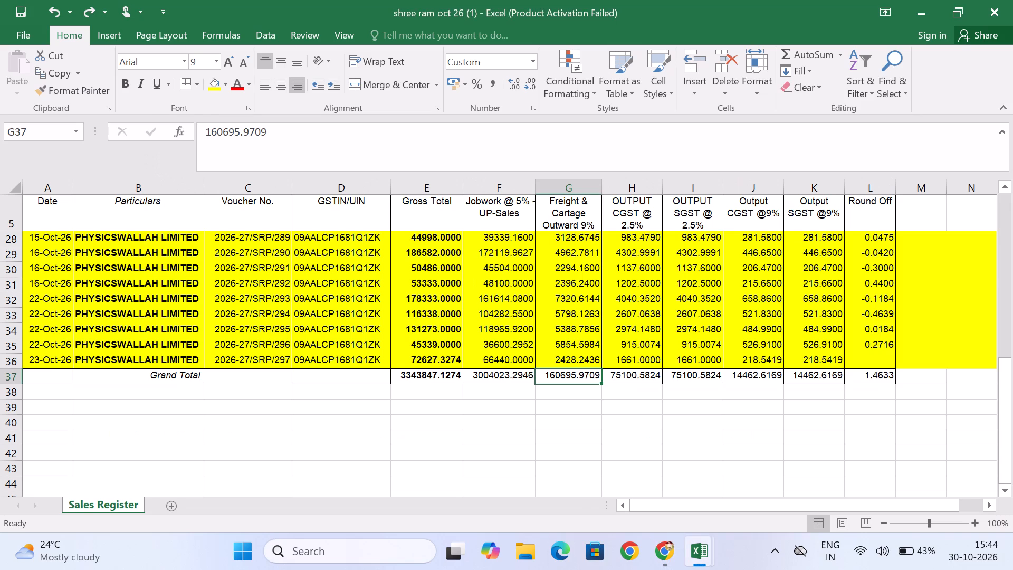
pyautogui.hotkey('alt', 'Tab')
pyautogui.hotkey('alt', 'Tab')
pyautogui.hotkey('alt', 'Tab')
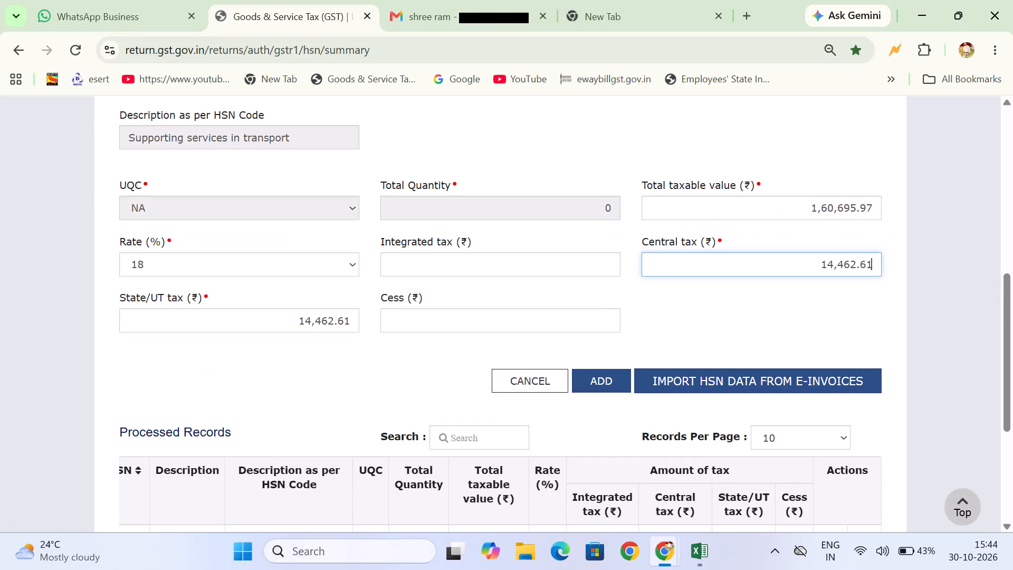
# Add the corrected HSN 9967 entry to the table 12 list and save the HSN-wise summary.
pyautogui.click(595, 387)
pyautogui.scroll(-8, 594, 383)
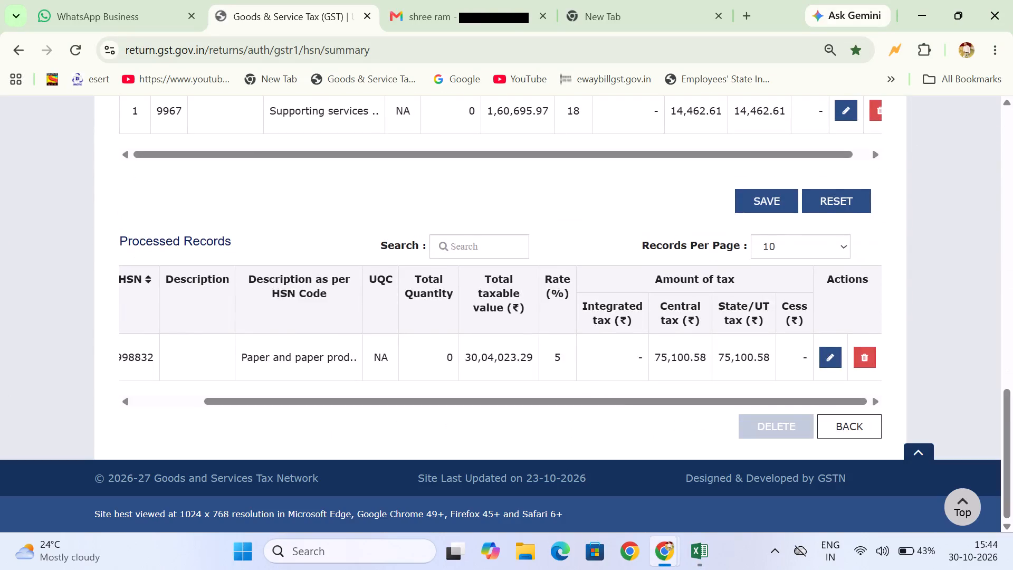
pyautogui.click(764, 203)
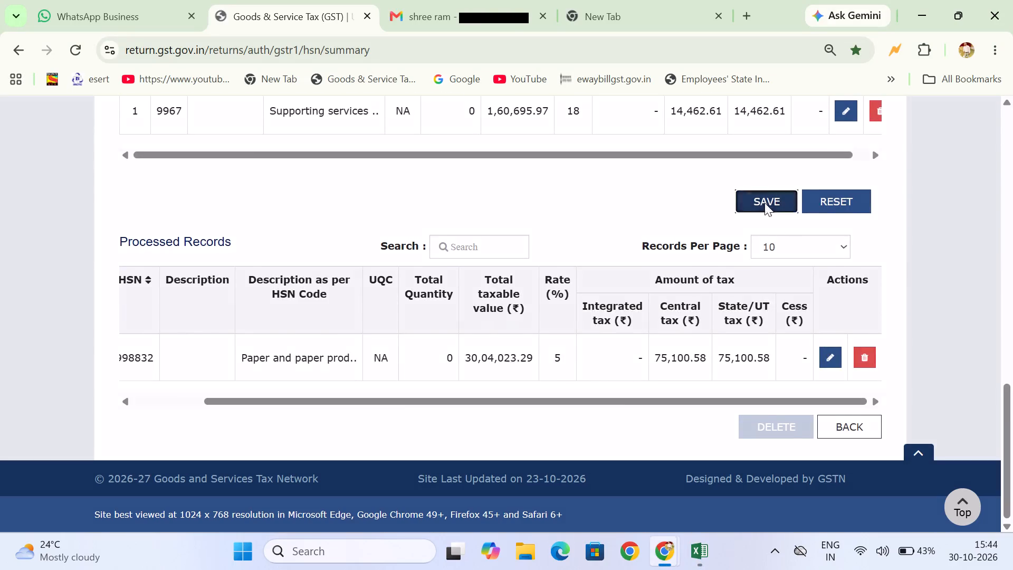
pyautogui.scroll(5, 764, 203)
pyautogui.scroll(-9, 764, 203)
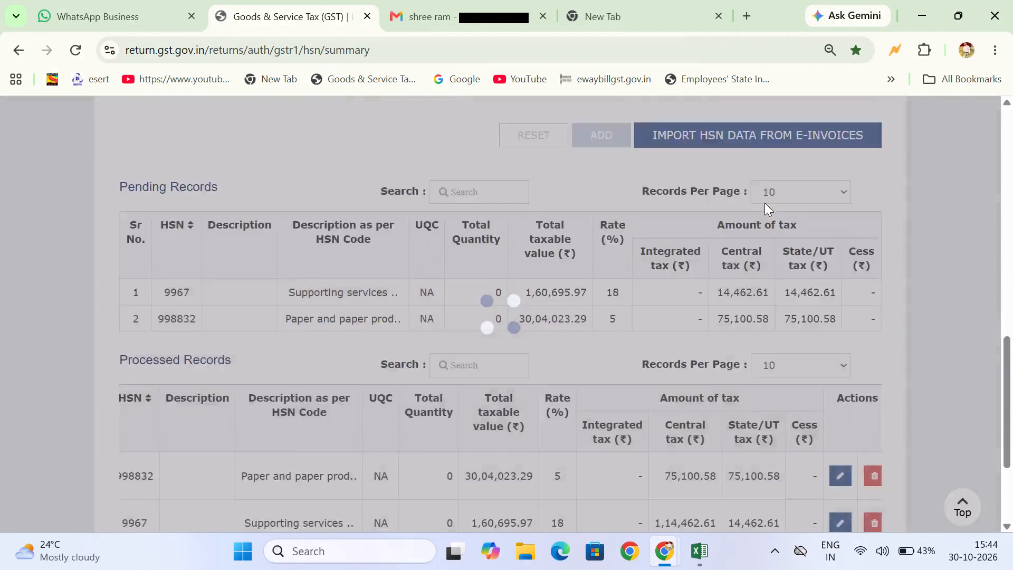
pyautogui.scroll(-3, 764, 203)
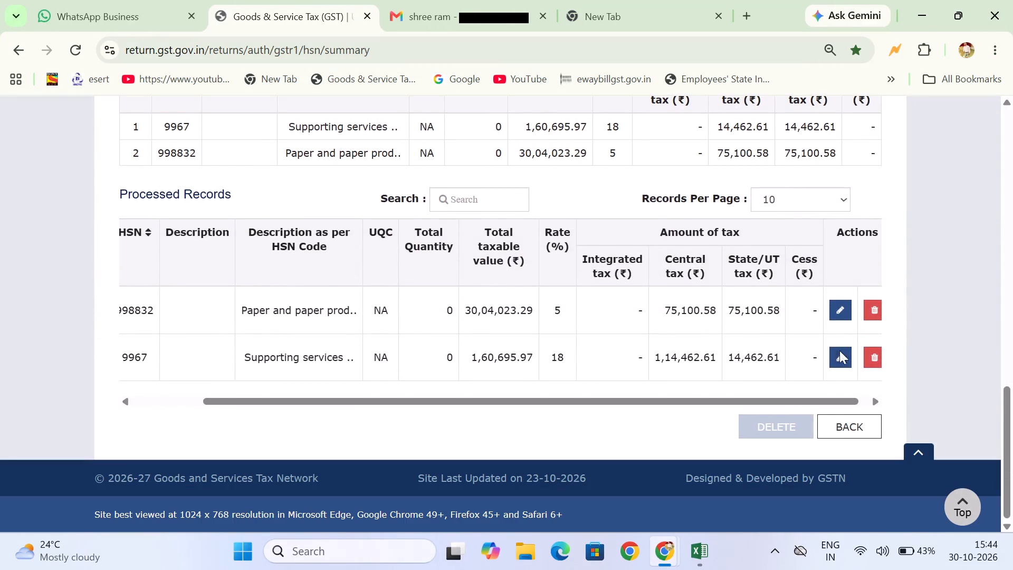
# Return to the GSTR-1 overview and refresh the return's status.
pyautogui.click(856, 427)
pyautogui.scroll(-2, 651, 412)
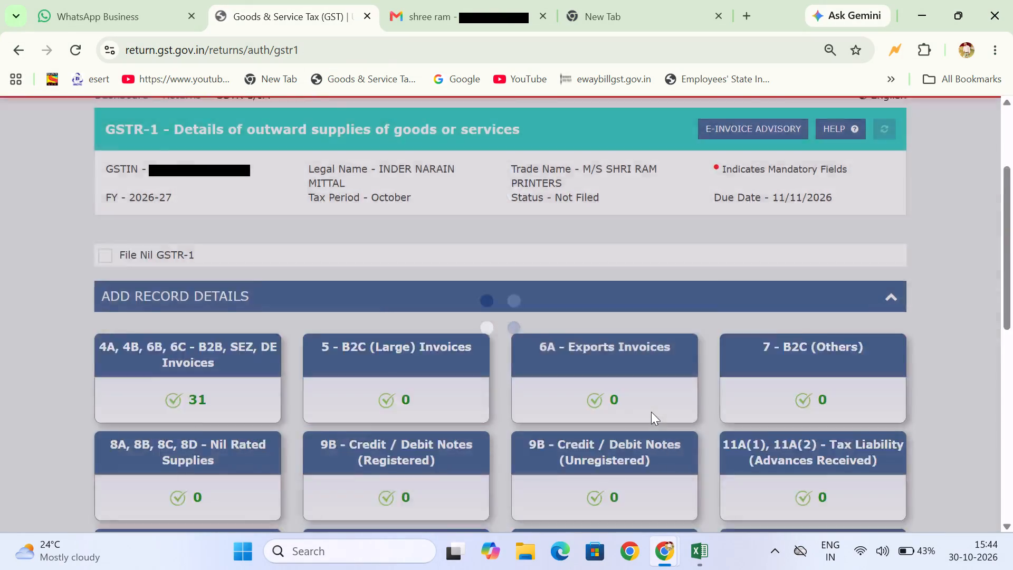
pyautogui.scroll(-3, 651, 412)
pyautogui.scroll(6, 603, 322)
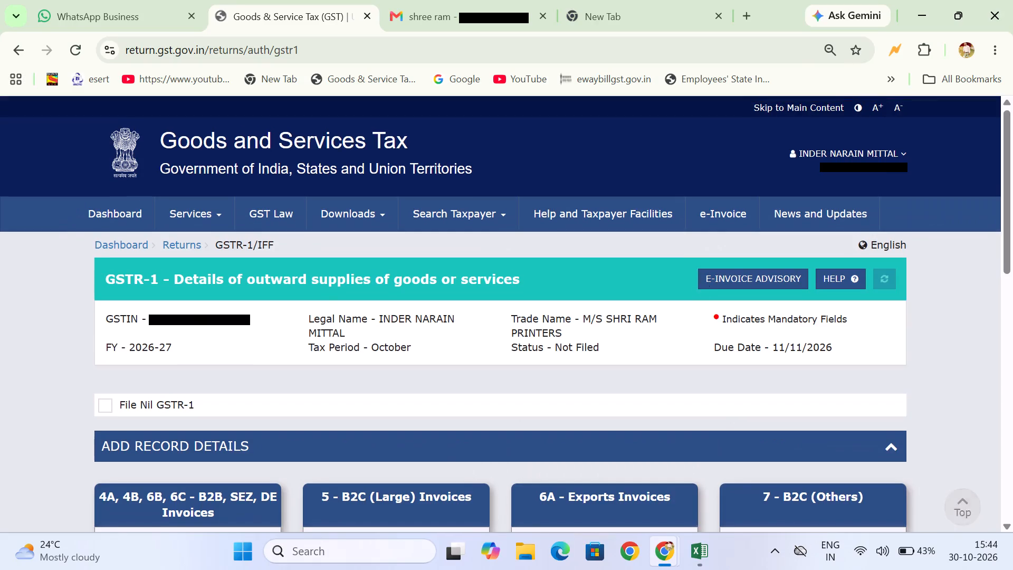
pyautogui.click(883, 276)
# Generate the GSTR-1 summary again and refresh the return's status.
pyautogui.scroll(-4, 883, 276)
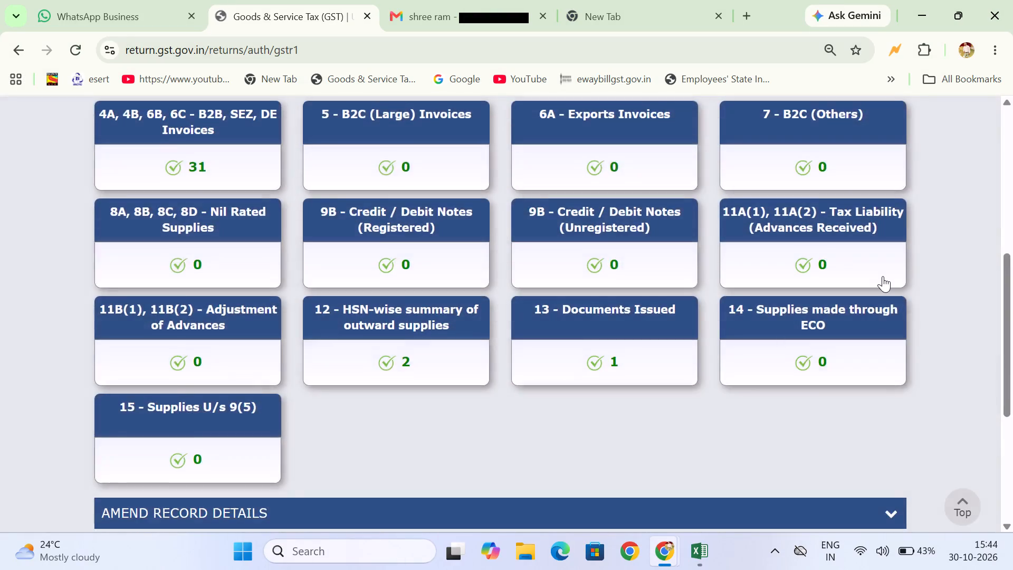
pyautogui.scroll(-3, 883, 276)
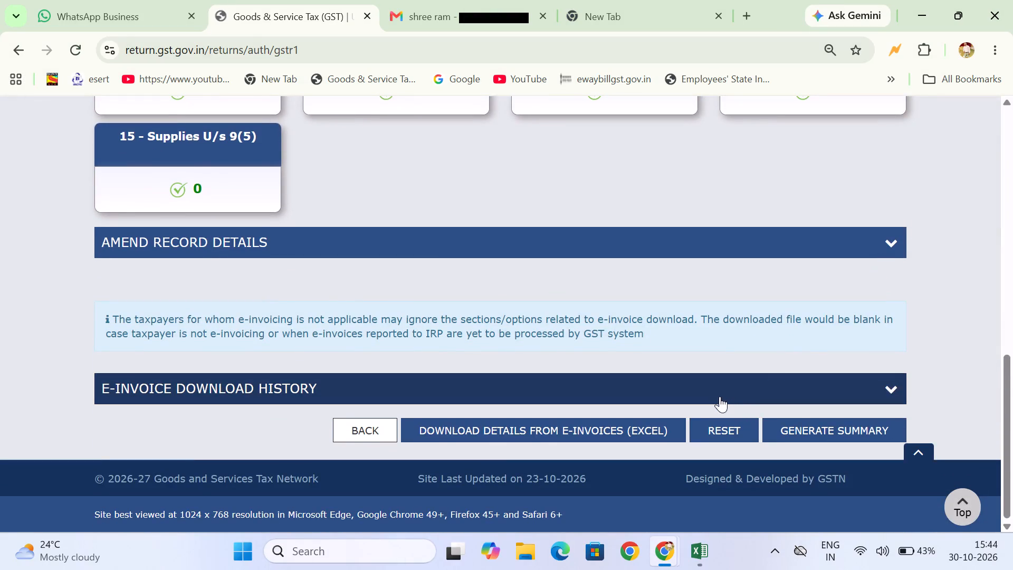
pyautogui.click(809, 423)
pyautogui.scroll(-2, 648, 433)
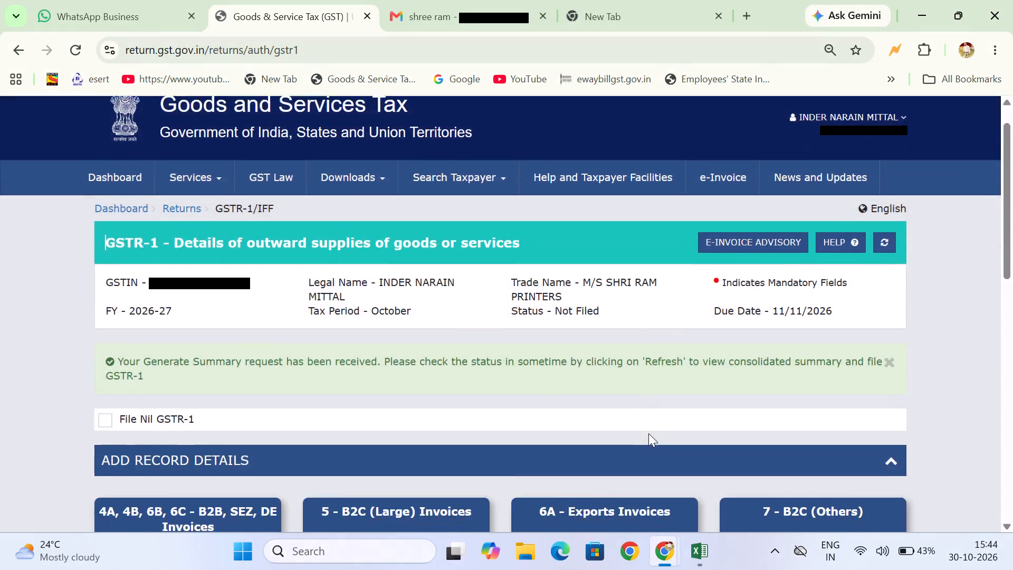
pyautogui.scroll(-7, 648, 433)
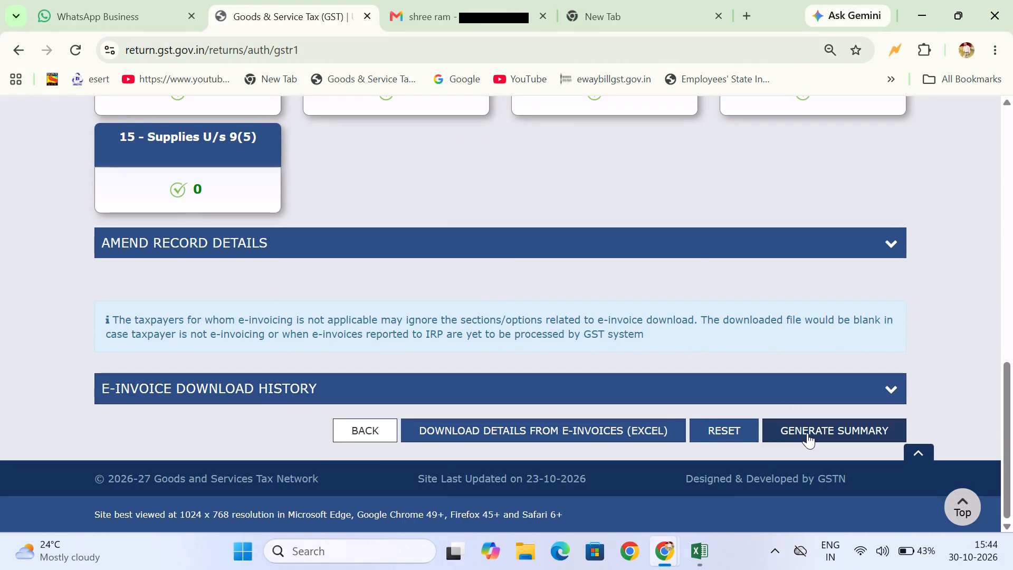
pyautogui.click(807, 433)
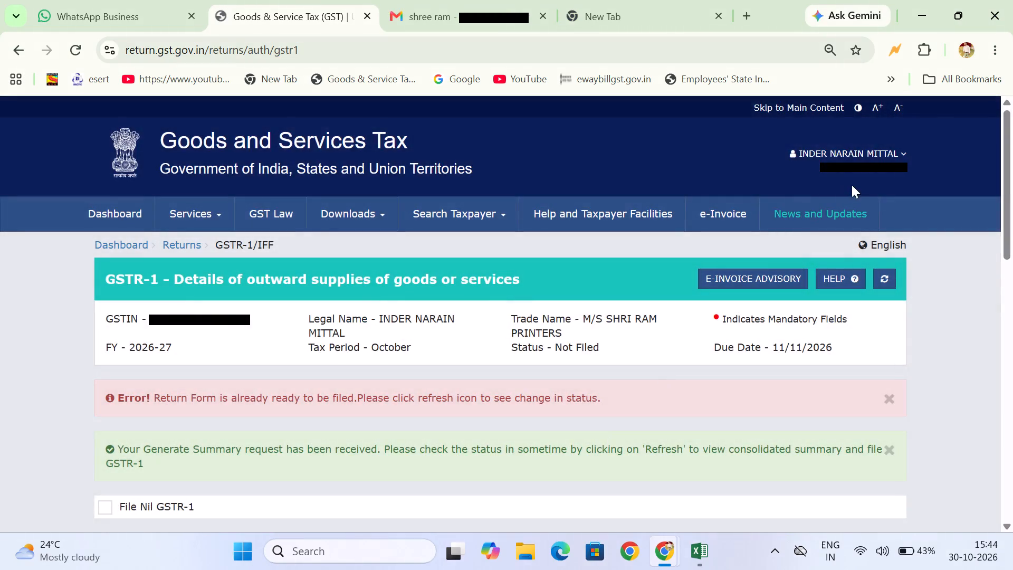
pyautogui.click(887, 271)
# Proceed to the consolidated filing summary and compare the 4A B2B Regular totals with the table 12 HSN-wise totals.
pyautogui.scroll(-7, 788, 326)
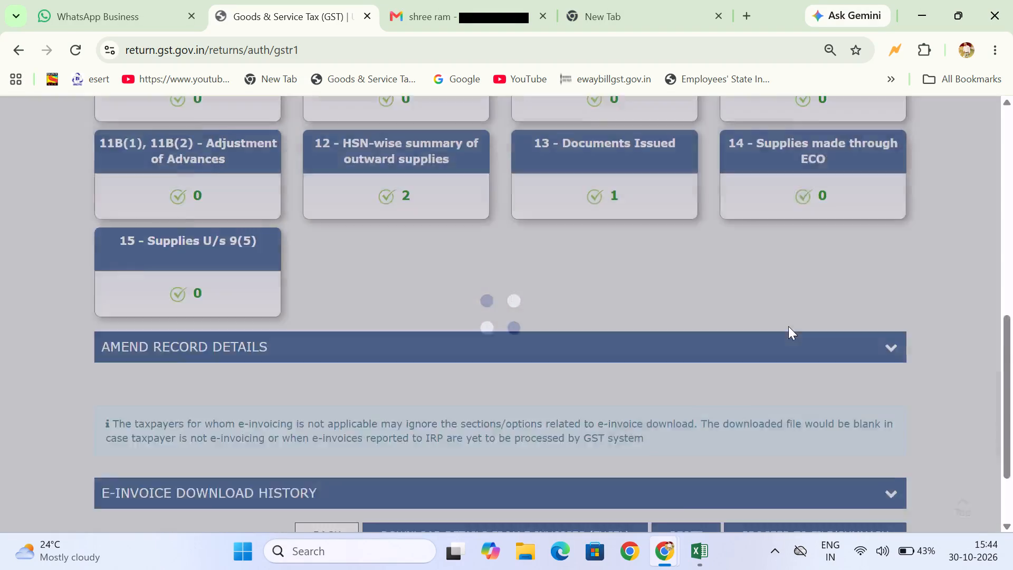
pyautogui.scroll(-3, 788, 326)
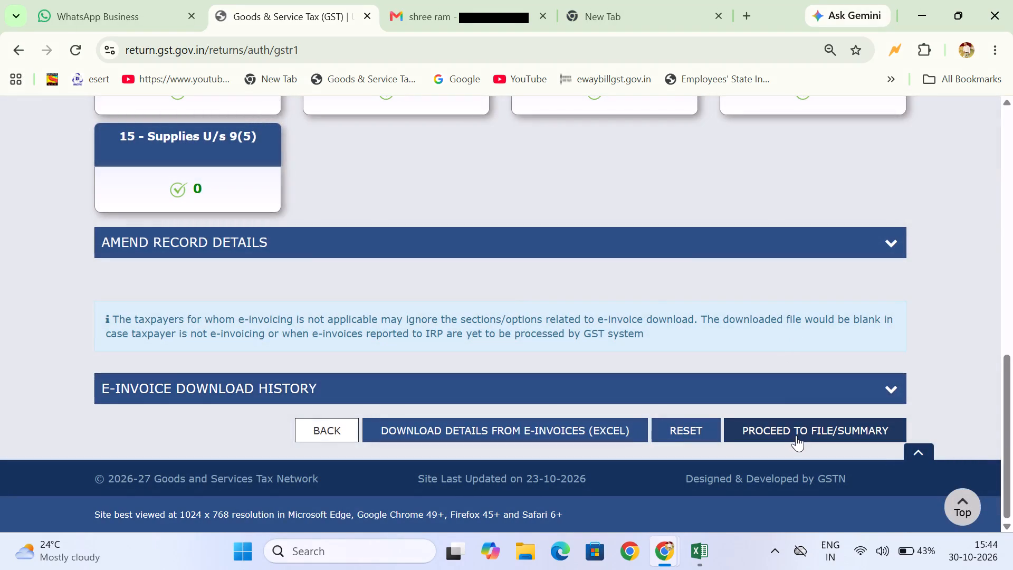
pyautogui.click(796, 435)
pyautogui.scroll(-2, 590, 451)
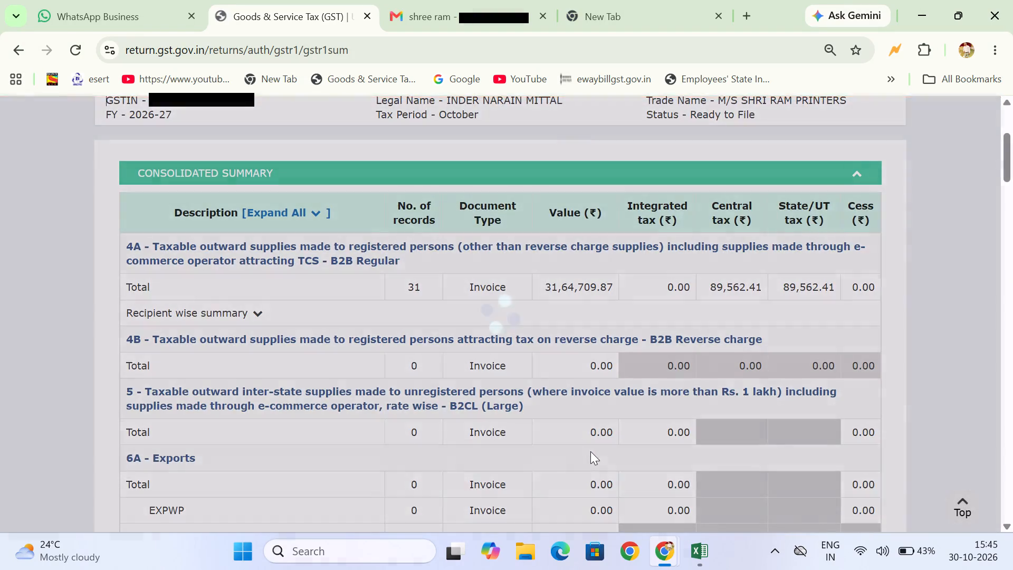
pyautogui.scroll(-2, 590, 451)
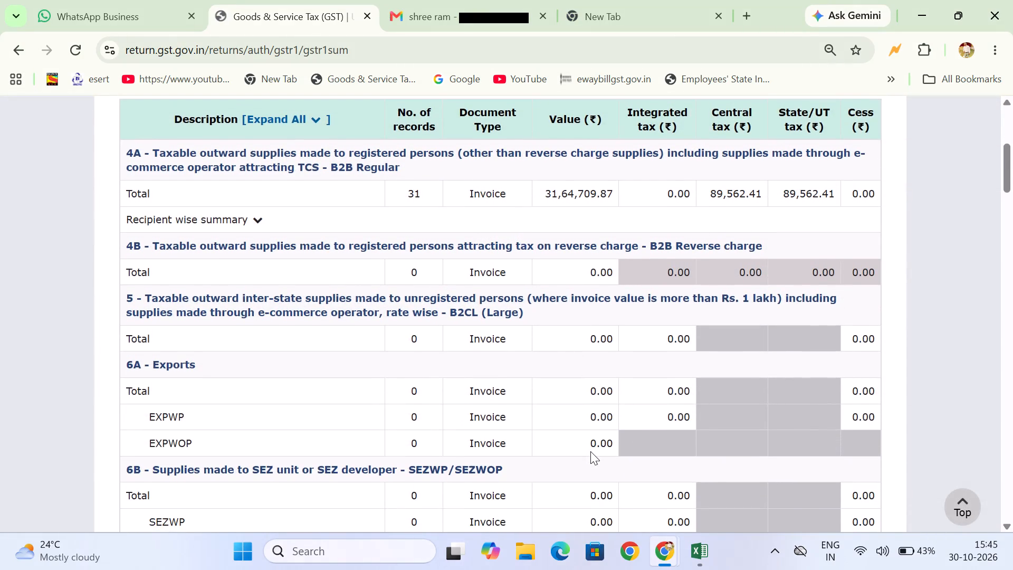
pyautogui.scroll(-4, 590, 451)
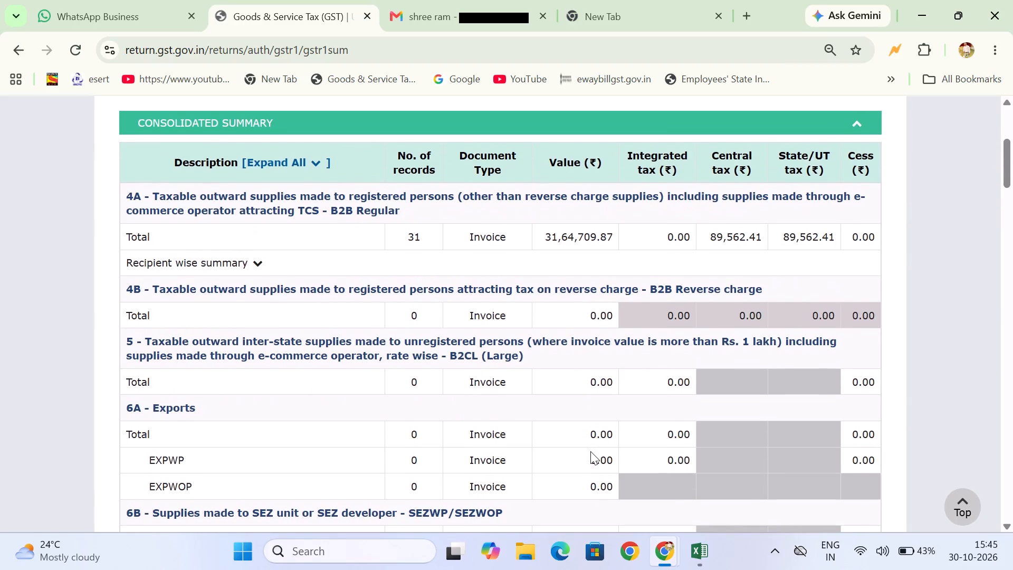
pyautogui.scroll(-6, 590, 451)
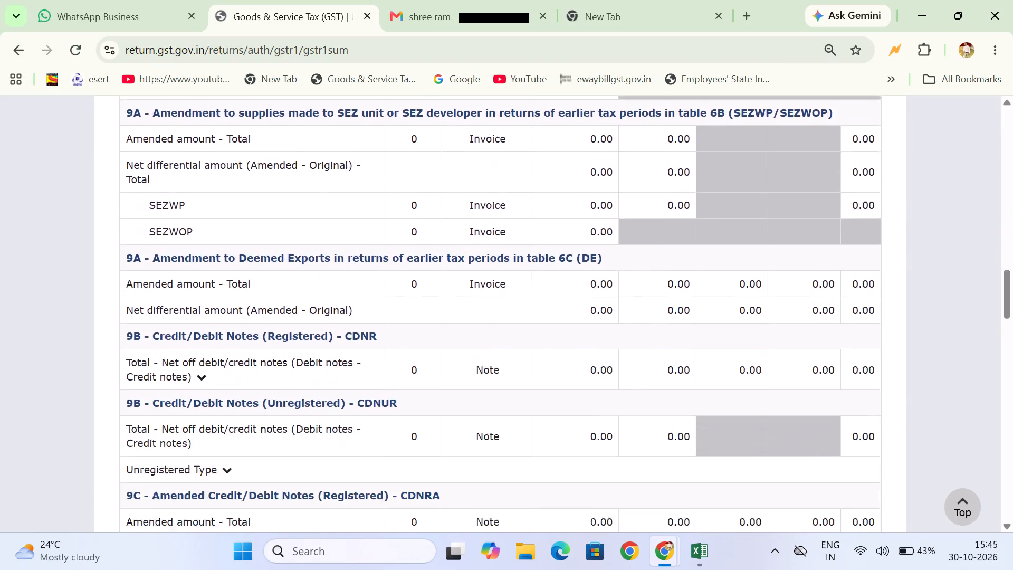
pyautogui.scroll(-6, 590, 451)
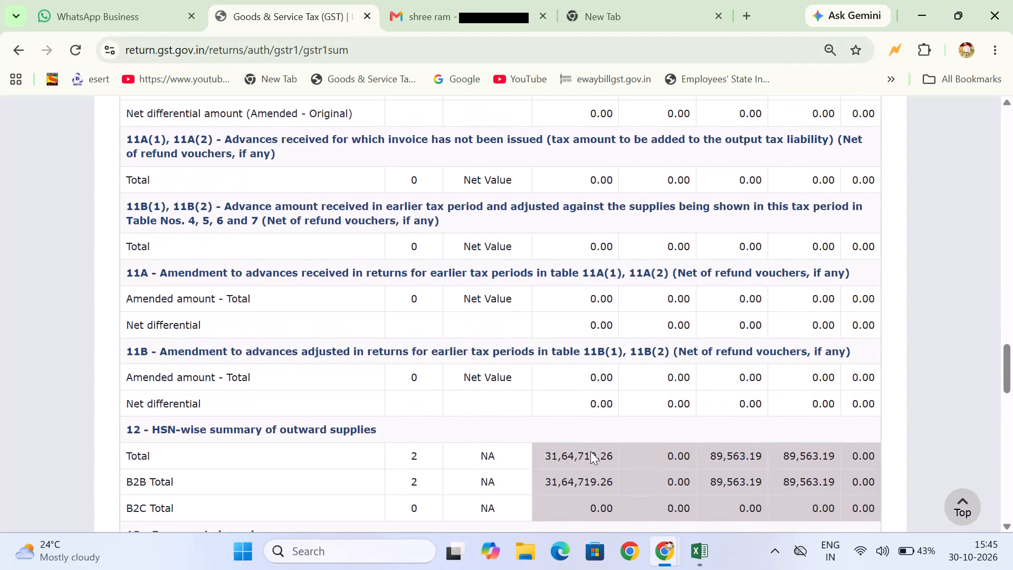
pyautogui.scroll(-1, 590, 451)
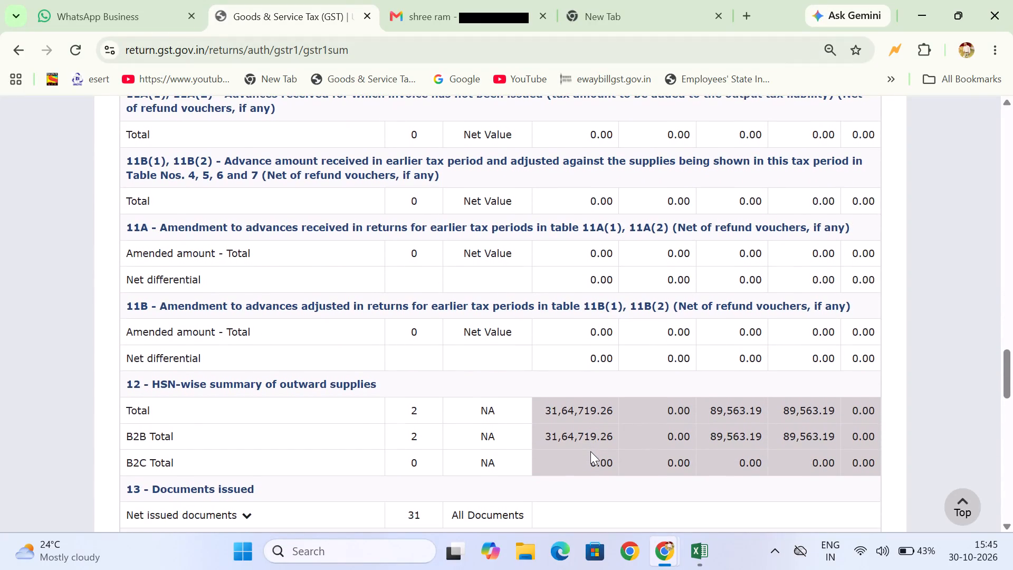
# Recheck the 4A B2B Regular value and tax totals against the table 12 HSN-wise totals in the consolidated summary.
pyautogui.scroll(15, 590, 451)
pyautogui.scroll(-1, 590, 451)
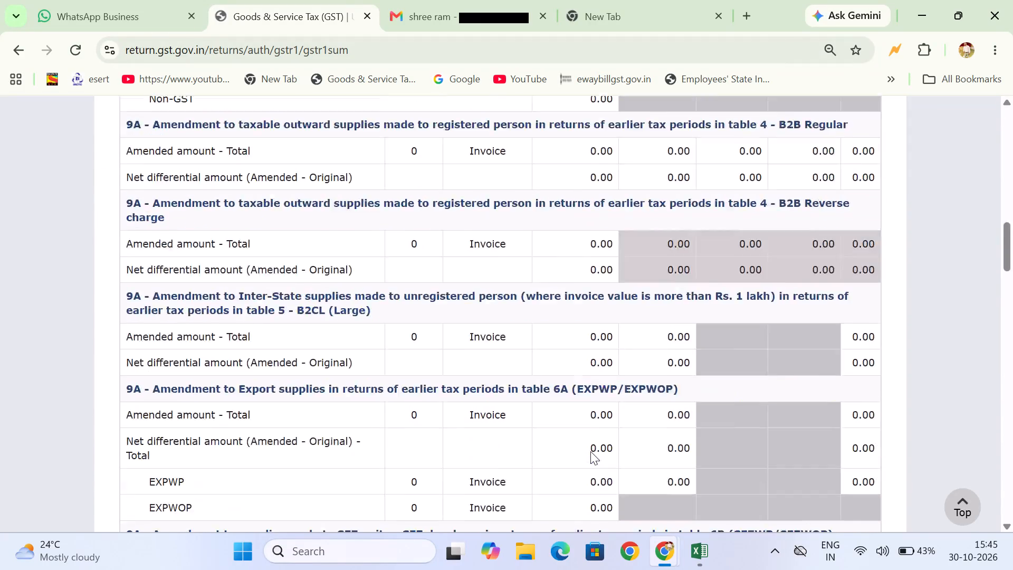
pyautogui.scroll(1, 590, 451)
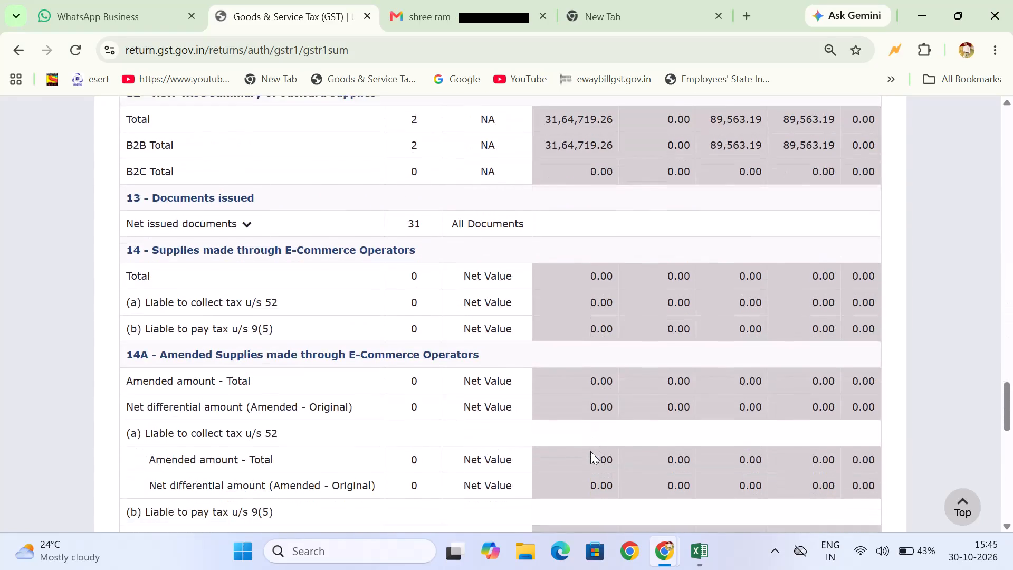
pyautogui.scroll(1, 590, 451)
pyautogui.scroll(-6, 590, 451)
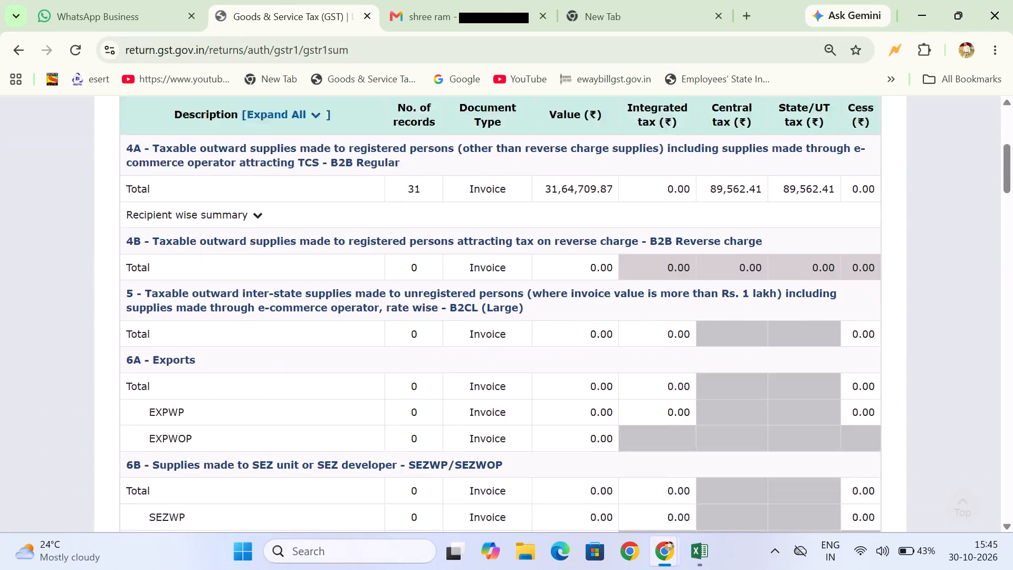
pyautogui.scroll(-5, 590, 451)
pyautogui.scroll(2, 590, 451)
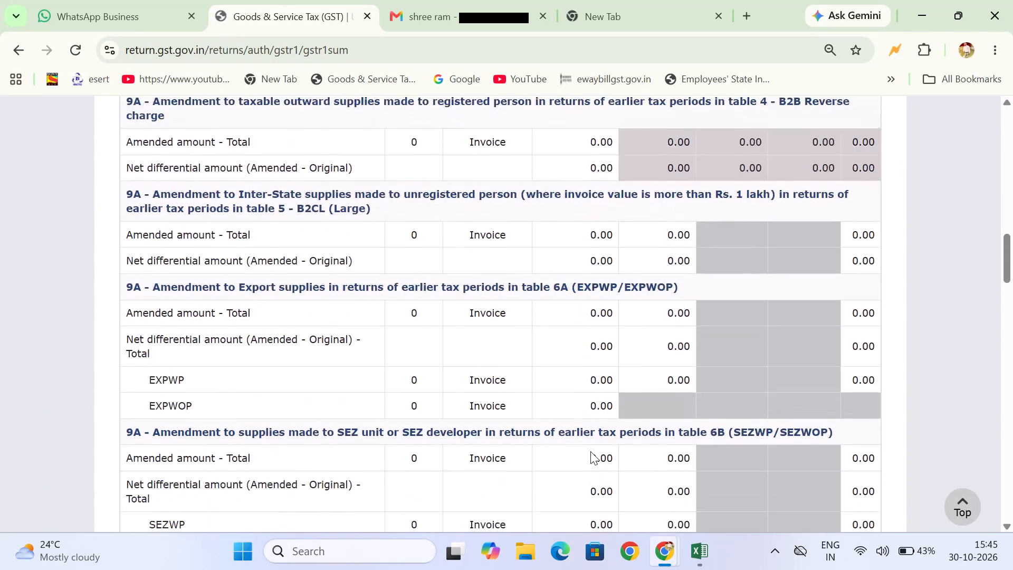
pyautogui.scroll(1, 590, 451)
pyautogui.scroll(-4, 590, 451)
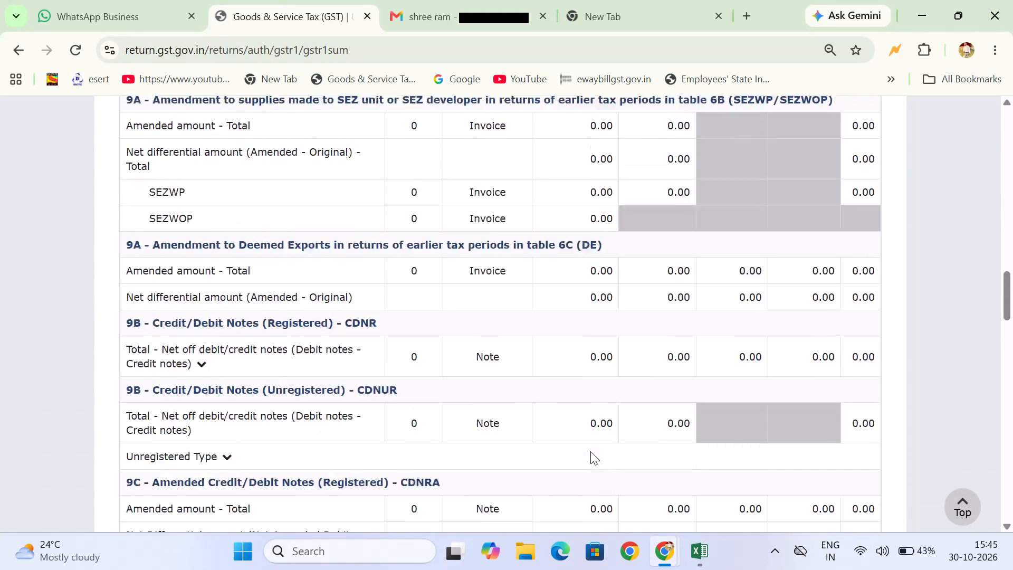
pyautogui.scroll(-4, 590, 451)
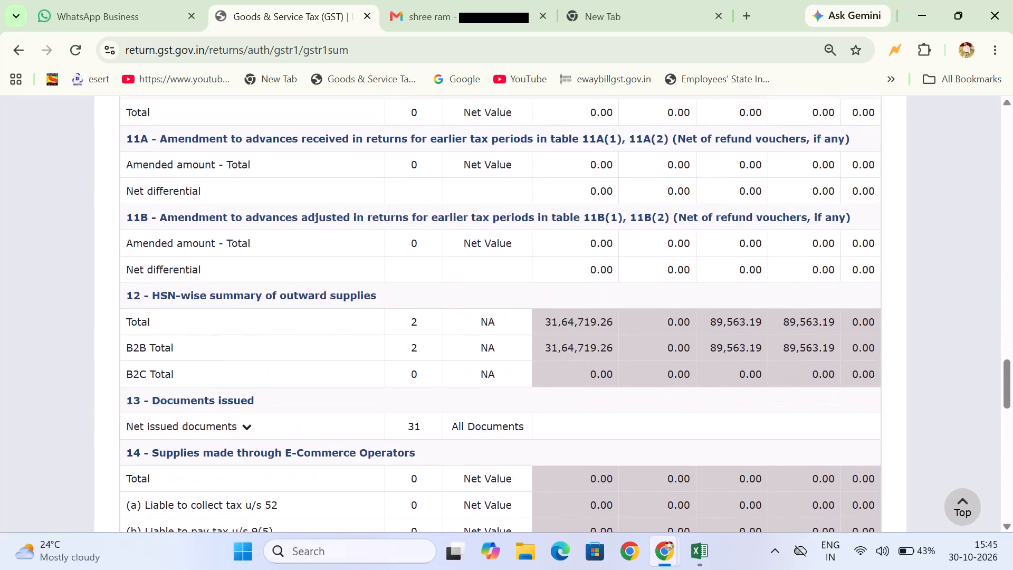
pyautogui.scroll(-1, 590, 451)
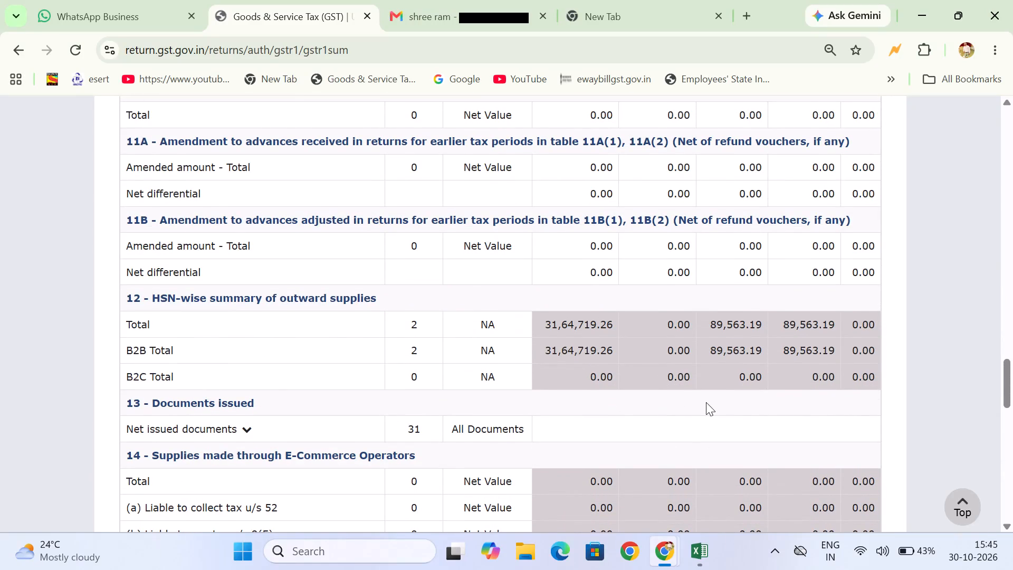
# Examine the summary's Total Liability row against the 4A B2B Regular and table 12 HSN-wise totals.
pyautogui.scroll(-7, 706, 402)
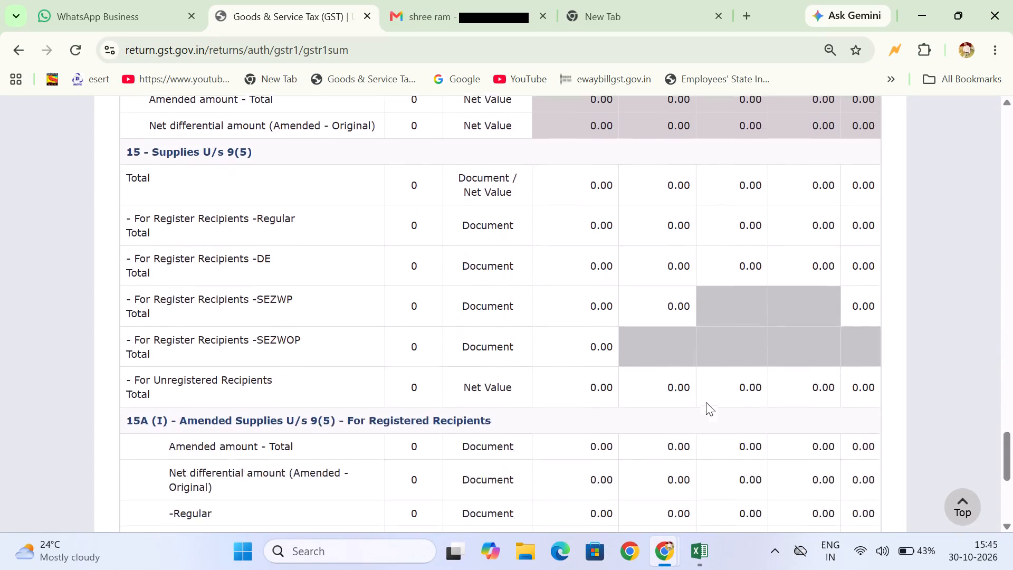
pyautogui.scroll(-2, 706, 402)
pyautogui.scroll(2, 706, 402)
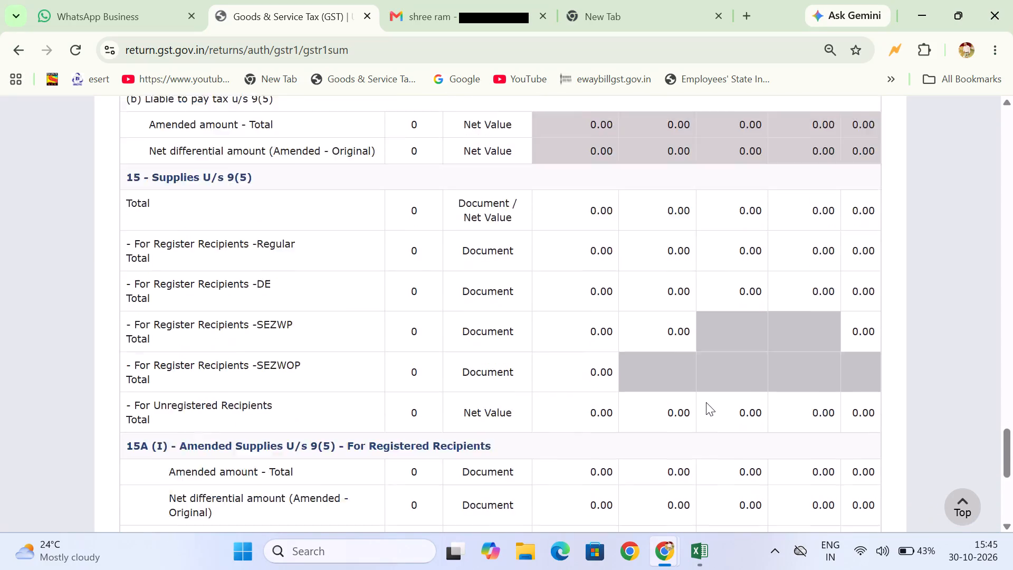
pyautogui.scroll(1, 706, 402)
pyautogui.scroll(-2, 706, 402)
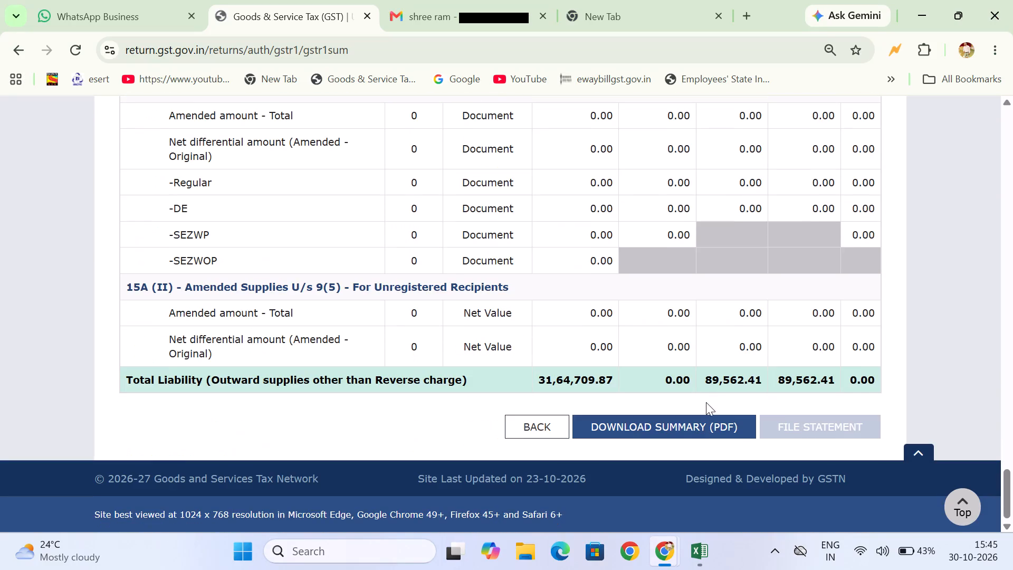
pyautogui.scroll(5, 706, 402)
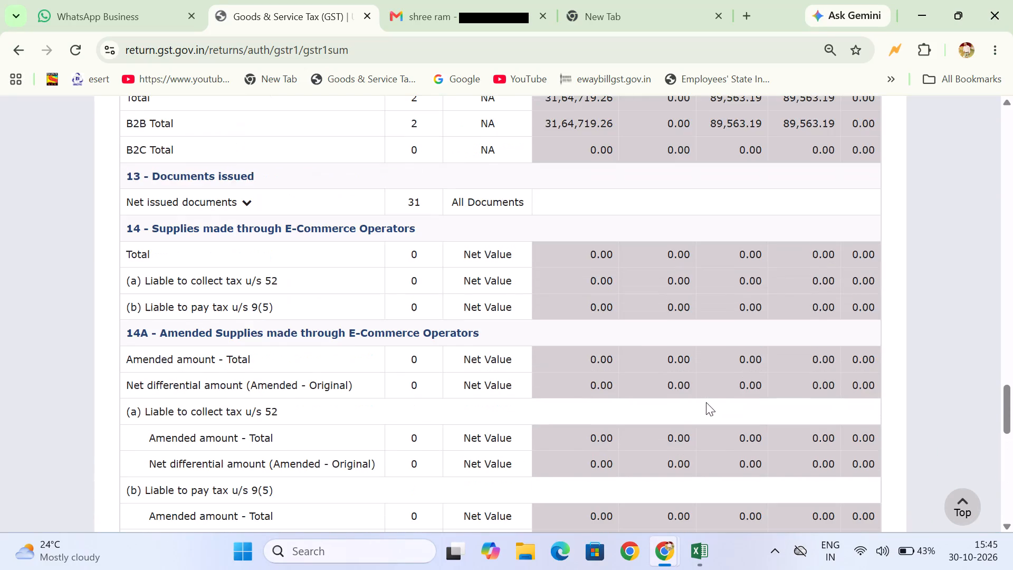
pyautogui.scroll(-8, 706, 402)
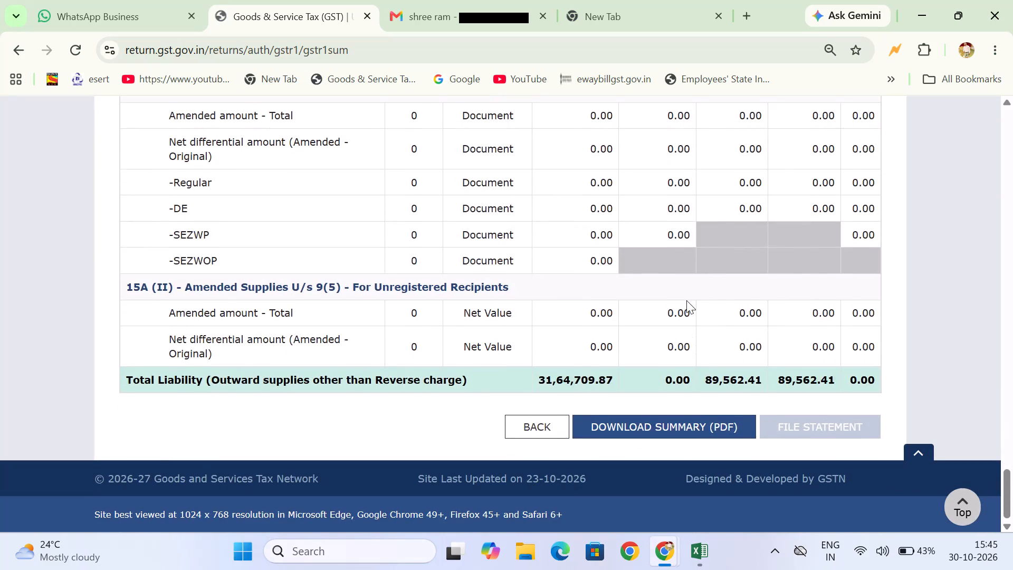
pyautogui.scroll(19, 686, 300)
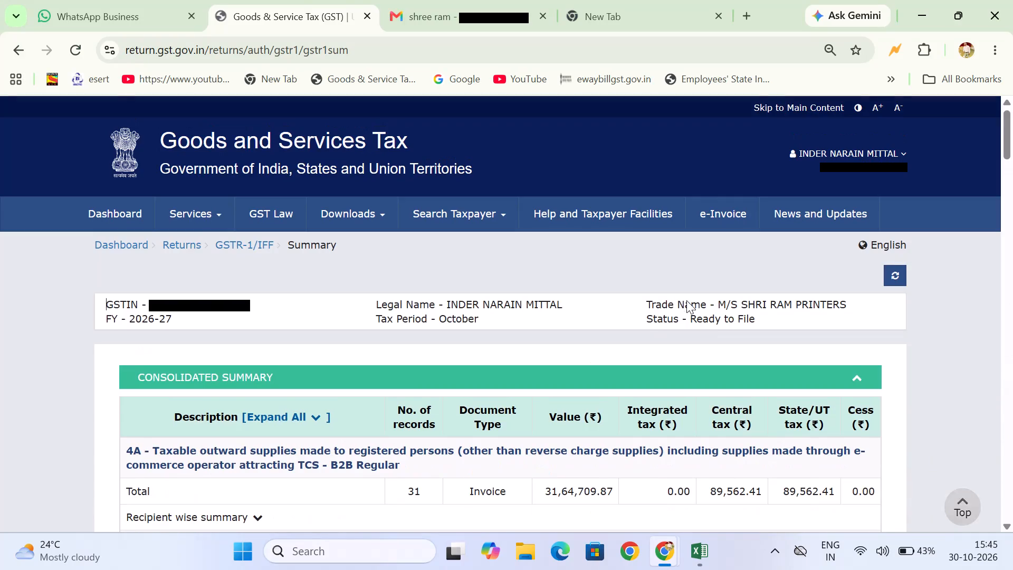
pyautogui.scroll(-7, 686, 300)
pyautogui.scroll(1, 686, 300)
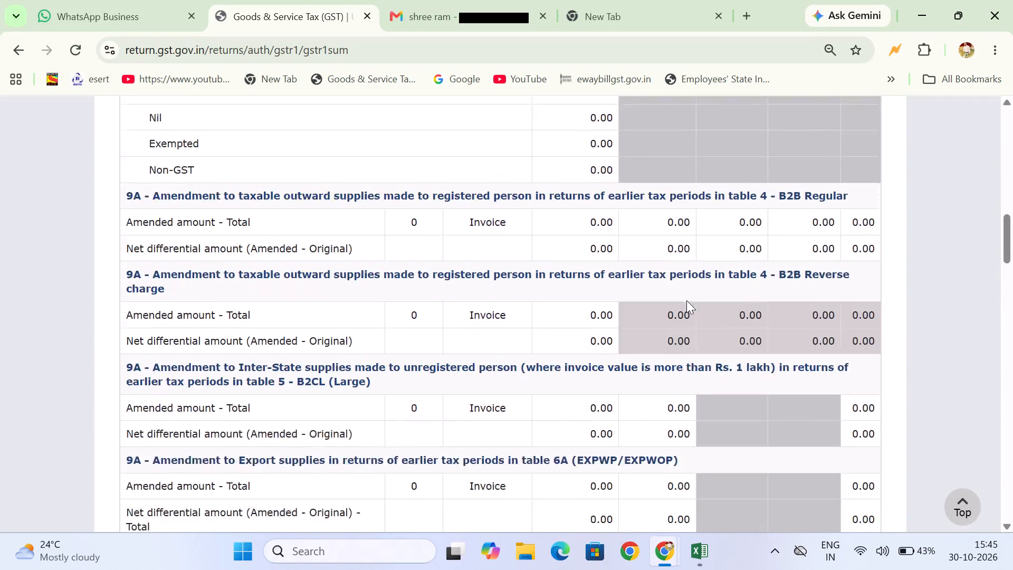
pyautogui.scroll(1, 686, 300)
pyautogui.scroll(-20, 686, 300)
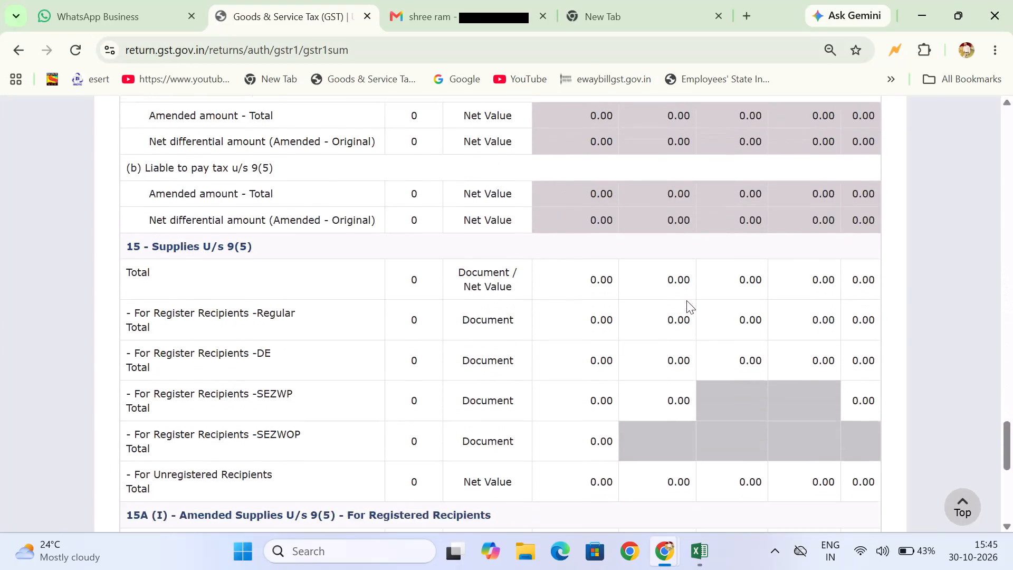
pyautogui.scroll(-4, 686, 300)
# Go back to the GSTR-1 overview and open the processed records of the table 12 HSN-wise summary.
pyautogui.click(553, 443)
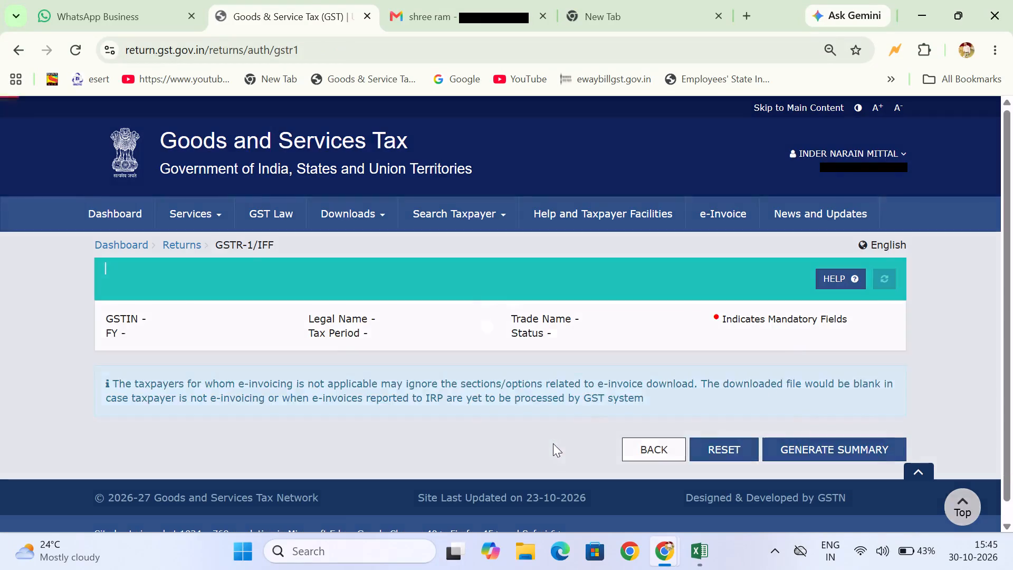
pyautogui.scroll(-5, 406, 406)
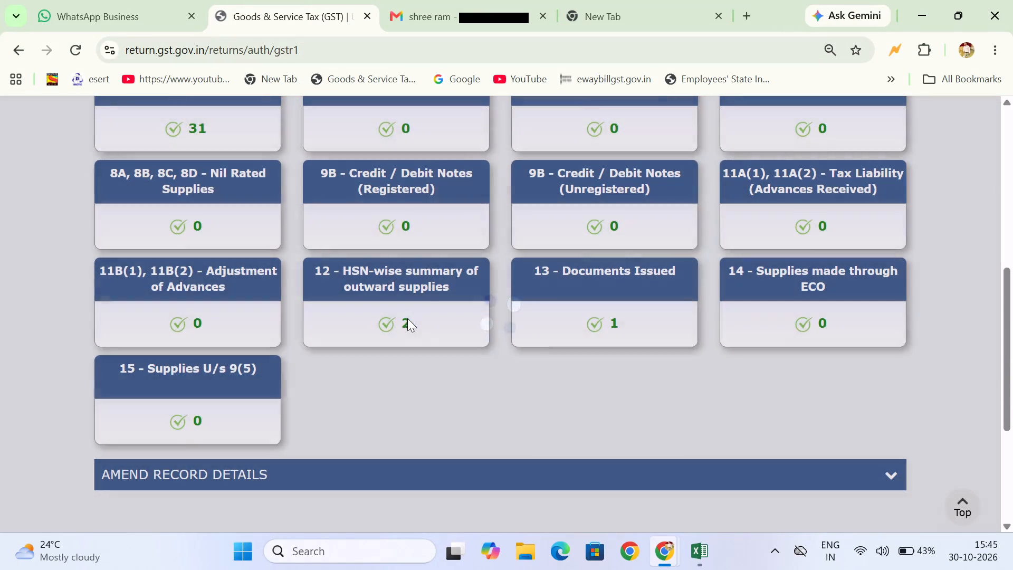
pyautogui.click(407, 318)
pyautogui.scroll(-3, 407, 318)
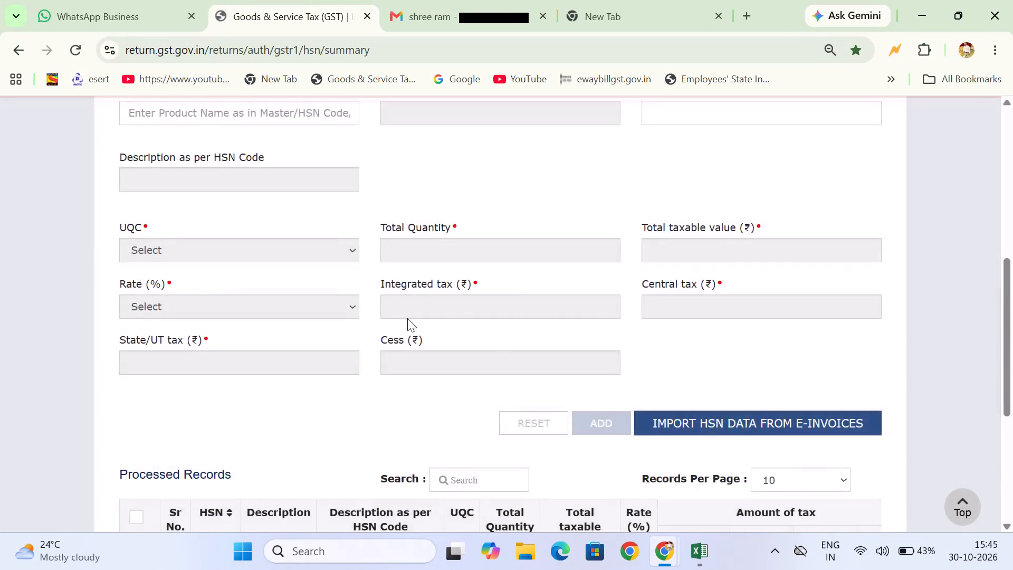
pyautogui.scroll(-3, 407, 318)
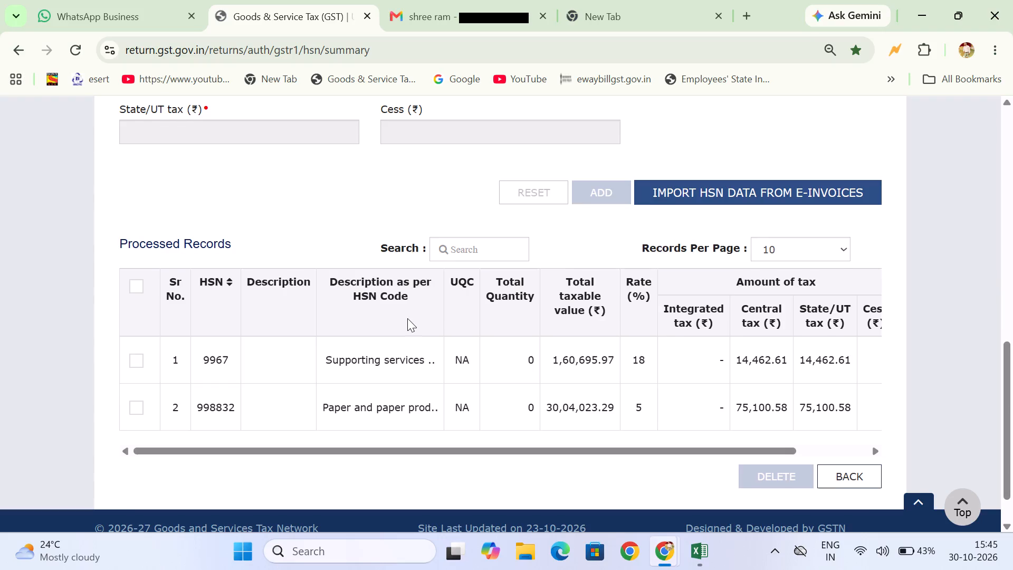
# Compare the taxable values and taxes of HSN 9967 and 998832 with the Grand Total row of the Excel Sales Register.
pyautogui.hotkey('alt', 'Tab')
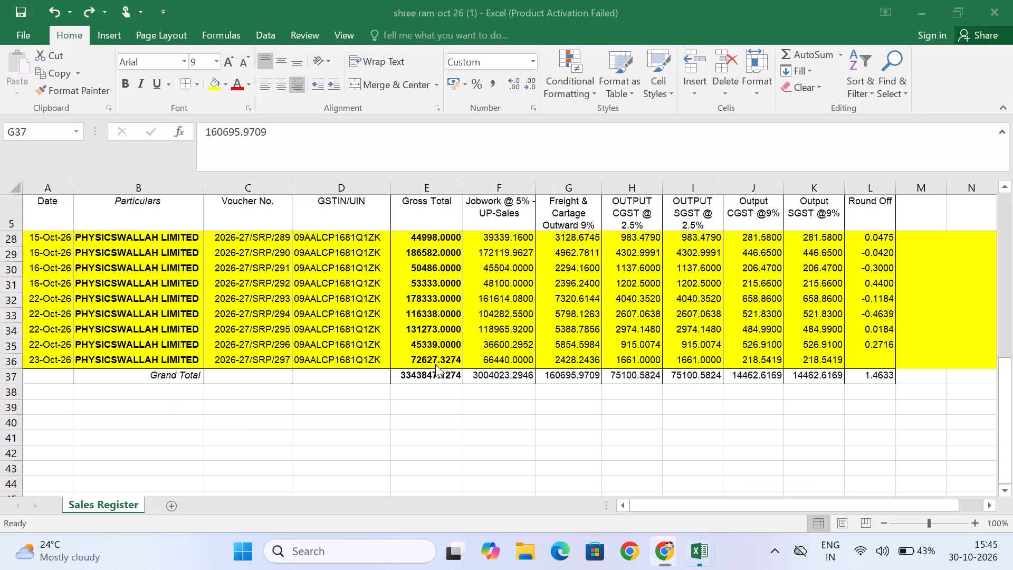
pyautogui.hotkey('alt', 'Tab')
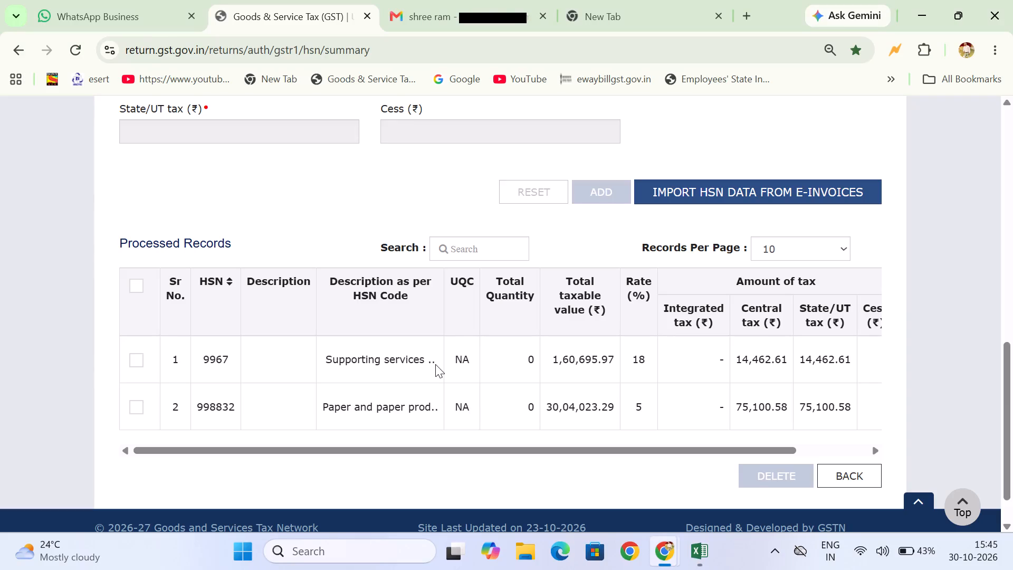
pyautogui.hotkey('alt', 'Tab')
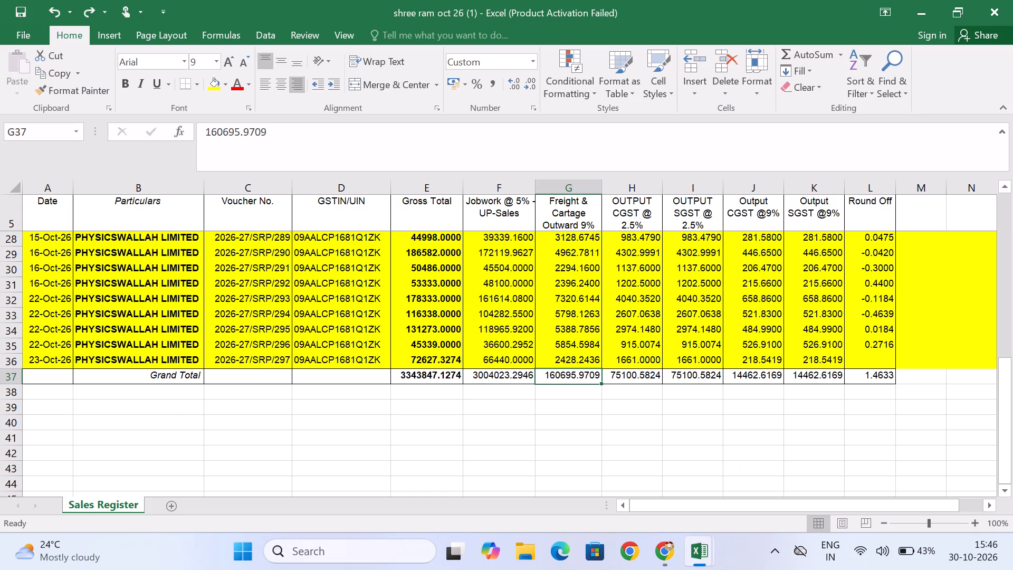
pyautogui.hotkey('alt', 'Tab')
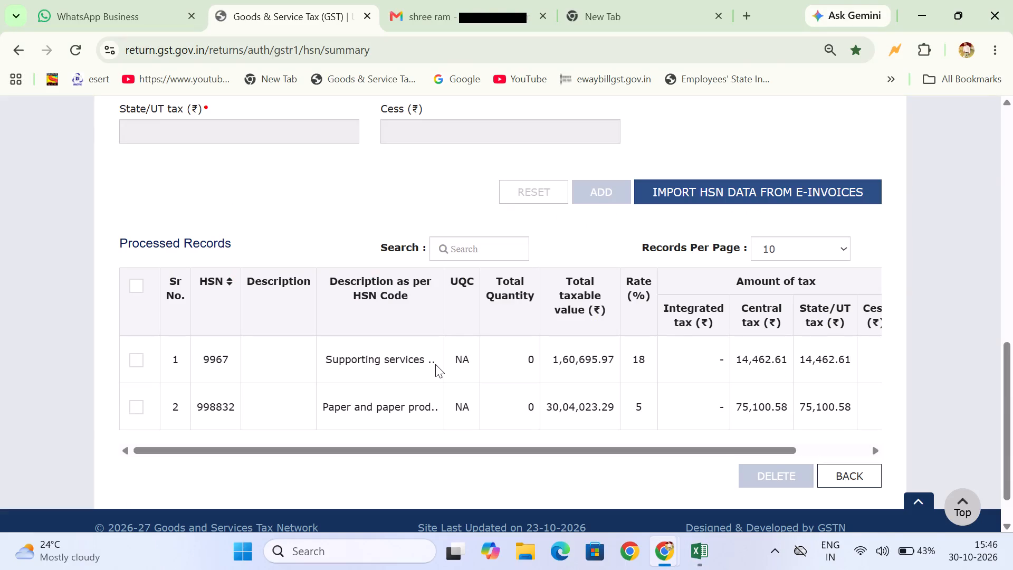
pyautogui.hotkey('alt', 'Tab')
pyautogui.hotkey('alt', 'Tab')
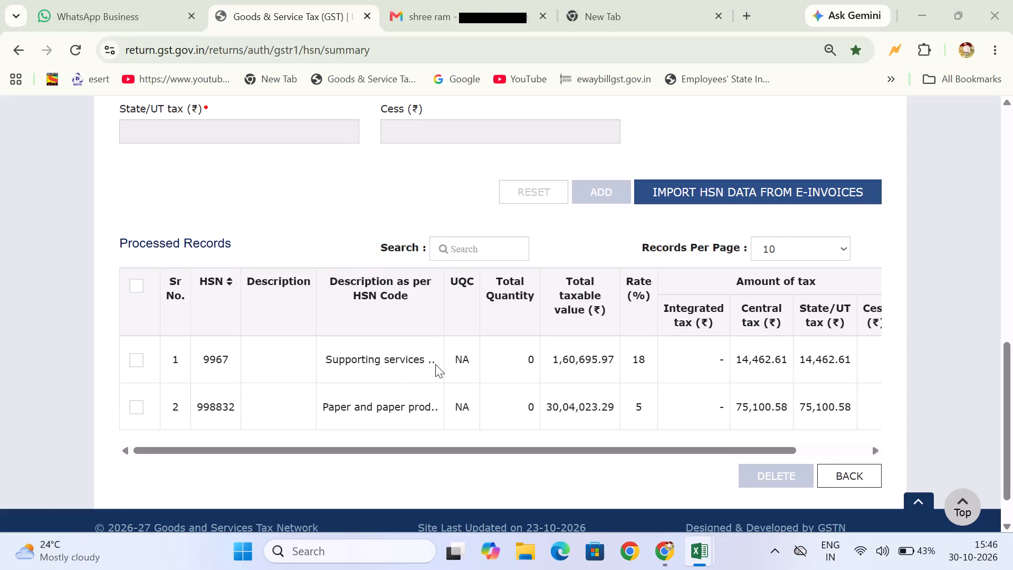
pyautogui.hotkey('alt', 'Tab')
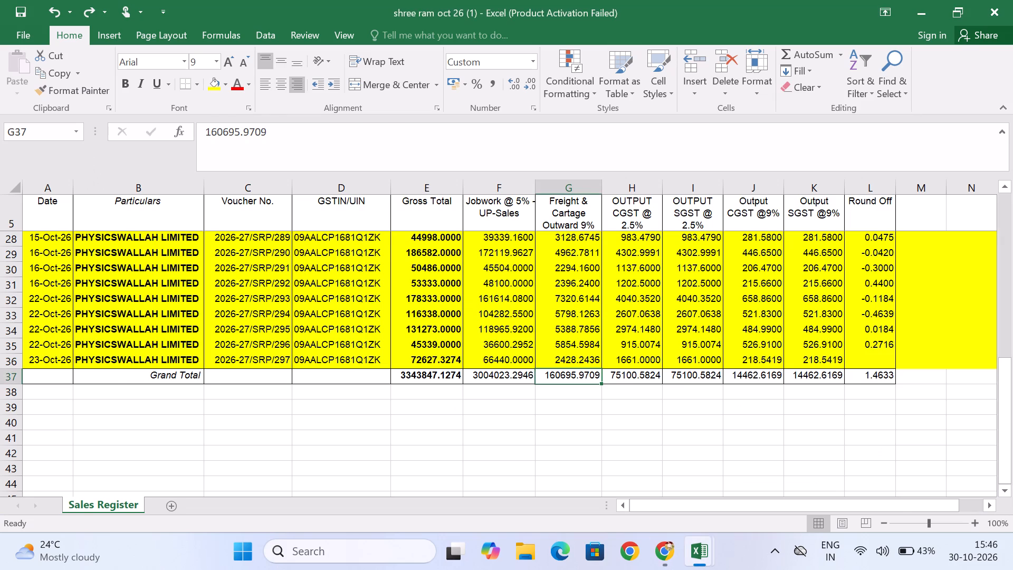
pyautogui.hotkey('alt', 'Tab')
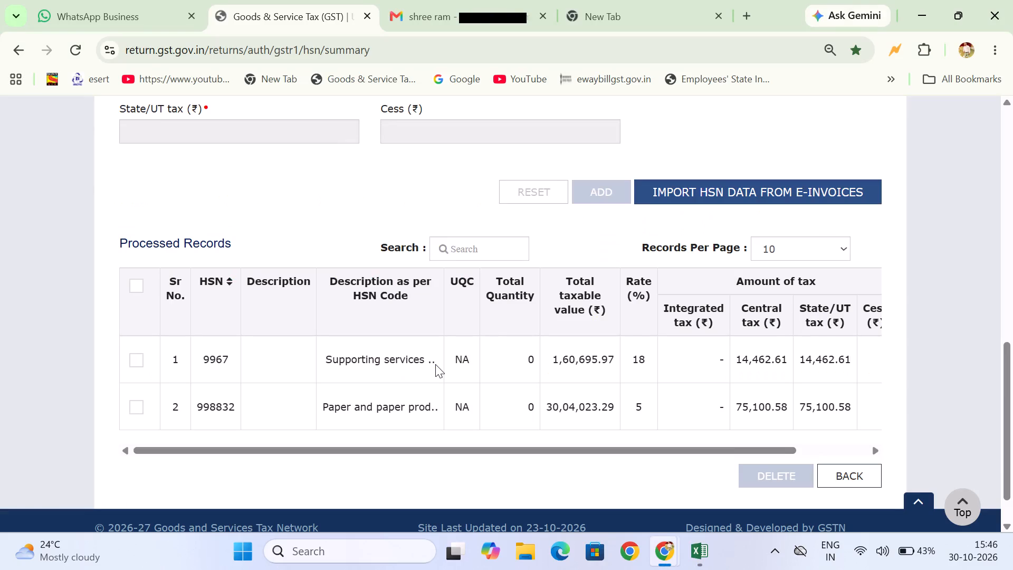
pyautogui.hscroll(-2, 801, 415)
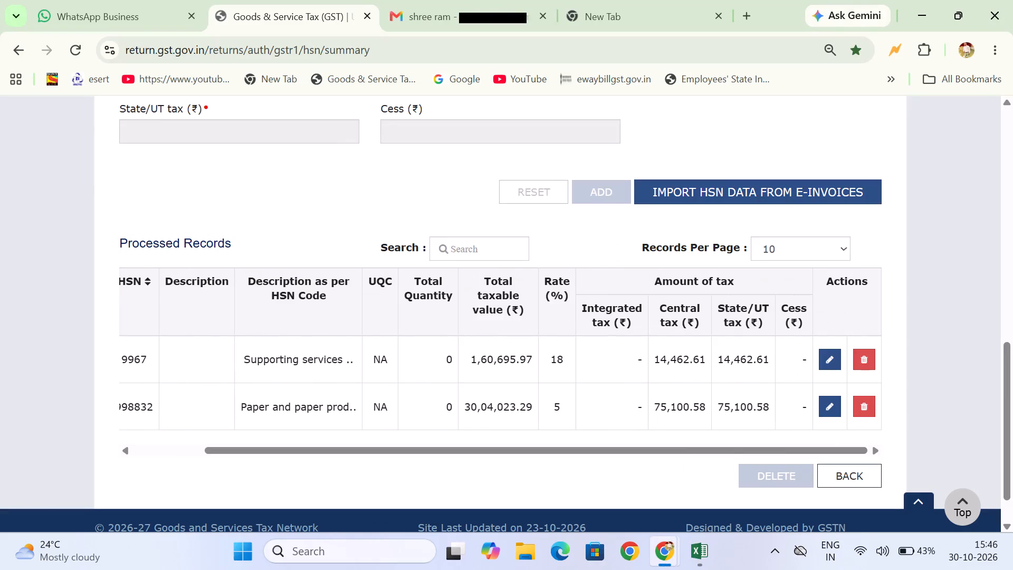
pyautogui.hotkey('alt', 'Tab')
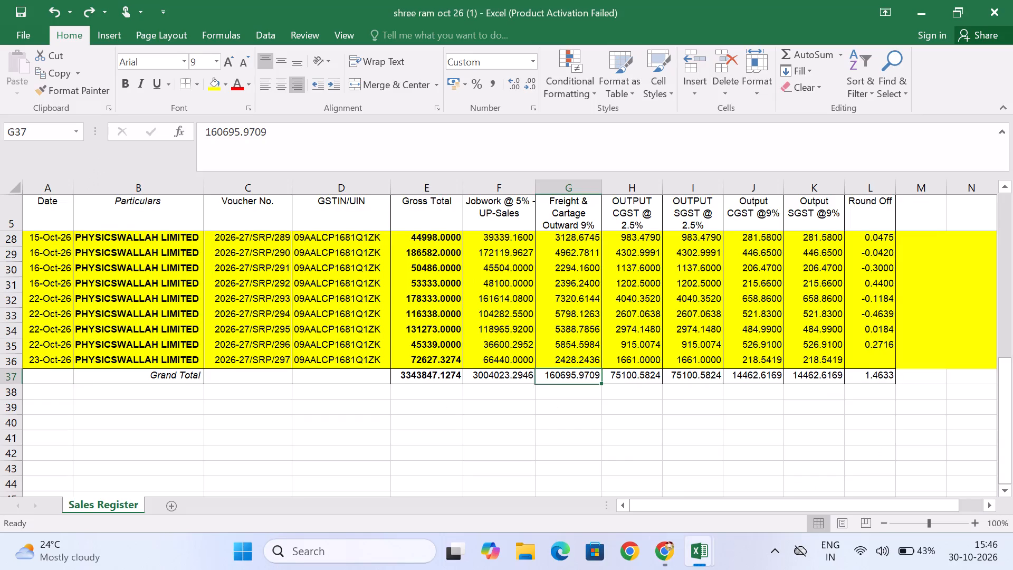
pyautogui.hotkey('alt', 'Tab')
pyautogui.hotkey('alt', 'Tab')
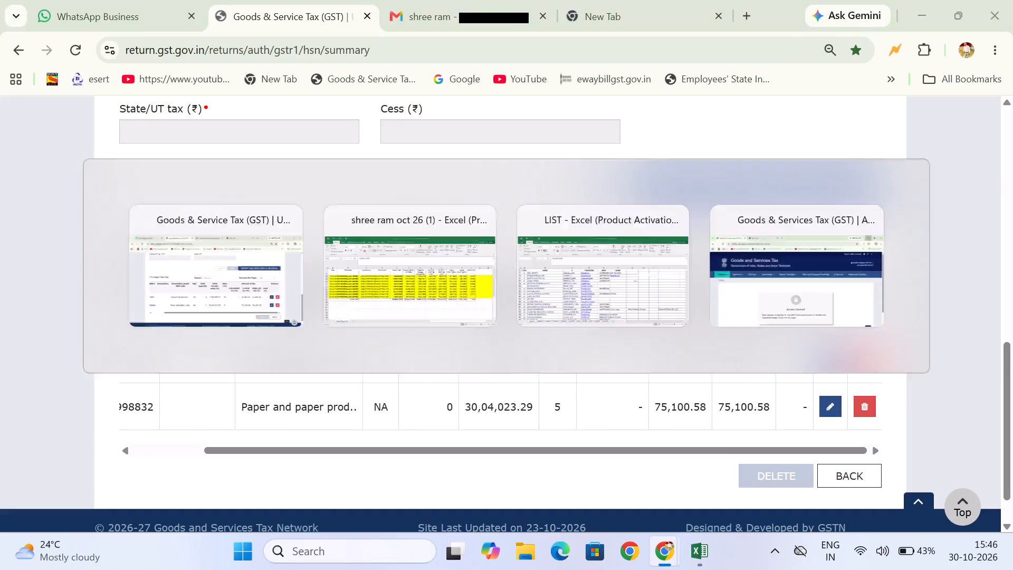
pyautogui.hotkey('alt', 'Tab')
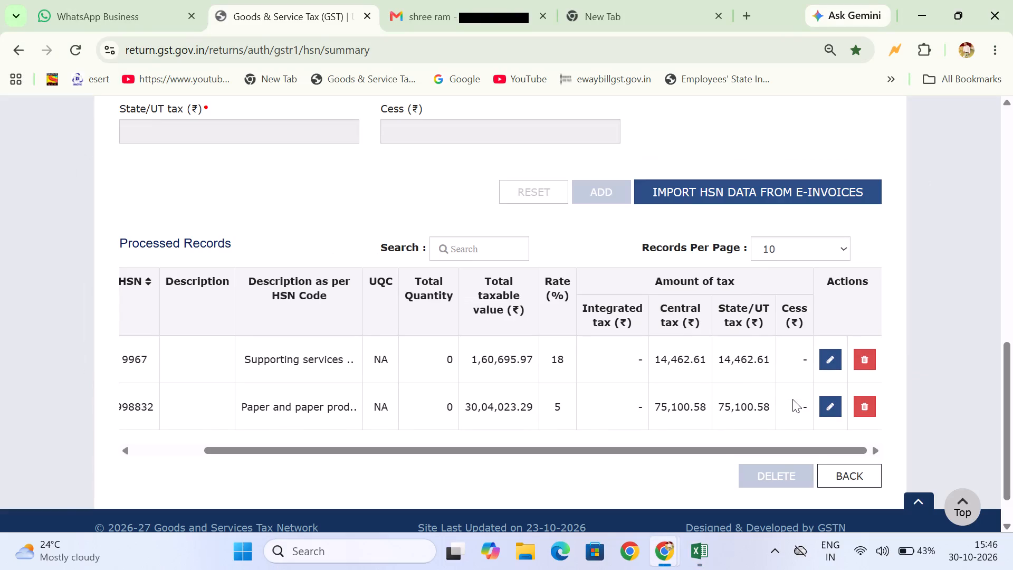
pyautogui.hotkey('alt', 'Tab')
pyautogui.hotkey('alt', 'Tab')
pyautogui.hotkey('alt', 'Tab')
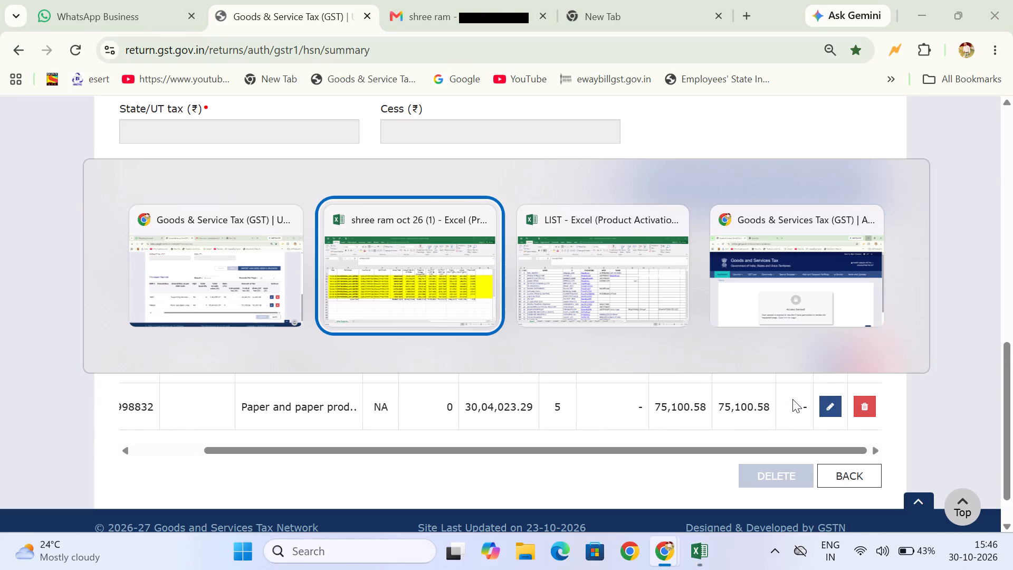
pyautogui.press('Return')
pyautogui.hotkey('alt', 'Tab')
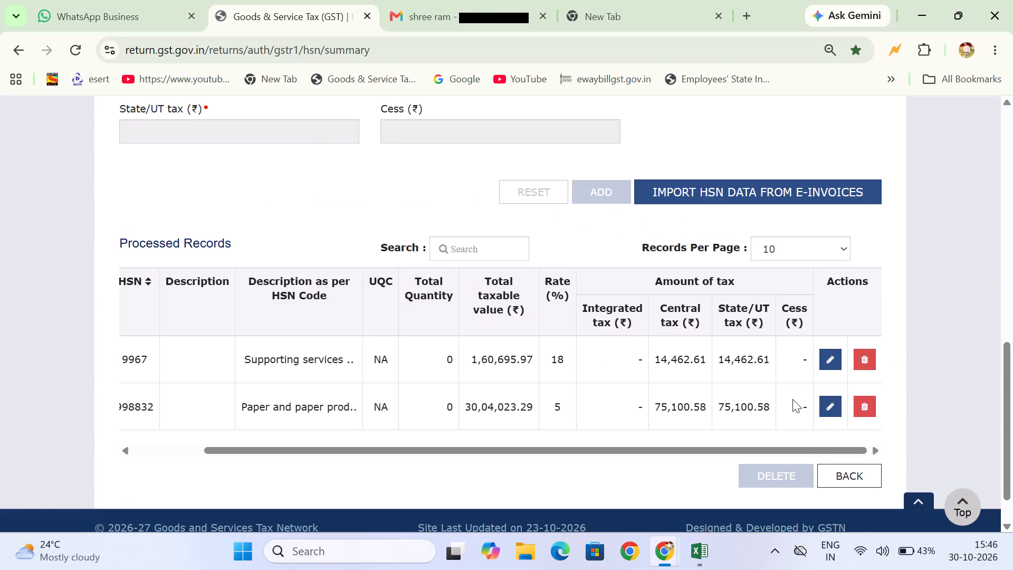
pyautogui.hotkey('alt', 'Tab')
pyautogui.hotkey('alt', 'Tab')
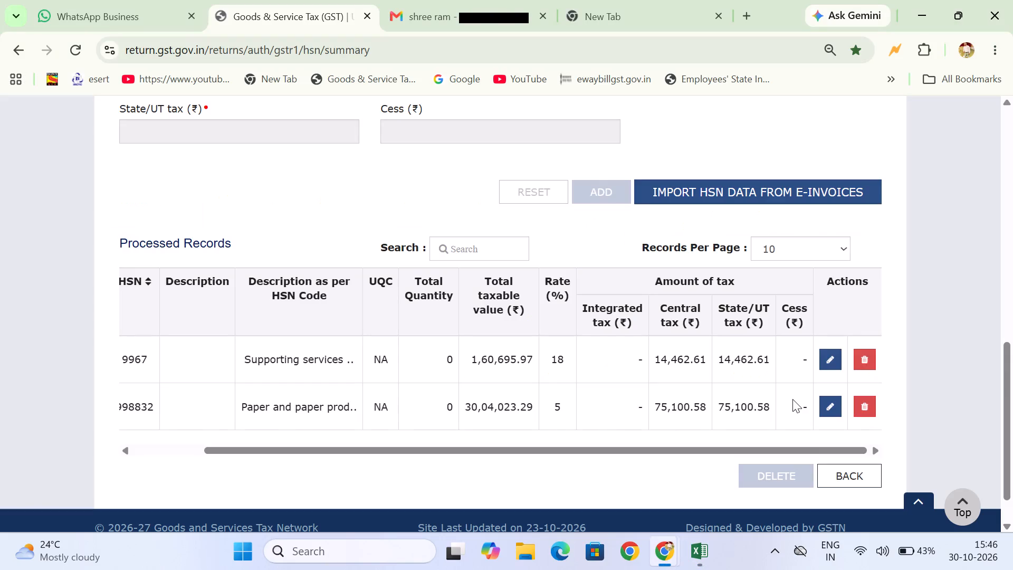
# Leave the HSN-wise summary and return to the GSTR-1 overview.
pyautogui.click(827, 474)
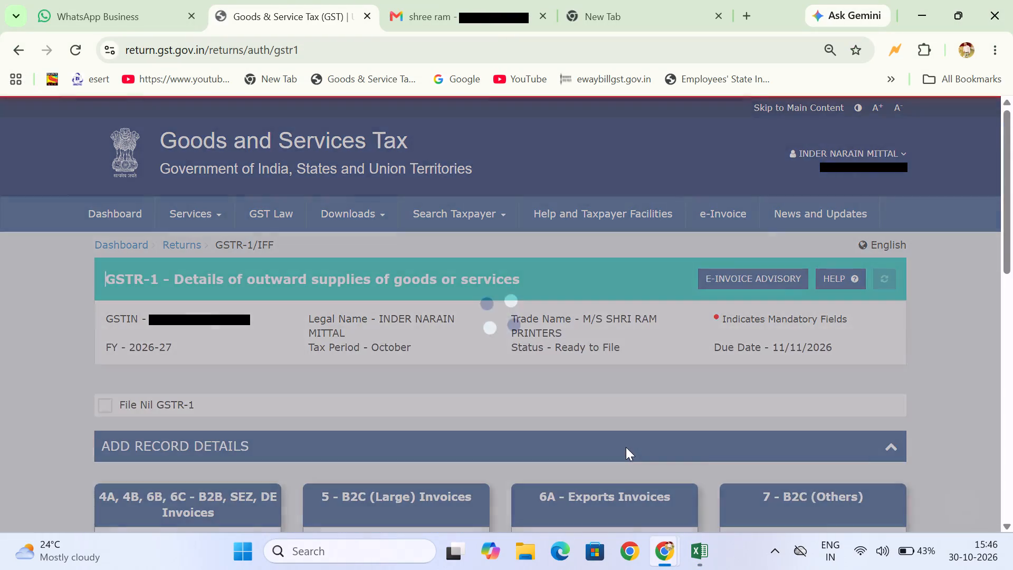
# Check the record counts on the GSTR-1 overview and proceed to the filing summary.
pyautogui.scroll(-4, 626, 447)
pyautogui.scroll(1, 626, 447)
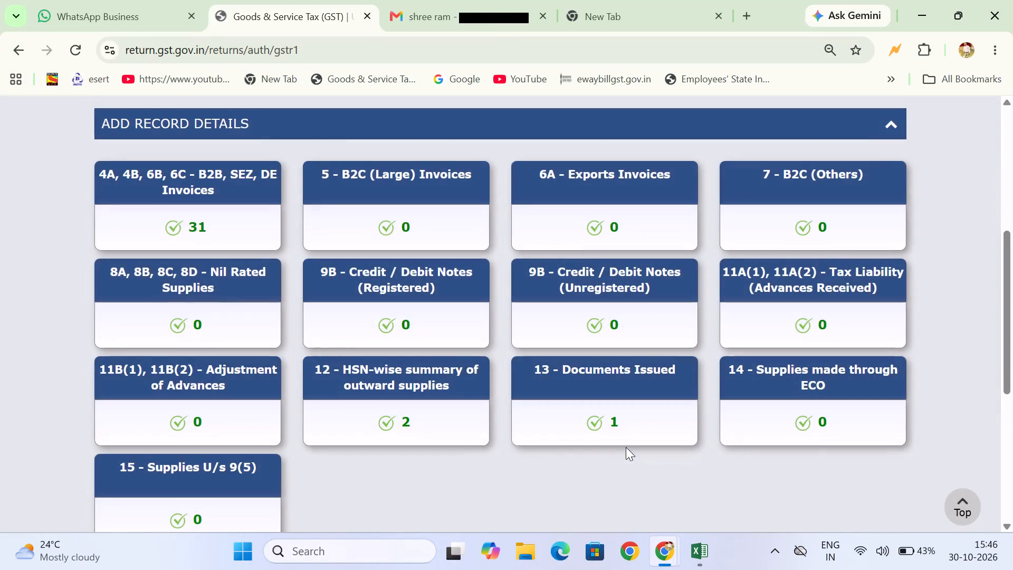
pyautogui.scroll(-1, 547, 485)
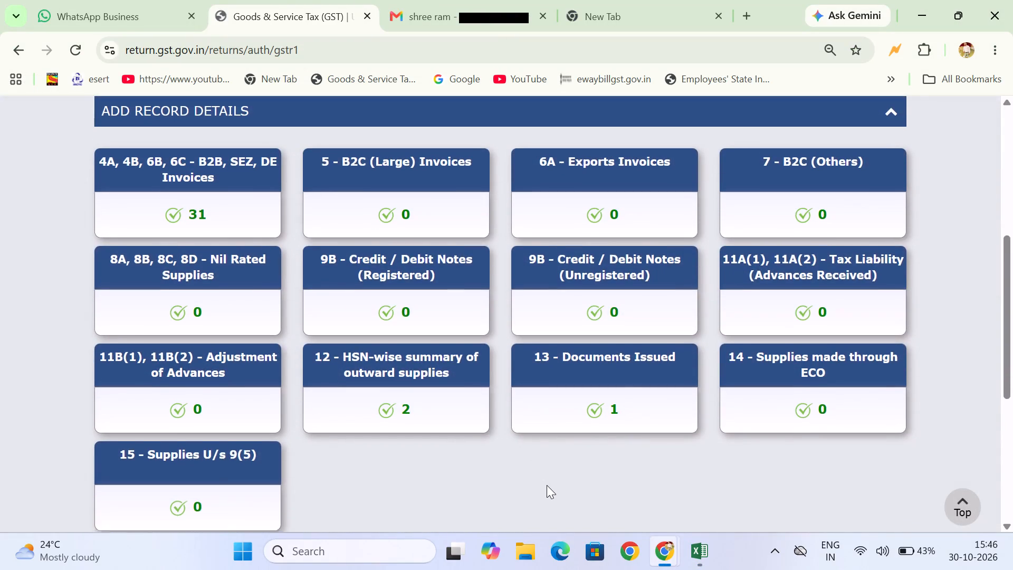
pyautogui.scroll(-1, 547, 485)
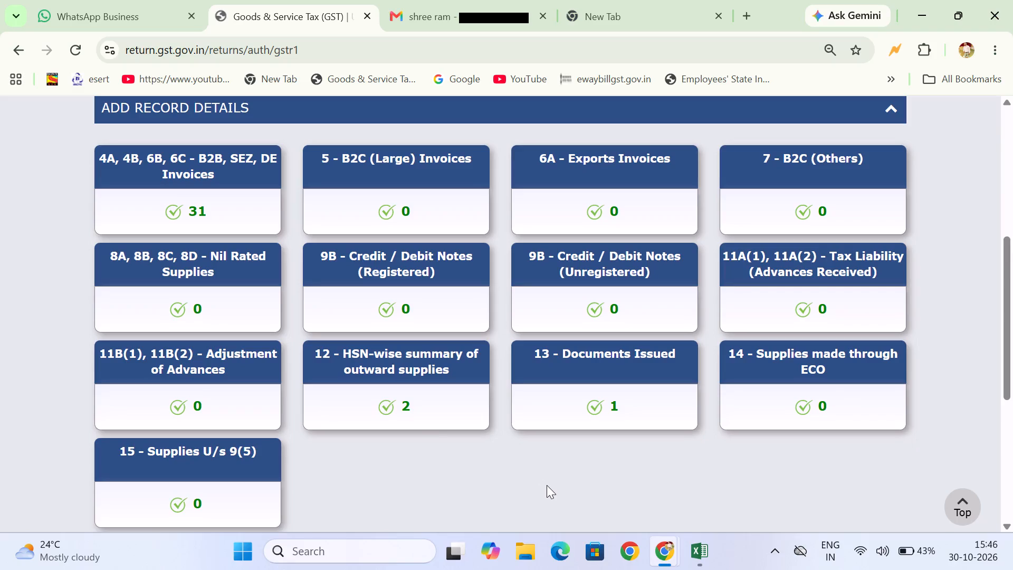
pyautogui.scroll(-5, 514, 468)
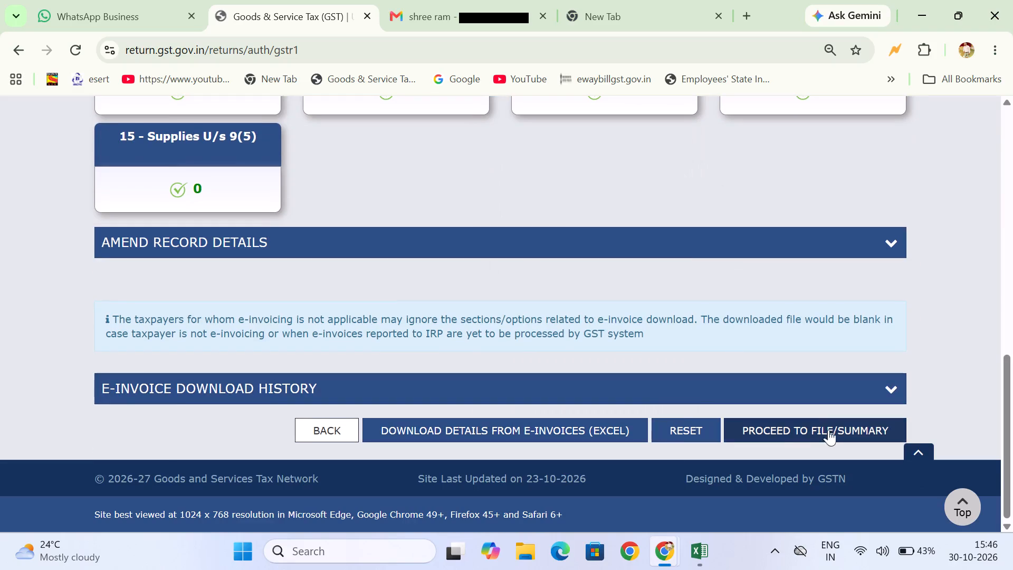
pyautogui.scroll(2, 549, 333)
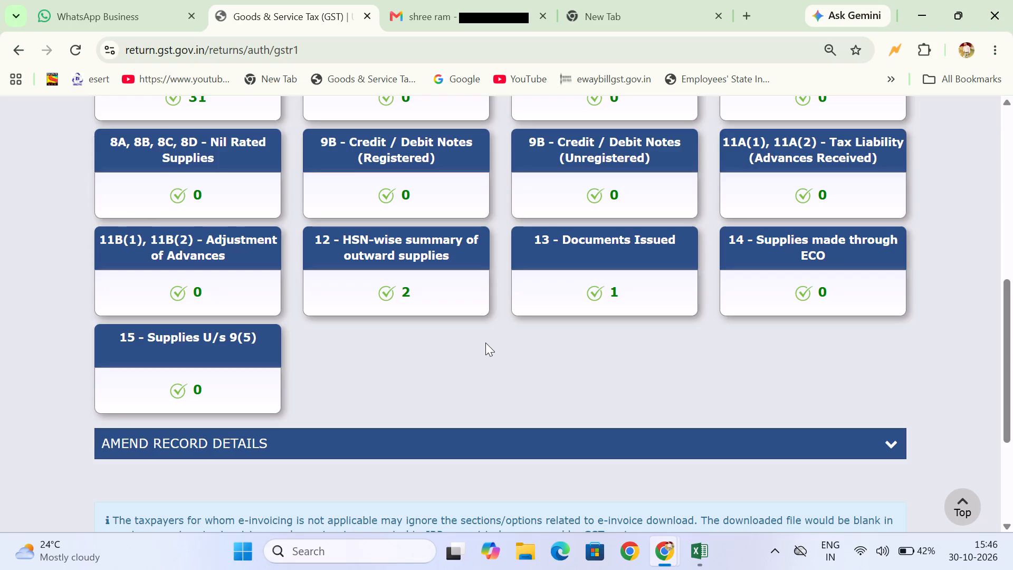
pyautogui.scroll(-4, 485, 343)
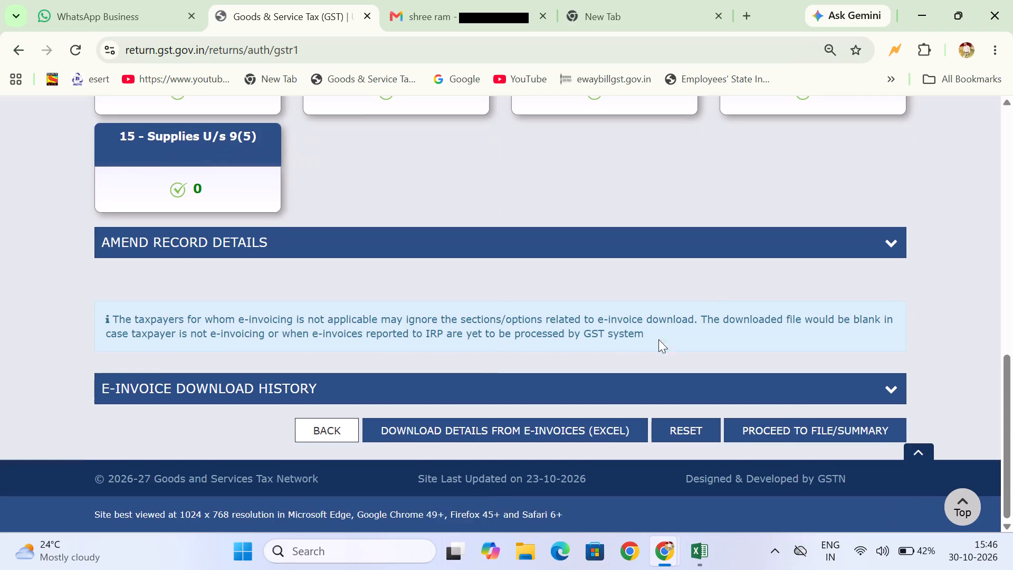
pyautogui.click(801, 425)
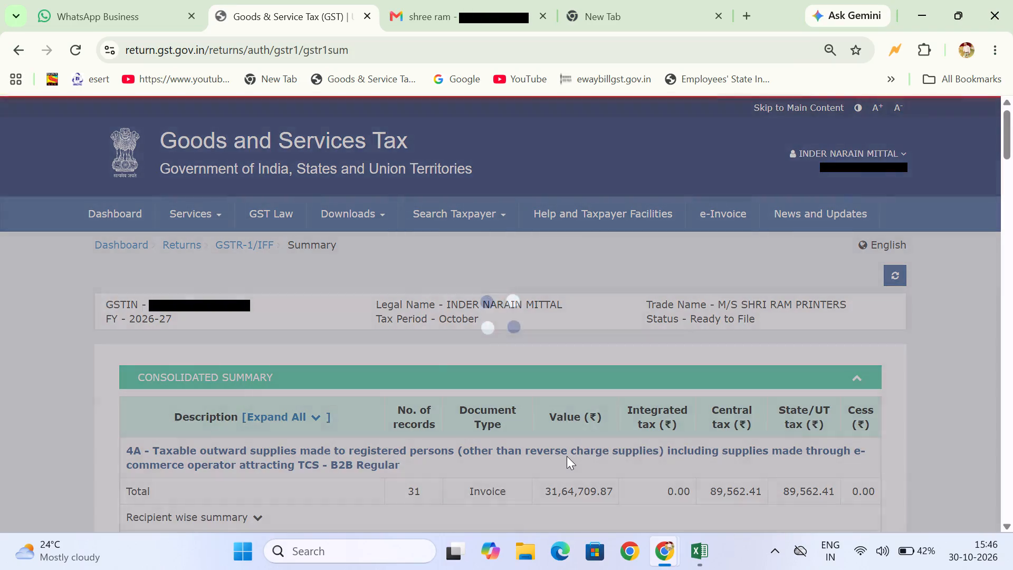
# Compare the 4A B2B Regular totals with the table 12 HSN-wise B2B totals in the consolidated summary.
pyautogui.scroll(-5, 567, 456)
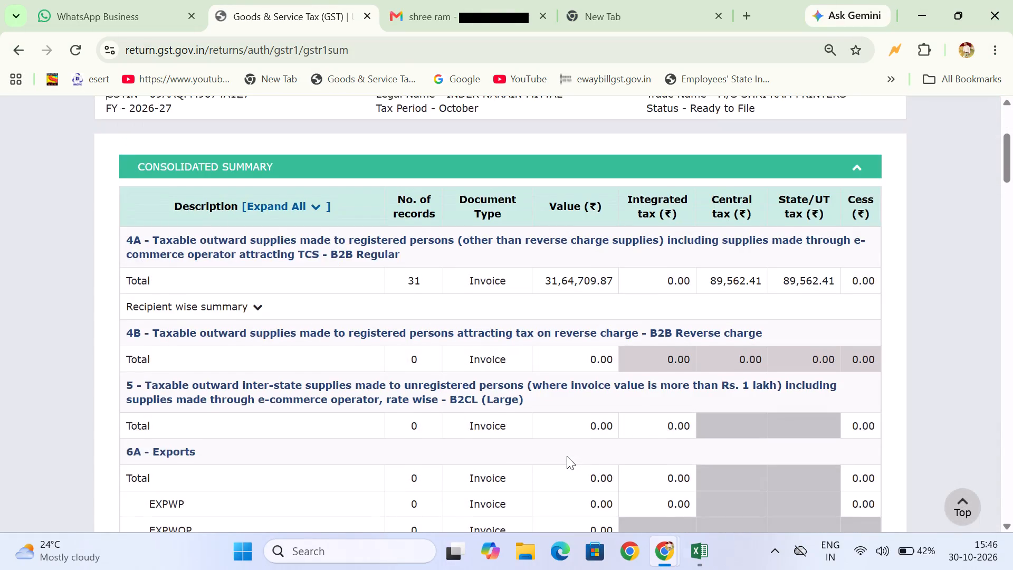
pyautogui.scroll(-8, 567, 456)
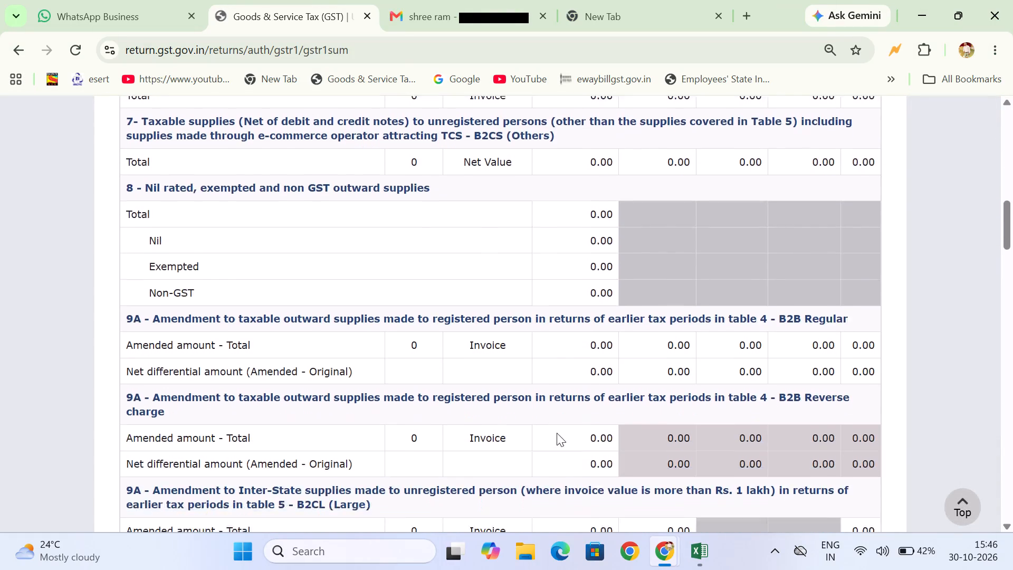
pyautogui.scroll(-7, 557, 433)
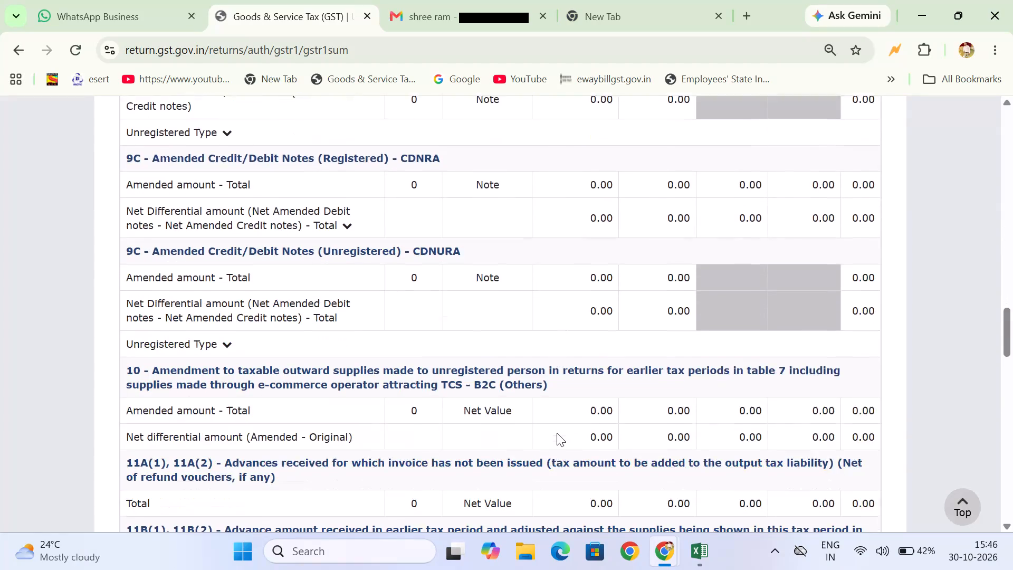
pyautogui.scroll(-6, 557, 433)
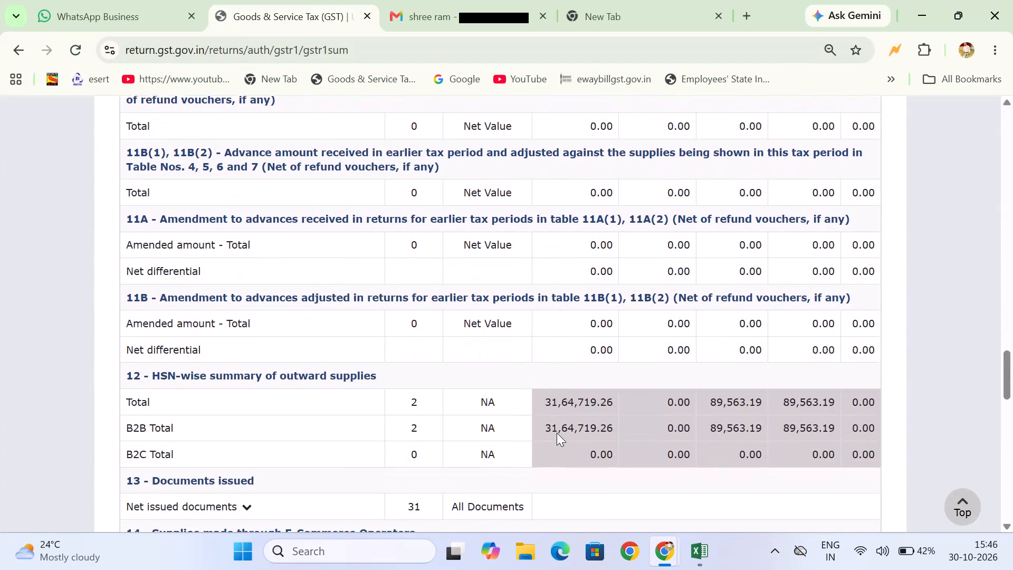
pyautogui.scroll(-1, 557, 433)
pyautogui.scroll(19, 557, 433)
pyautogui.scroll(-7, 557, 433)
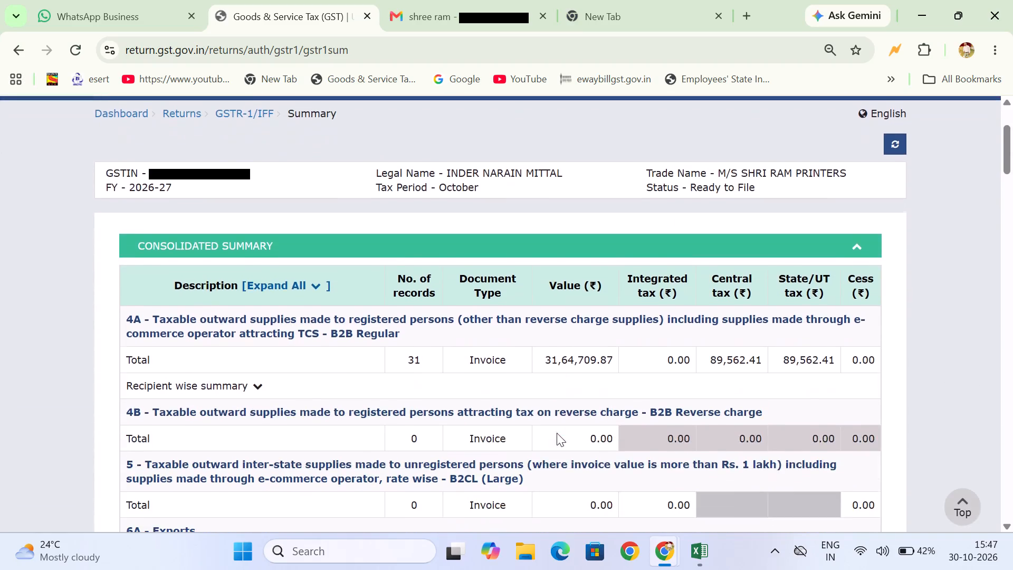
pyautogui.scroll(-2, 557, 433)
pyautogui.scroll(9, 557, 433)
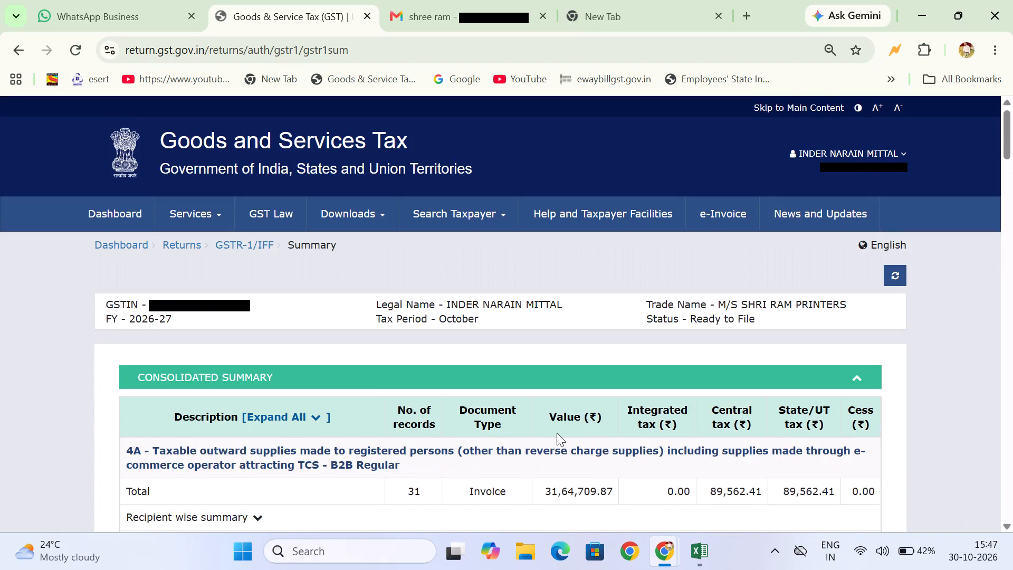
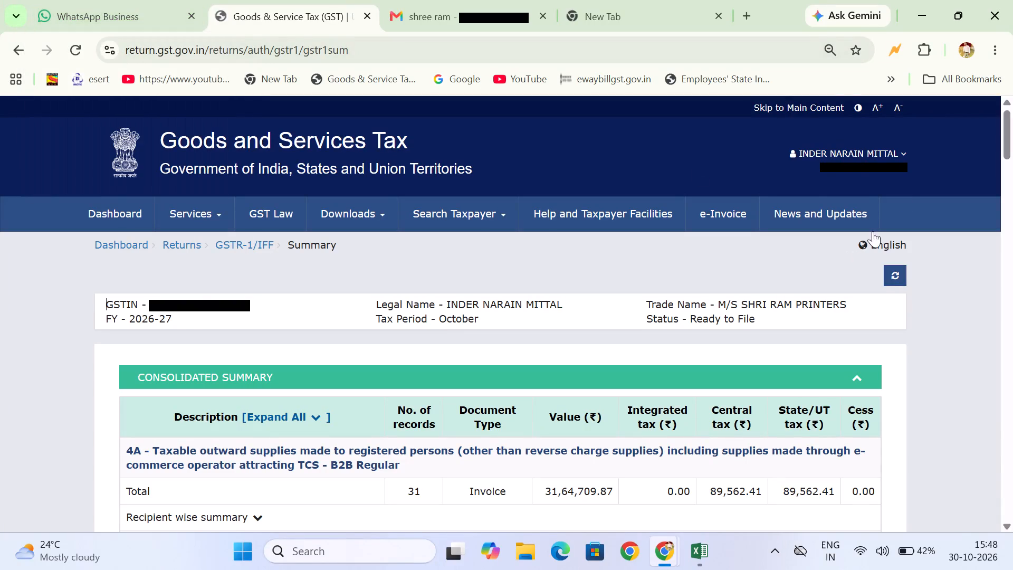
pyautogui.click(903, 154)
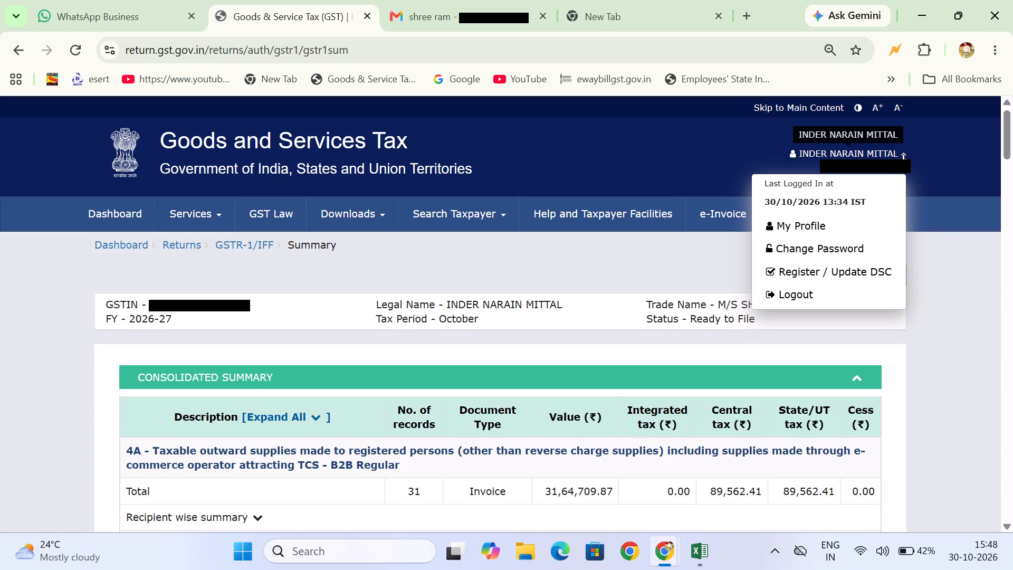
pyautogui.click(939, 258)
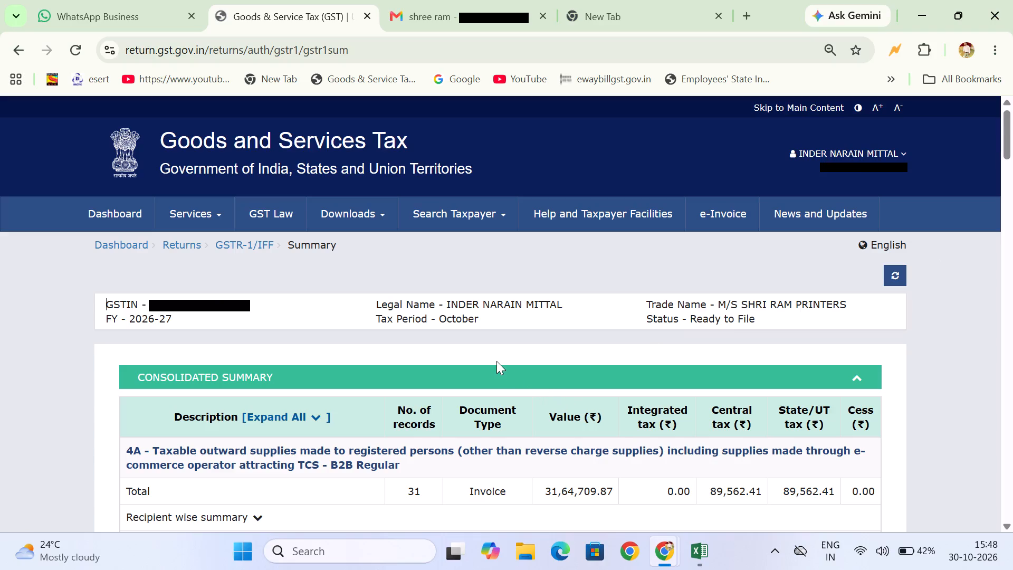
# Compare the 4A B2B Regular totals in the consolidated summary with the Gross Total and Jobwork grand totals in the Excel Sales Register.
pyautogui.scroll(-1, 559, 280)
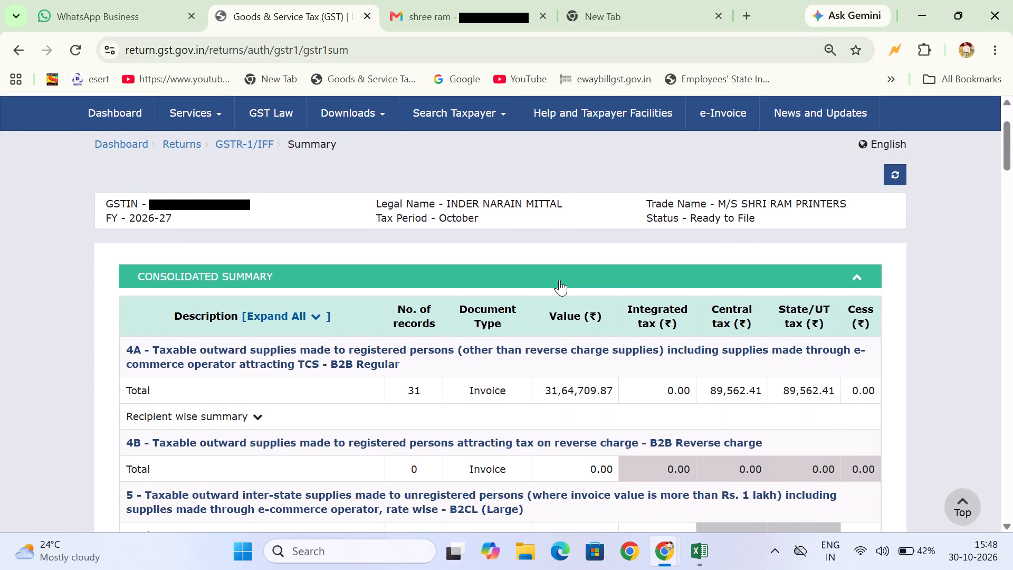
pyautogui.hotkey('alt', 'Tab')
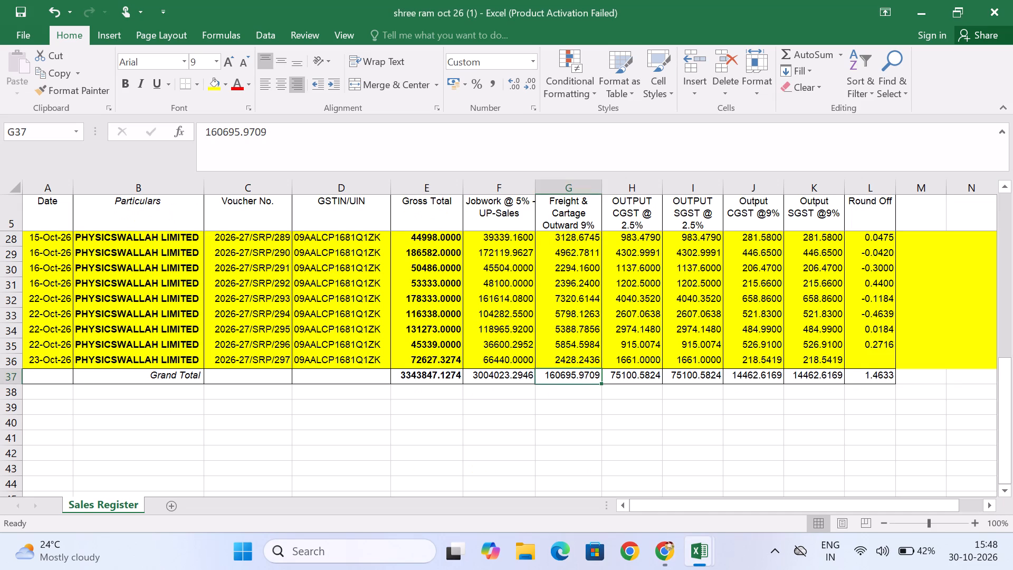
pyautogui.click(443, 427)
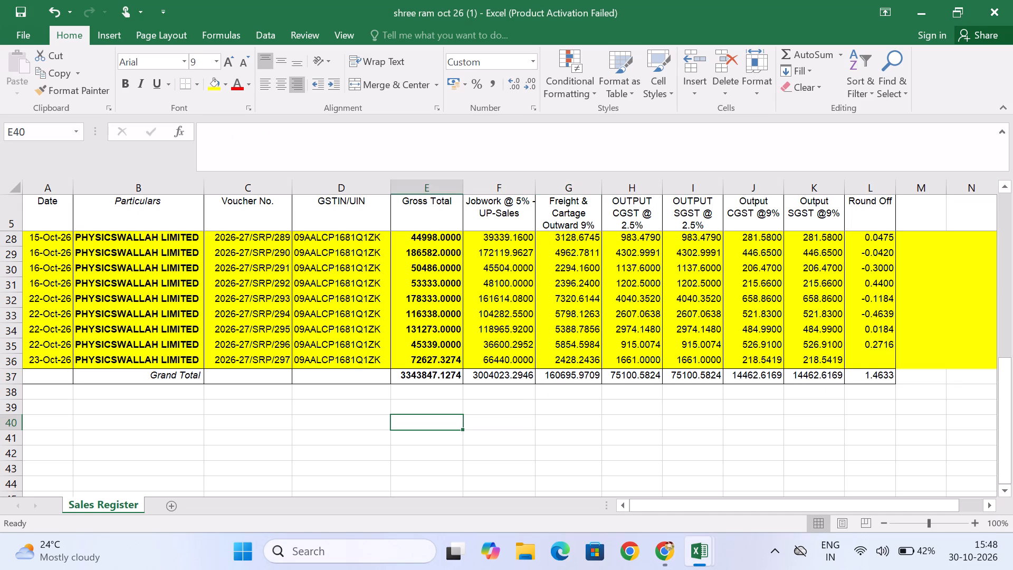
pyautogui.click(487, 414)
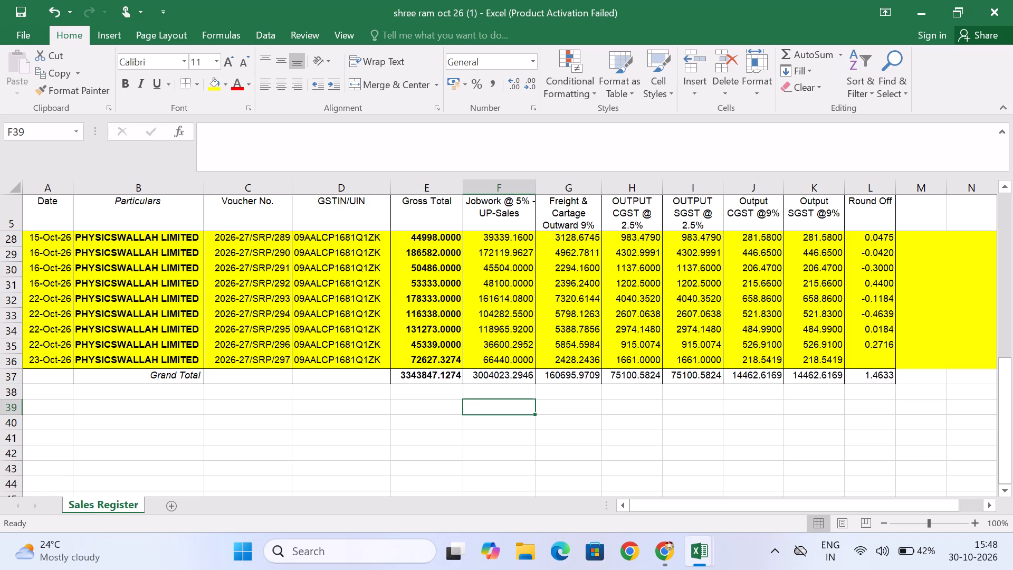
pyautogui.click(433, 375)
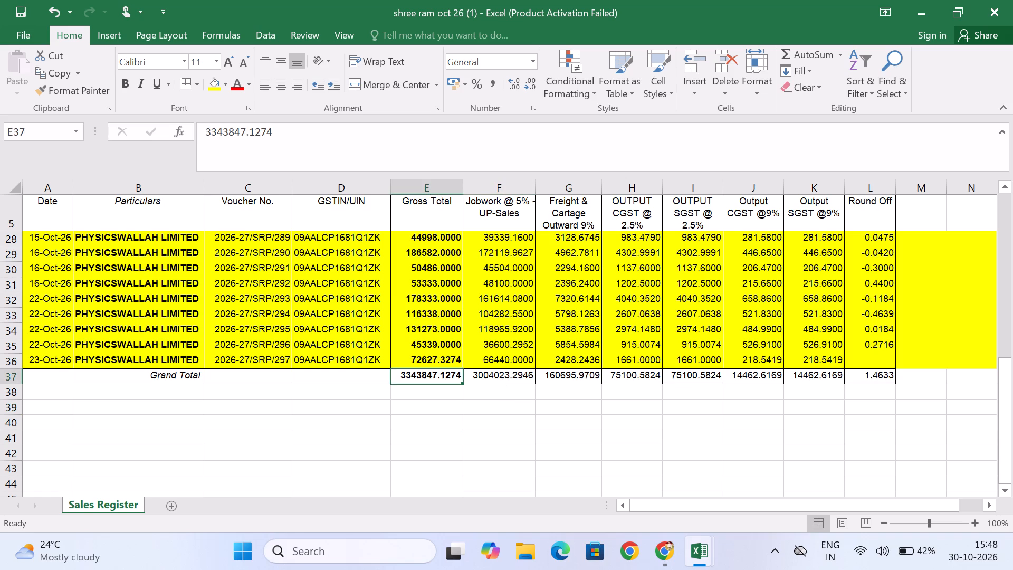
pyautogui.click(471, 372)
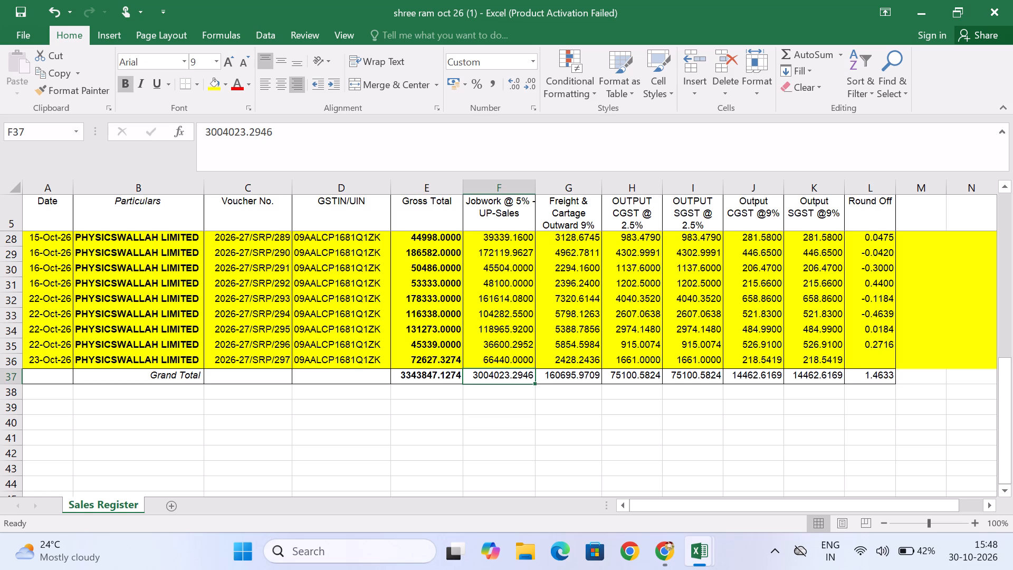
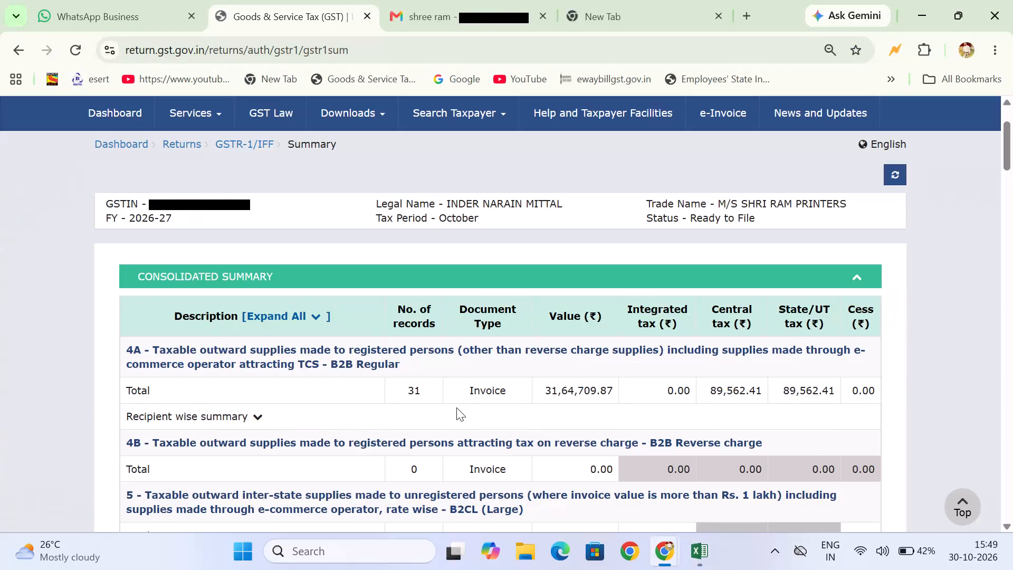
# Review the consolidated summary tables from 4A B2B Regular down to the Total Liability row.
pyautogui.scroll(-11, 456, 407)
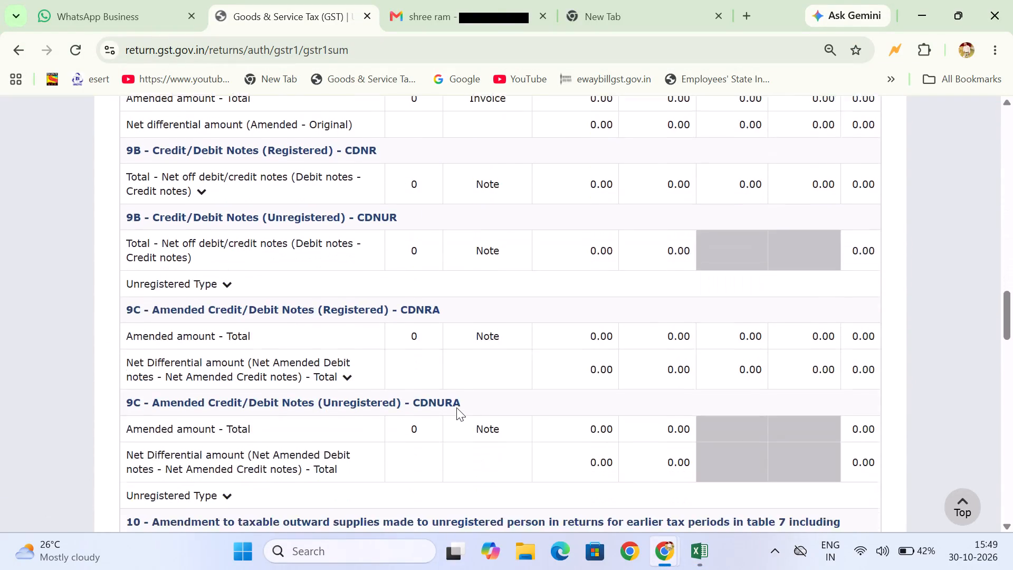
pyautogui.scroll(-2, 456, 407)
pyautogui.scroll(3, 456, 407)
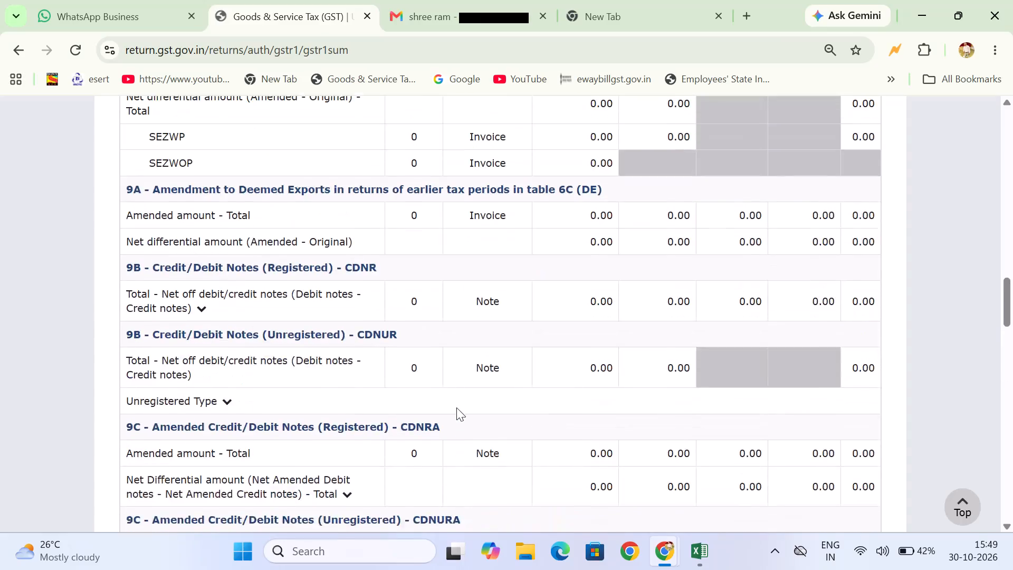
pyautogui.scroll(7, 456, 407)
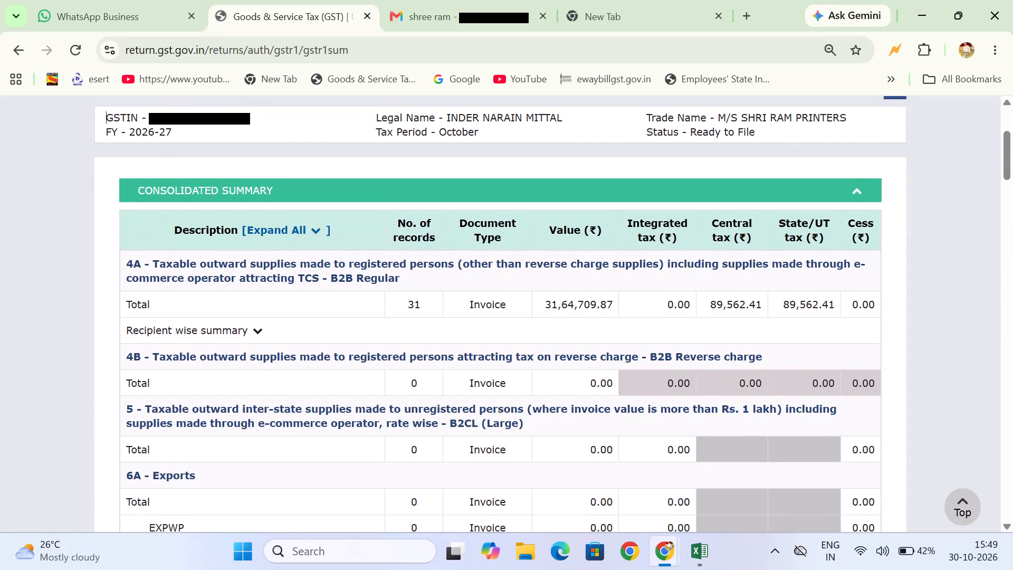
pyautogui.scroll(-17, 456, 407)
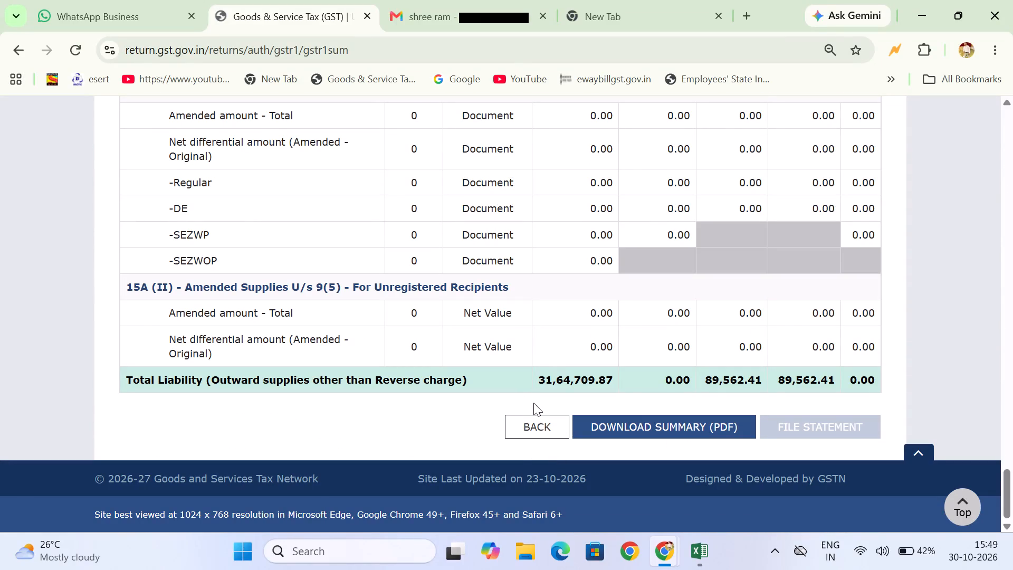
# Compare the 4A B2B Regular central tax total with the OUTPUT CGST @ 2.5% grand total in the Excel Sales Register.
pyautogui.scroll(15, 532, 402)
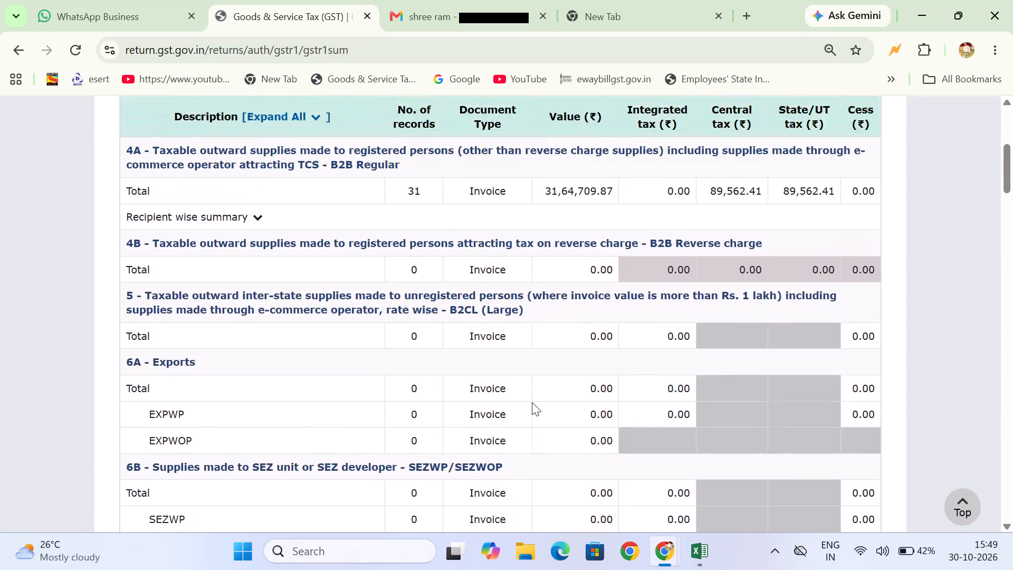
pyautogui.scroll(1, 532, 402)
pyautogui.click(718, 309)
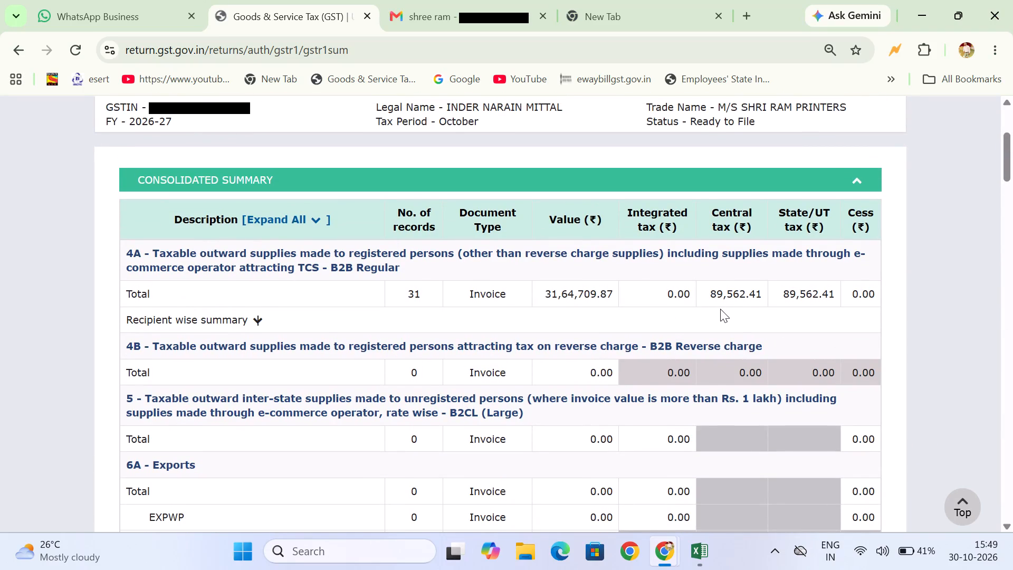
pyautogui.hotkey('alt', 'Tab')
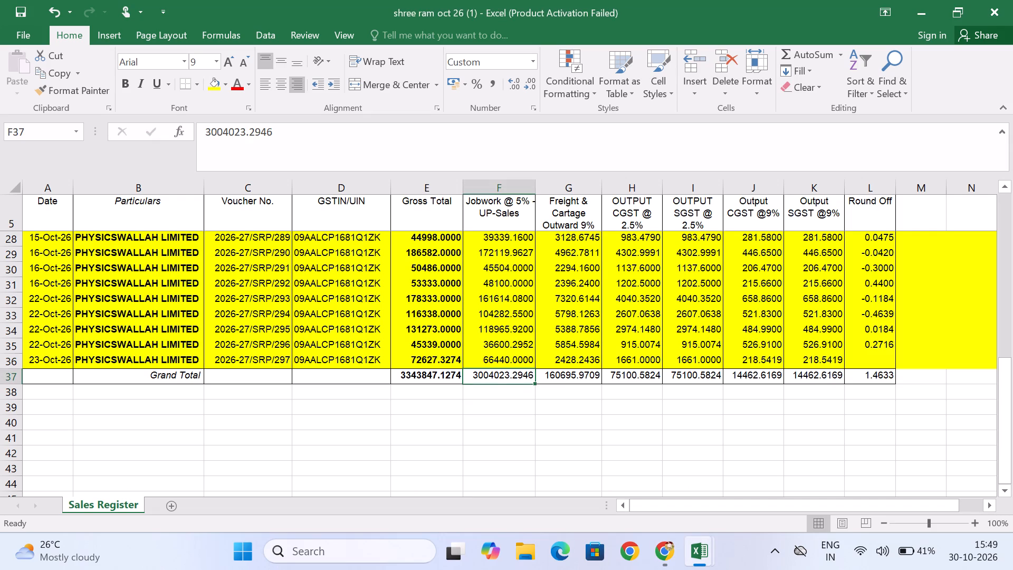
pyautogui.click(621, 382)
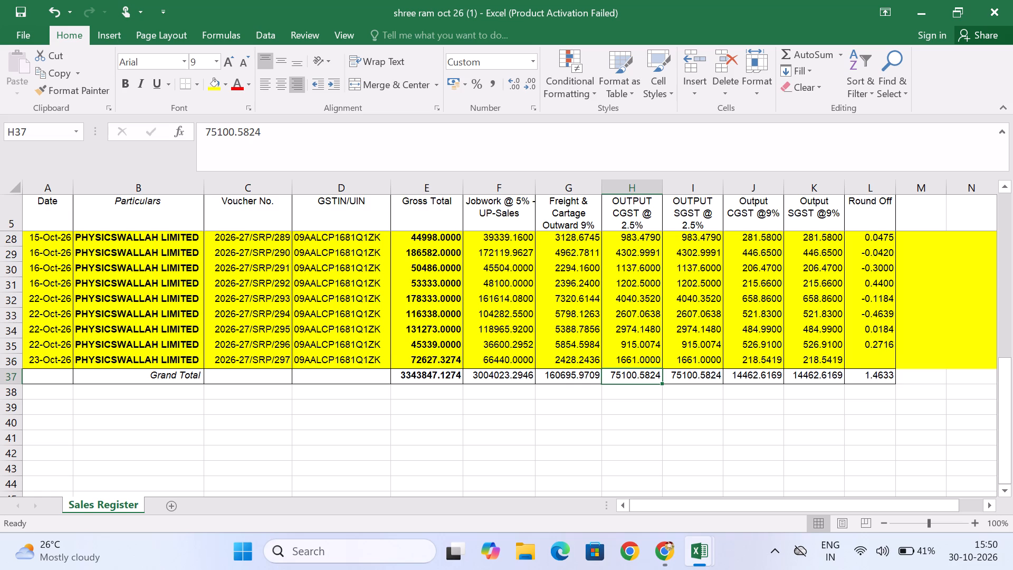
pyautogui.hotkey('alt', 'Tab')
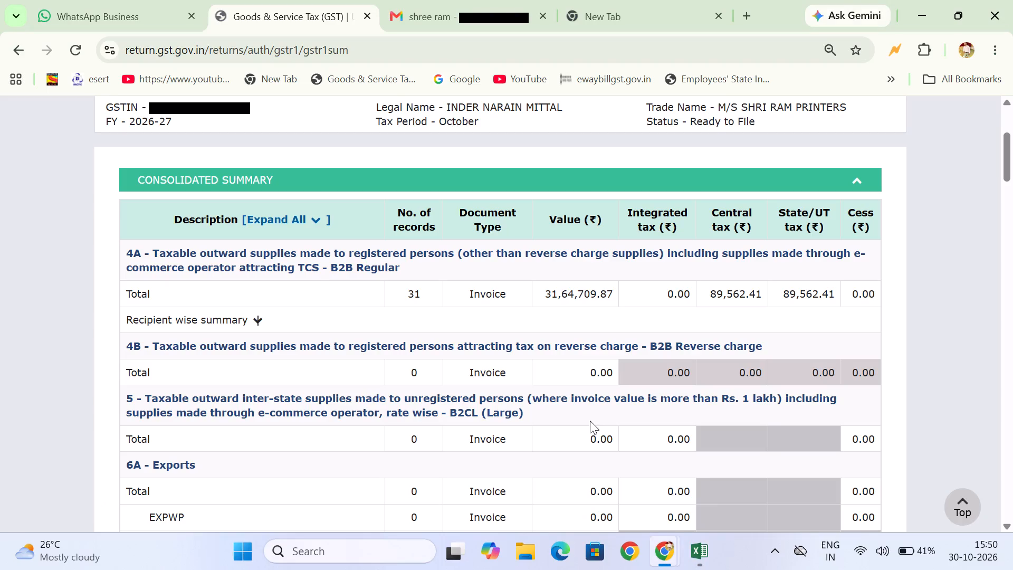
# Return from the summary to the GSTR-1 page and open the processed B2B invoices of PHYSICSWALLAH LIMITED.
pyautogui.scroll(-4, 590, 421)
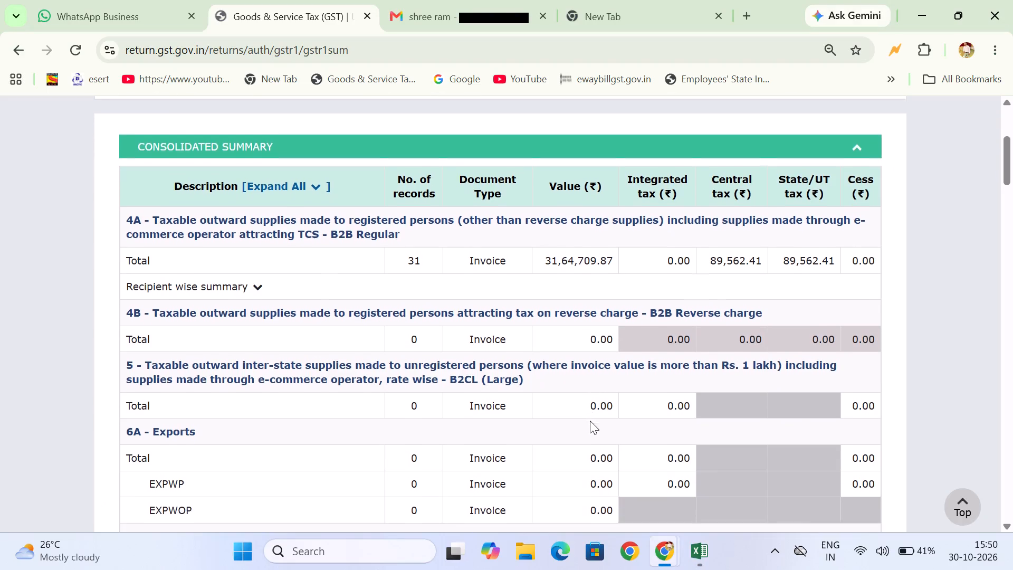
pyautogui.scroll(-14, 590, 421)
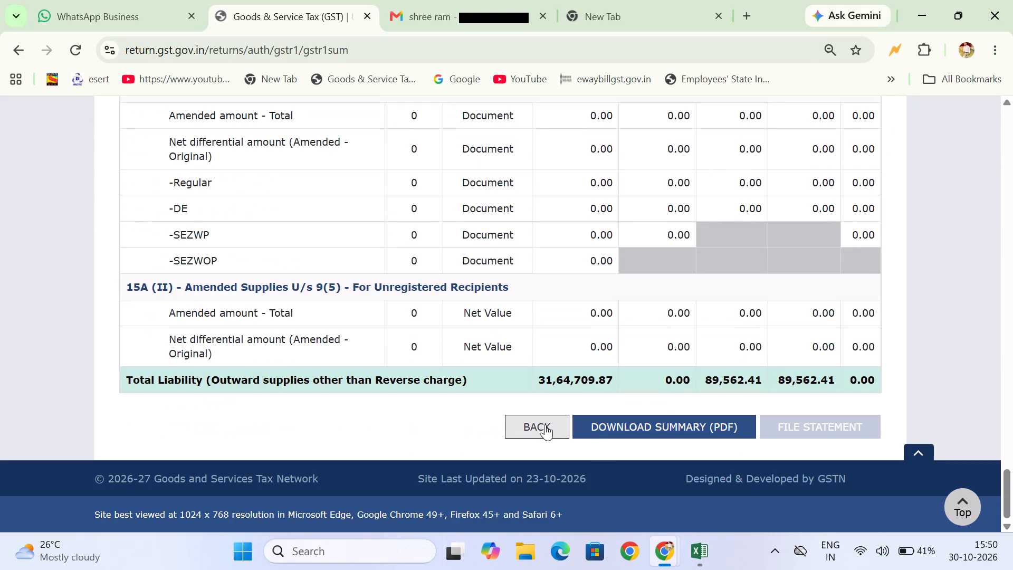
pyautogui.click(545, 424)
pyautogui.scroll(-2, 442, 423)
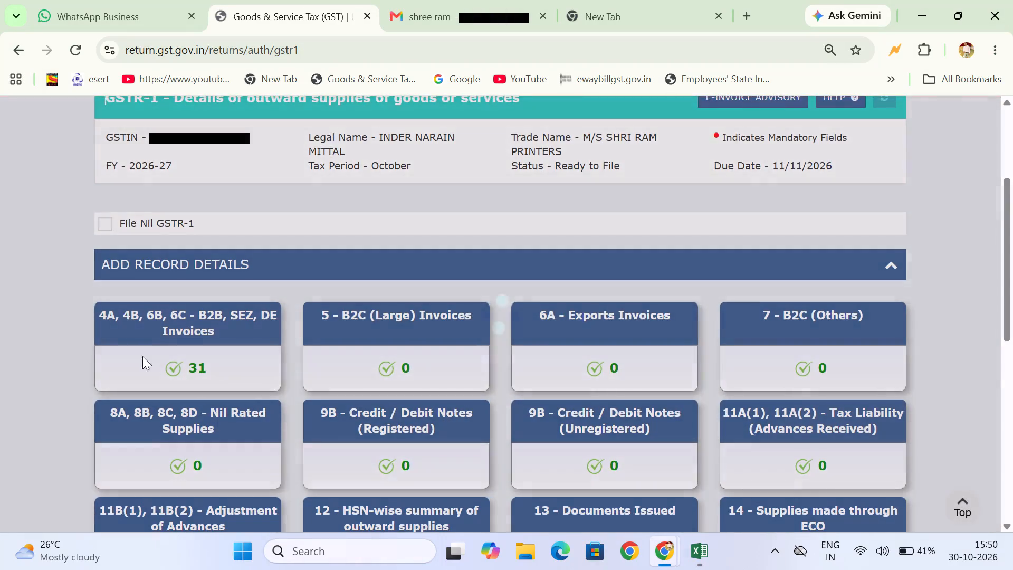
pyautogui.click(207, 372)
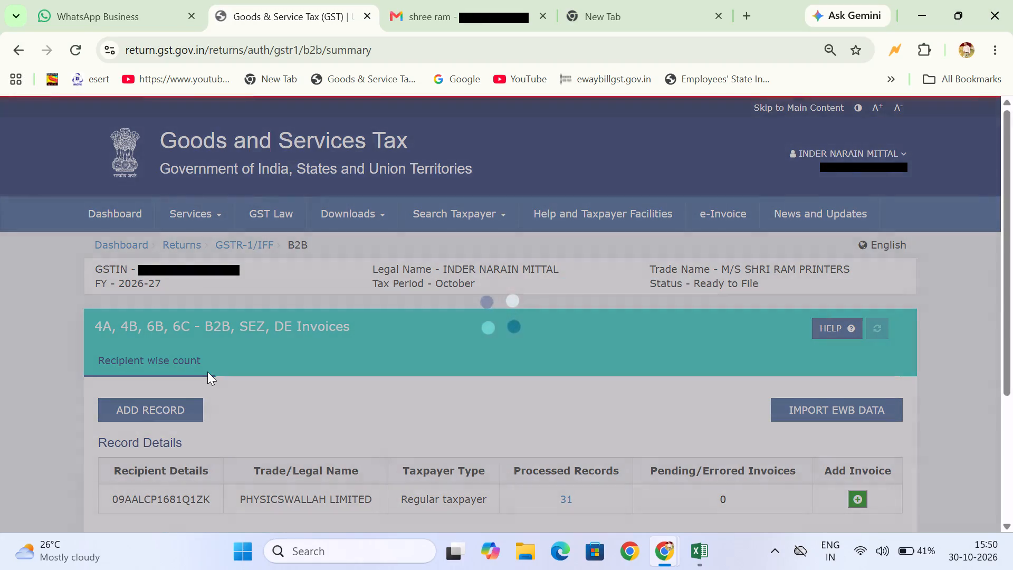
pyautogui.scroll(-1, 592, 446)
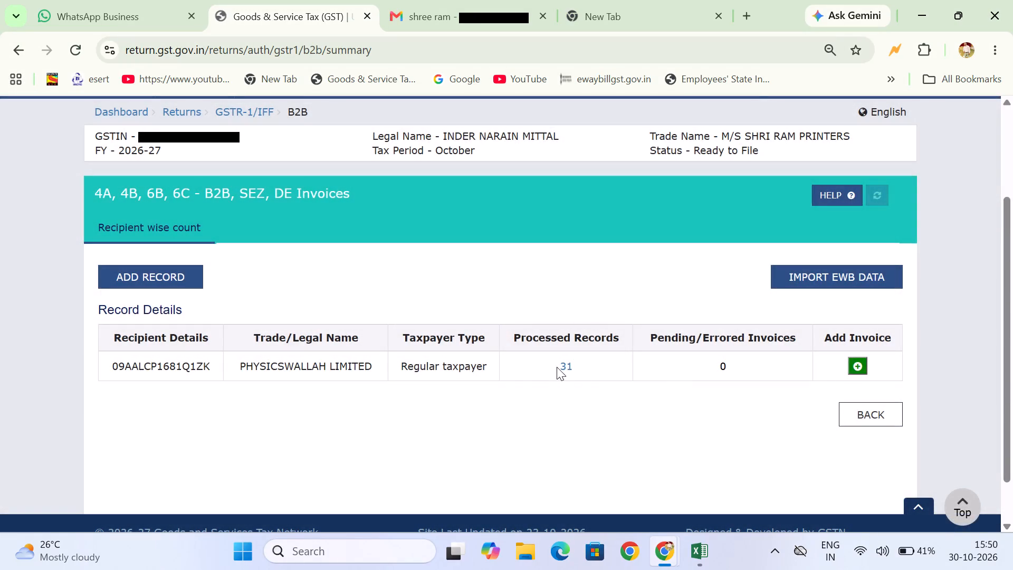
pyautogui.click(557, 367)
pyautogui.click(562, 367)
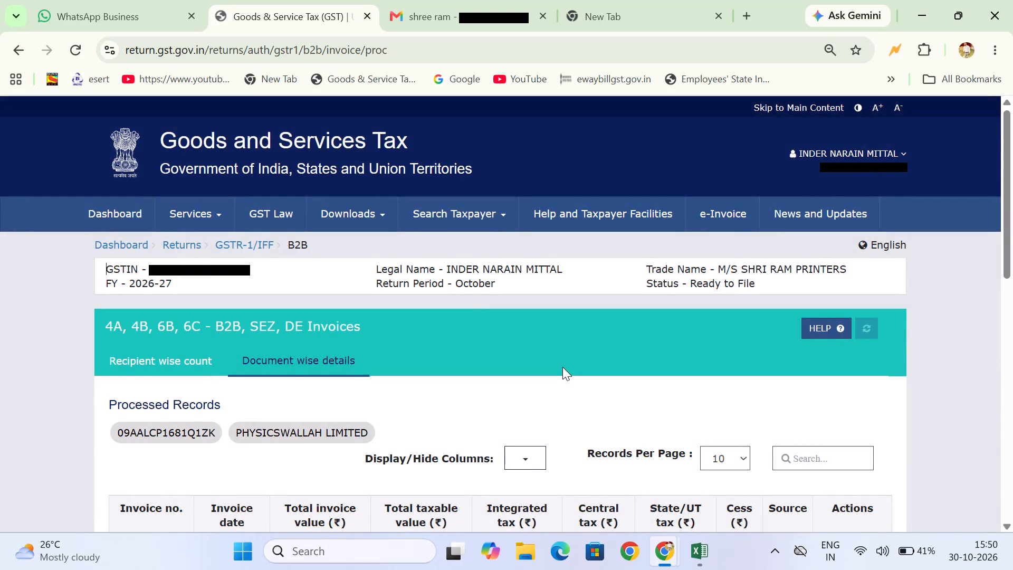
# Examine the first page of processed B2B invoices alongside the voucher rows in the Excel Sales Register.
pyautogui.scroll(-4, 562, 367)
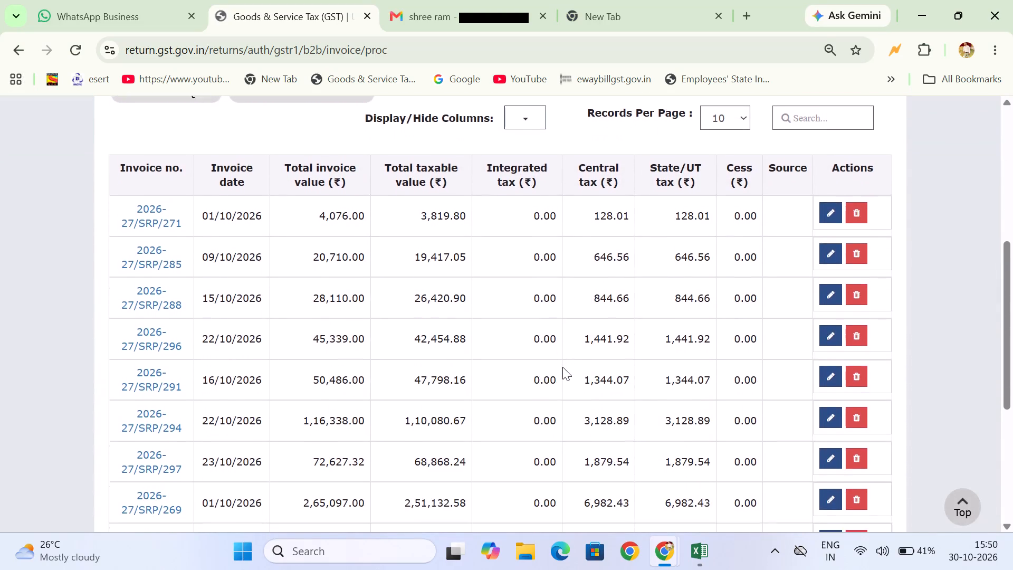
pyautogui.scroll(-2, 562, 367)
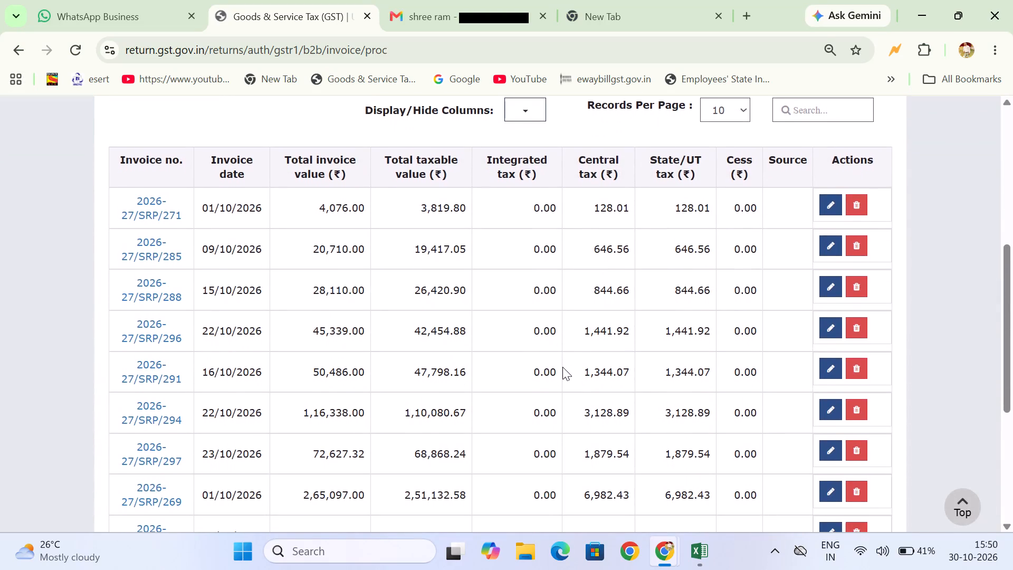
pyautogui.scroll(-1, 562, 367)
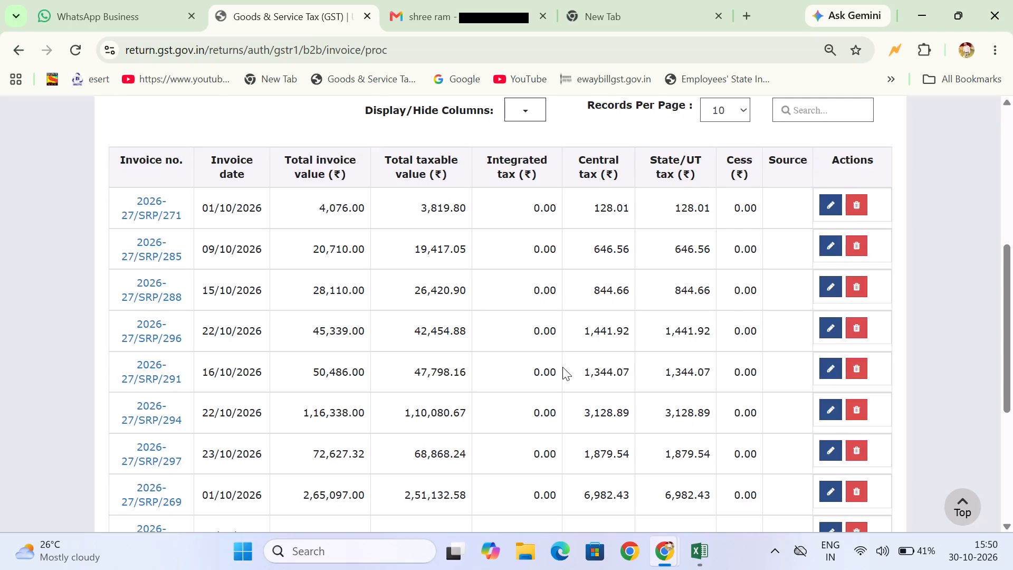
pyautogui.scroll(-1, 562, 367)
pyautogui.hotkey('alt', 'Tab')
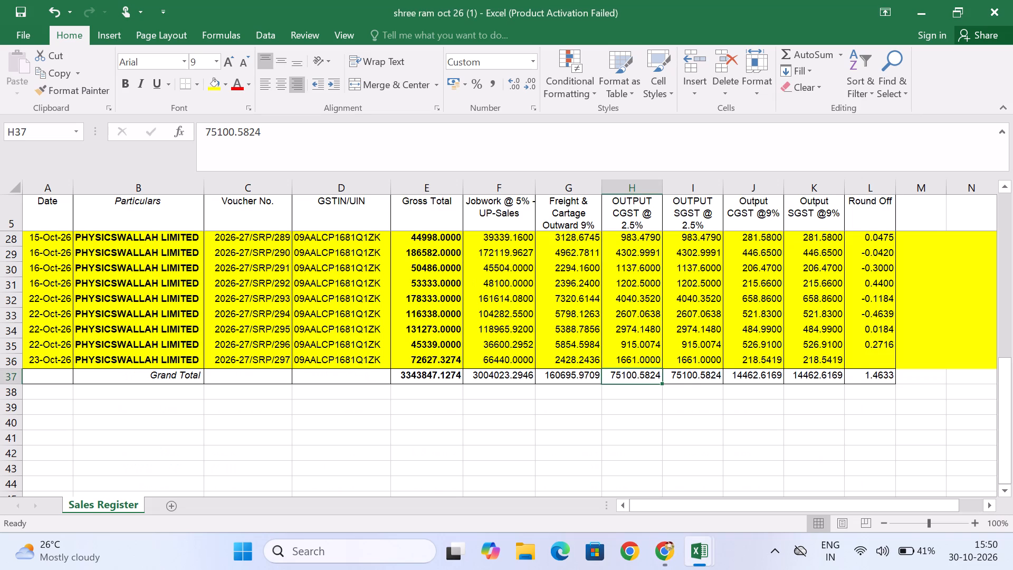
pyautogui.scroll(9, 562, 367)
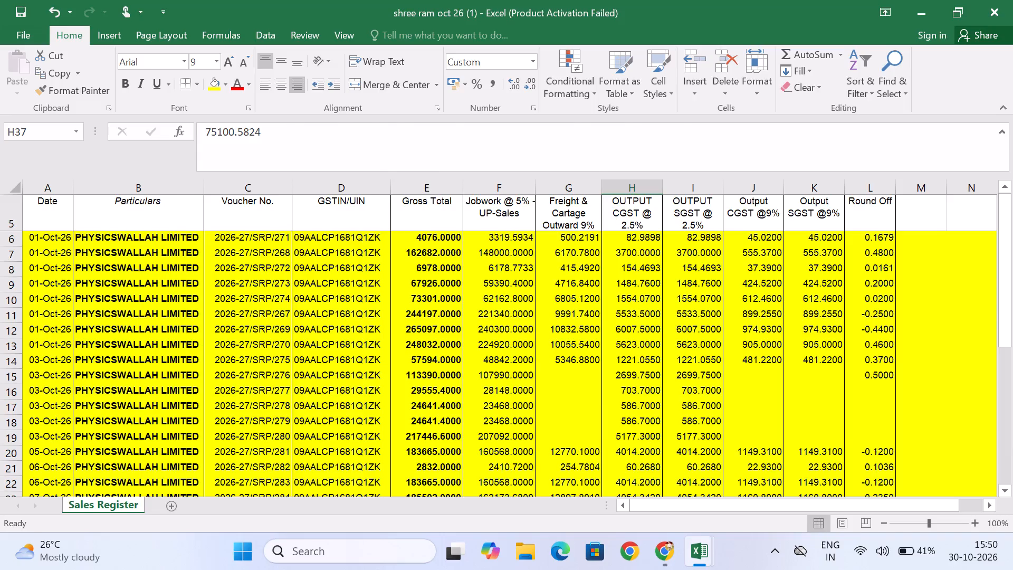
pyautogui.hotkey('alt', 'Tab')
pyautogui.hotkey('alt', 'Tab')
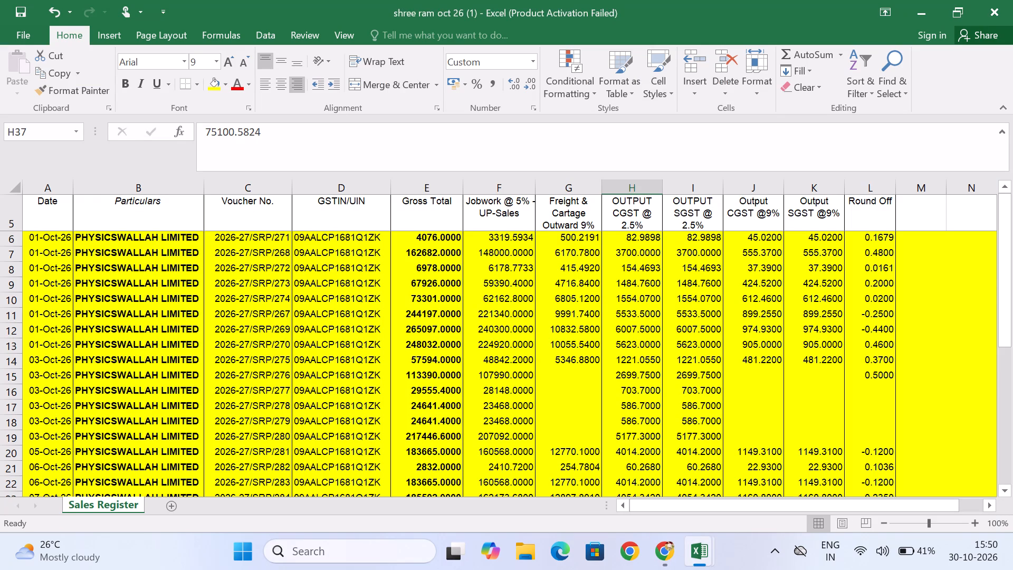
# Remove the fill colour from the entire Sales Register sheet.
pyautogui.click(13, 183)
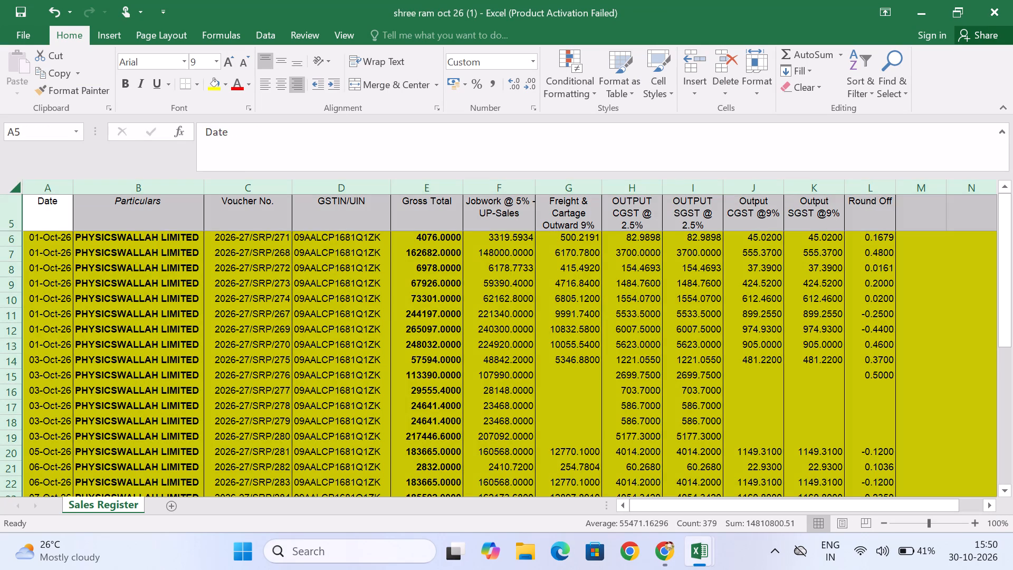
pyautogui.click(225, 87)
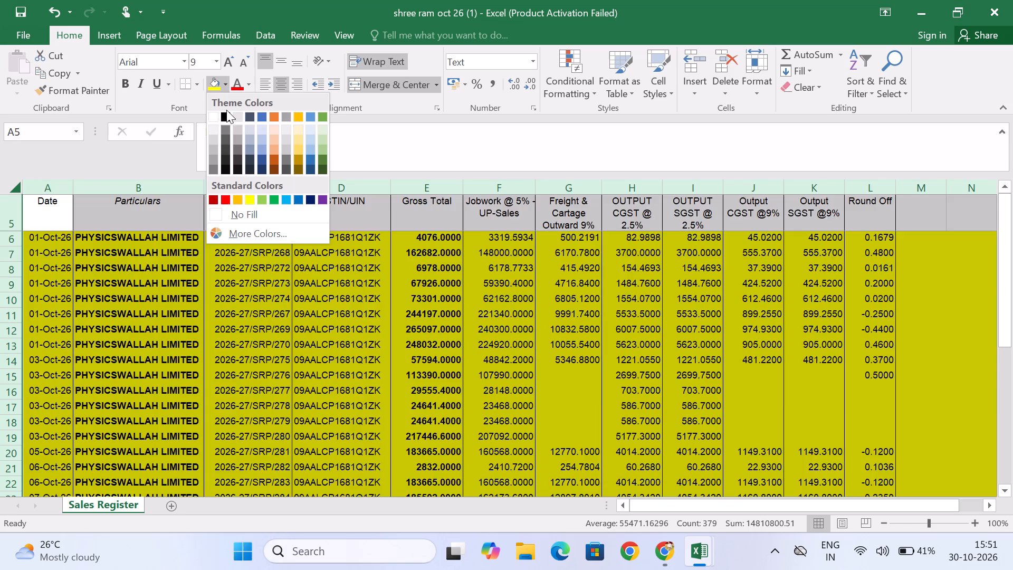
pyautogui.click(228, 212)
pyautogui.click(117, 362)
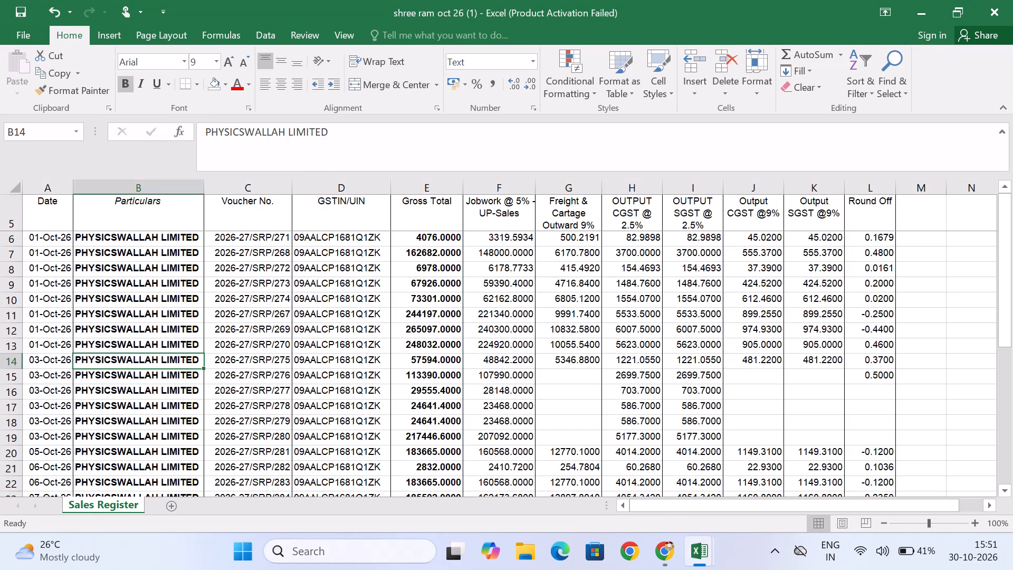
# Match invoice 2026-27/SRP/271 on the GST portal with the Sales Register and highlight its register row in yellow.
pyautogui.hotkey('alt', 'Tab')
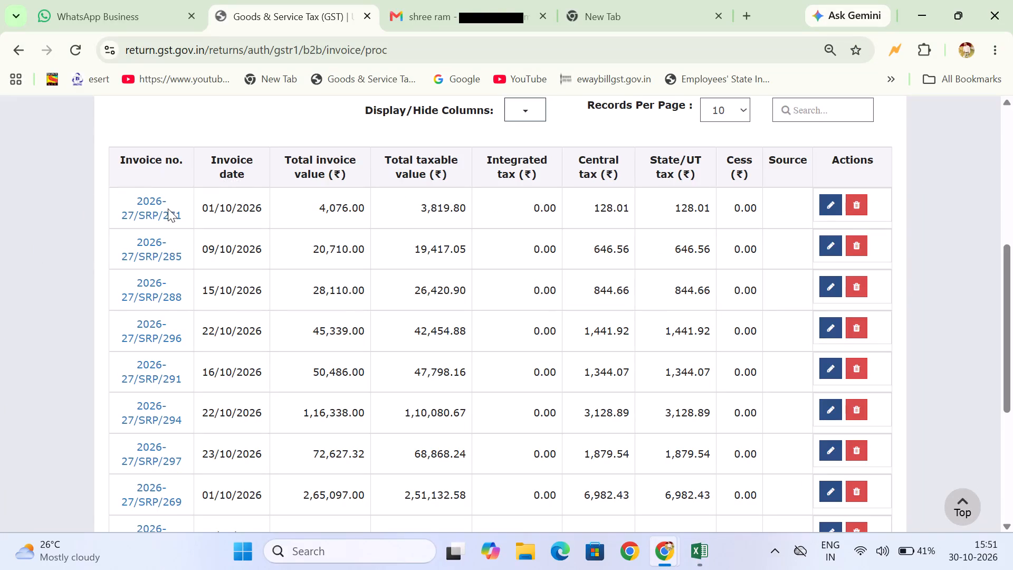
pyautogui.scroll(-1, 233, 301)
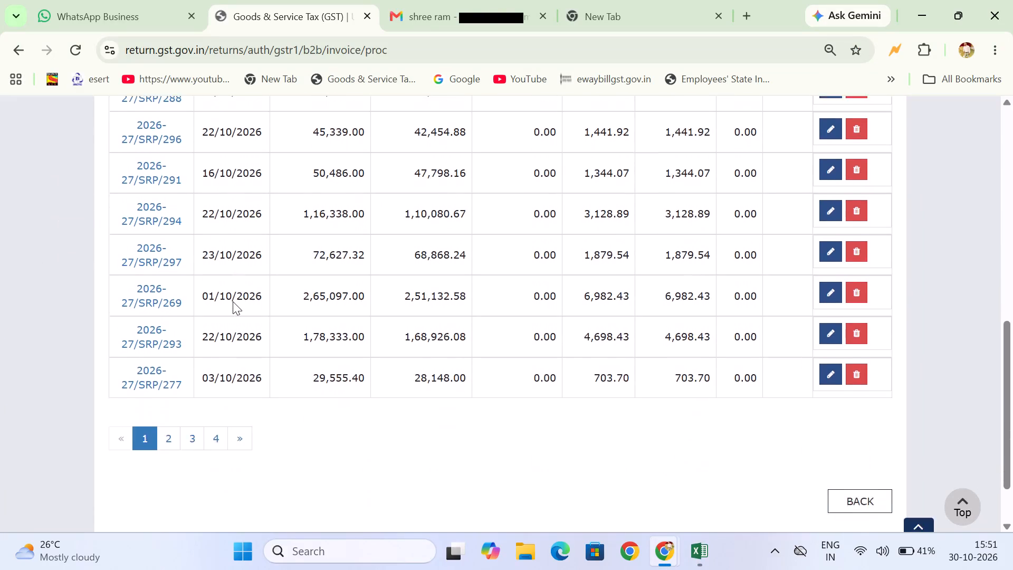
pyautogui.scroll(-1, 233, 301)
pyautogui.hotkey('alt', 'Tab')
pyautogui.scroll(-1, 250, 467)
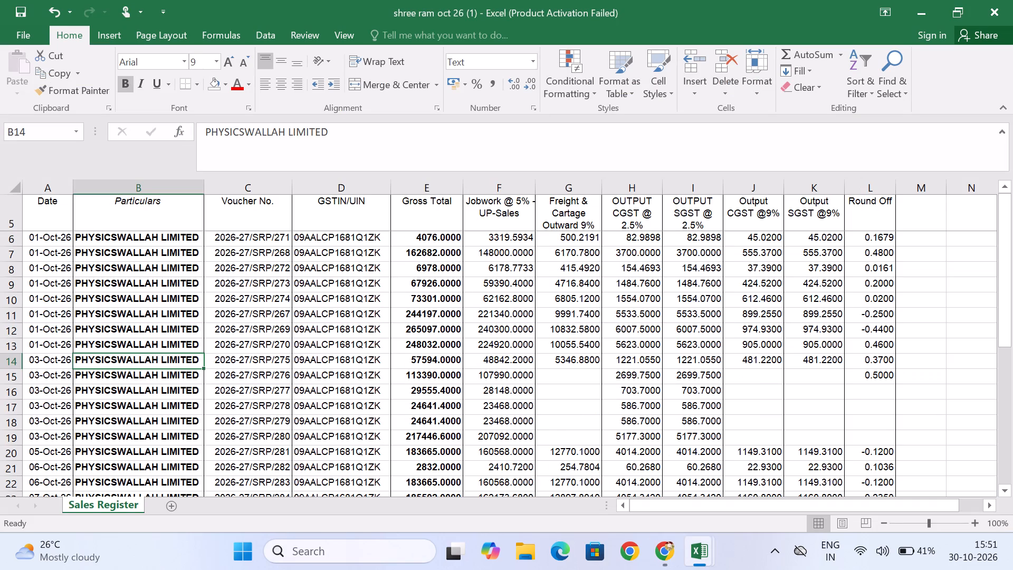
pyautogui.scroll(-1, 250, 467)
pyautogui.scroll(3, 259, 301)
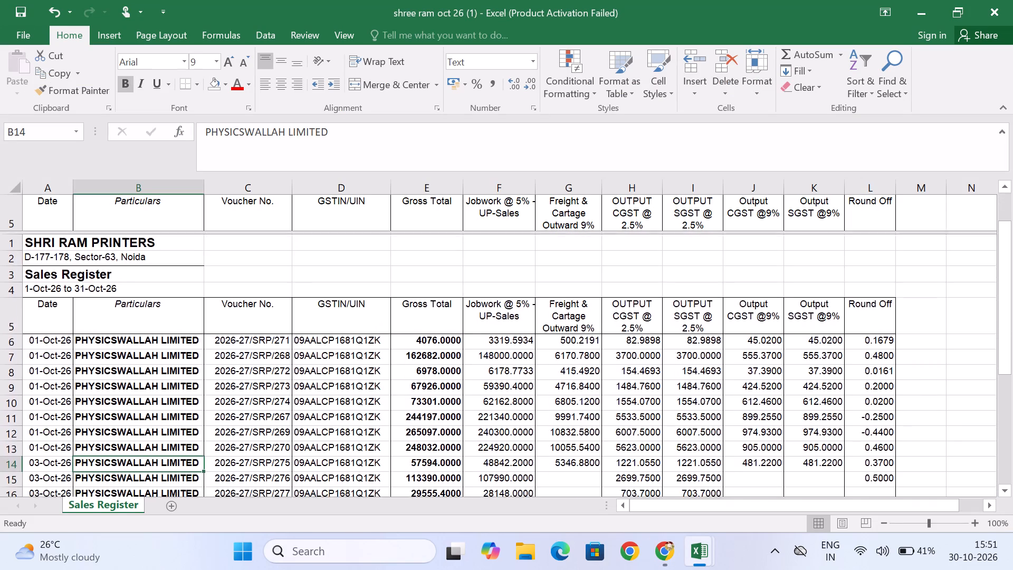
pyautogui.click(12, 236)
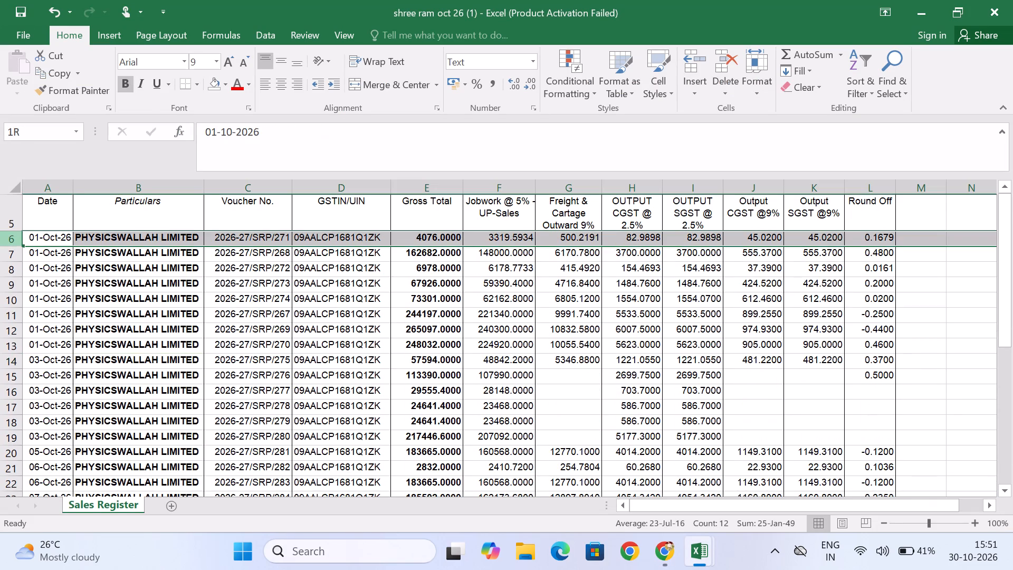
pyautogui.click(226, 85)
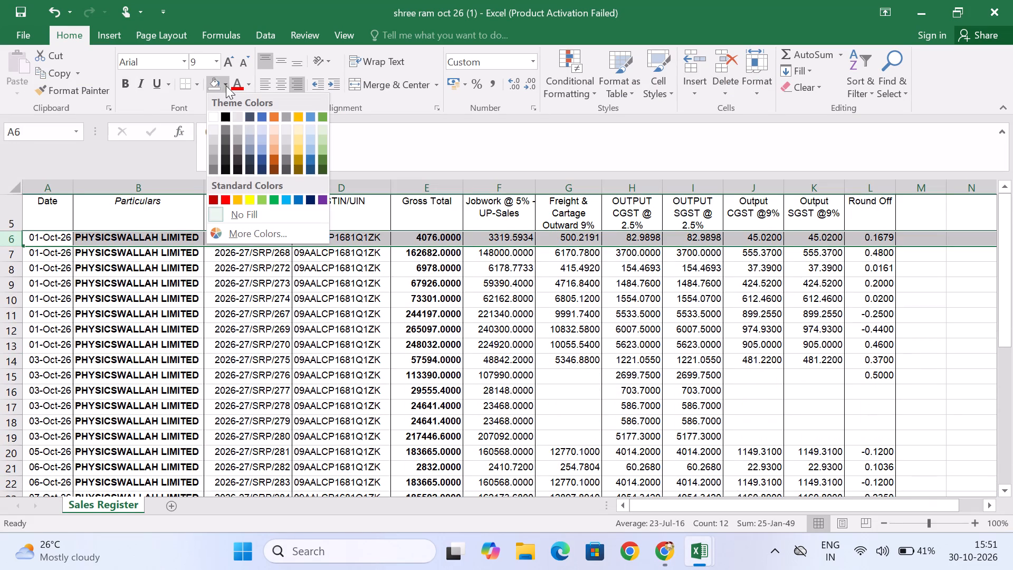
pyautogui.click(246, 201)
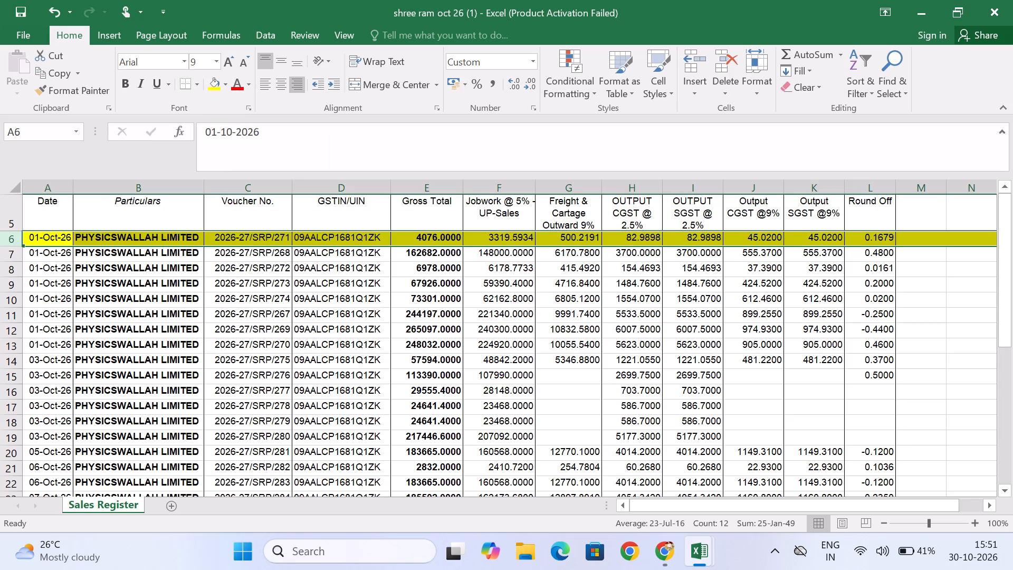
# Compare invoice 2026-27/SRP/271 in the GST portal's processed records with its highlighted row in the Sales Register.
pyautogui.hotkey('alt', 'Tab')
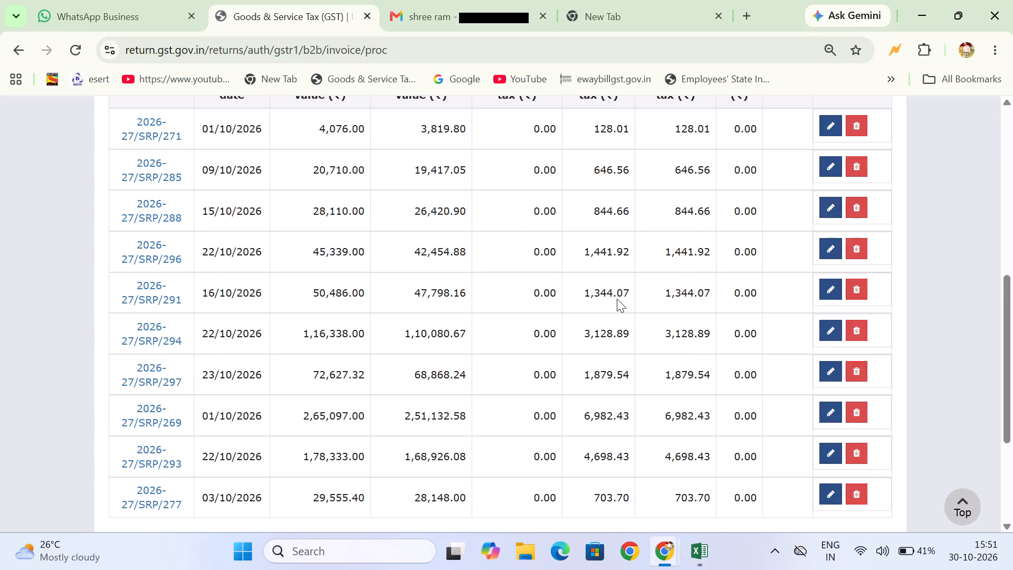
pyautogui.scroll(1, 617, 299)
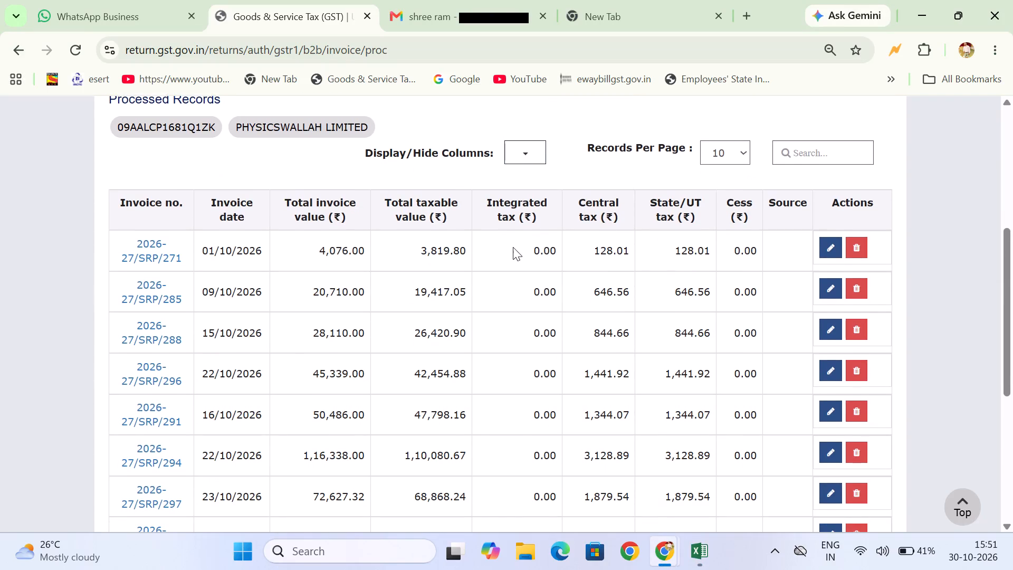
pyautogui.hotkey('alt', 'Tab')
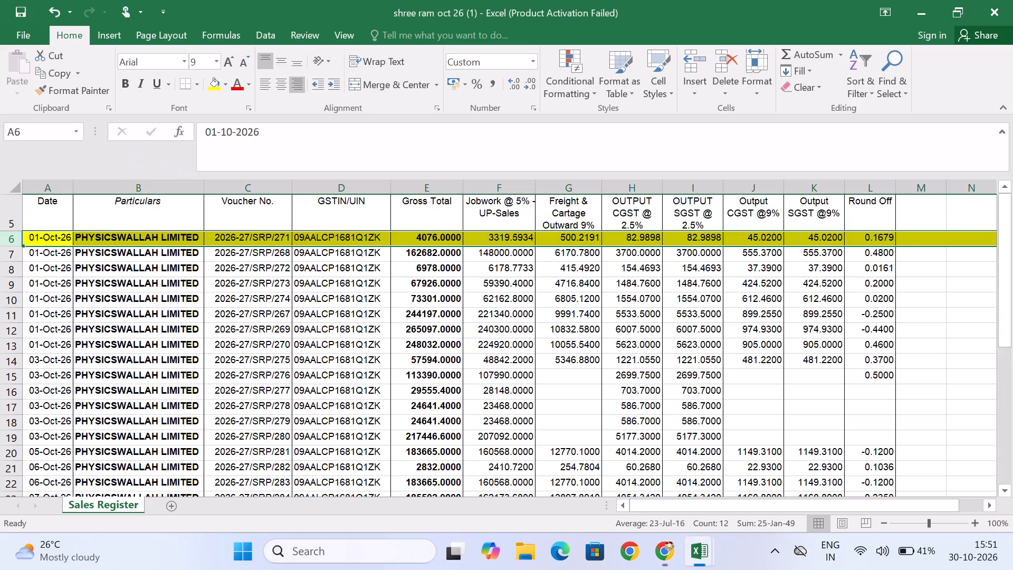
pyautogui.hotkey('alt', 'Tab')
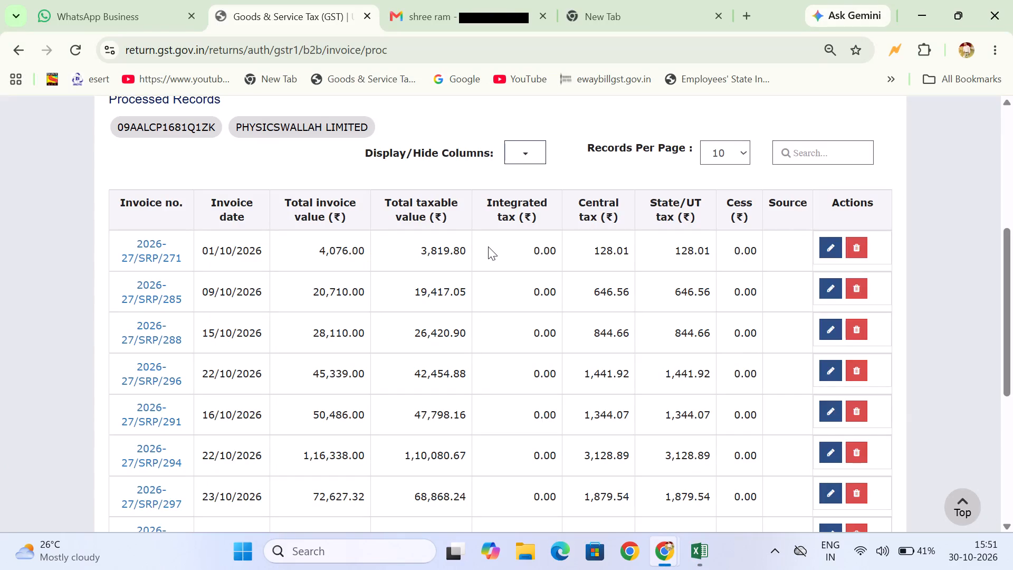
pyautogui.hotkey('alt', 'Tab')
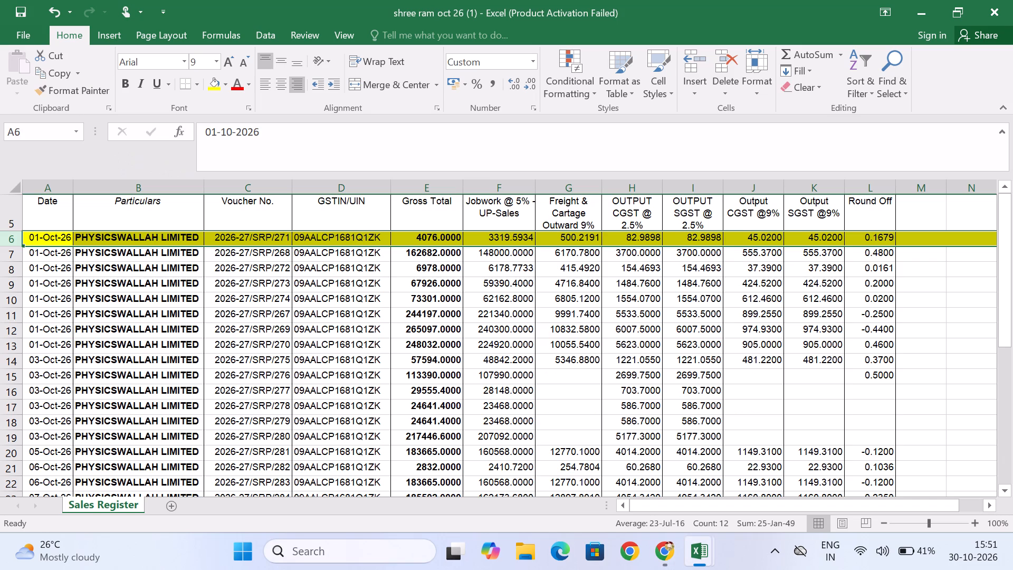
pyautogui.hotkey('alt', 'Tab')
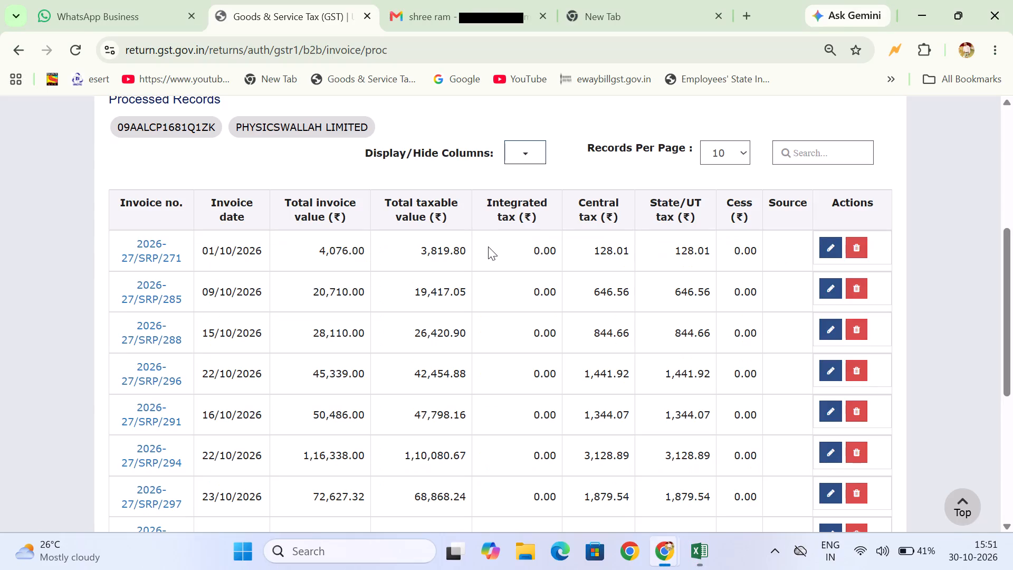
pyautogui.hotkey('alt', 'Tab')
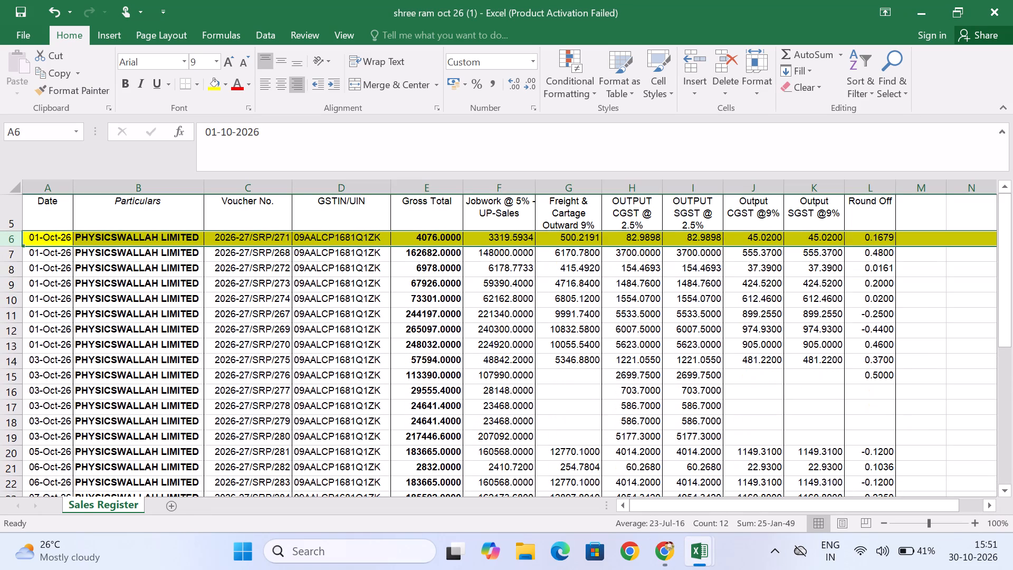
# Find voucher 2026-27/SRP/285, the second processed invoice on the GST portal, in the Sales Register and select its gross total.
pyautogui.scroll(-1, 647, 319)
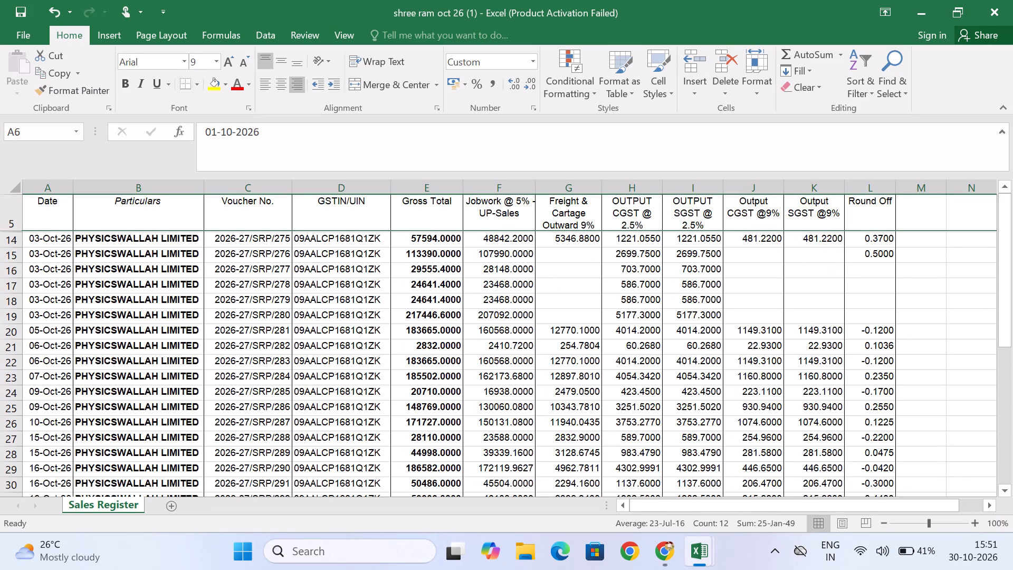
pyautogui.scroll(-1, 647, 319)
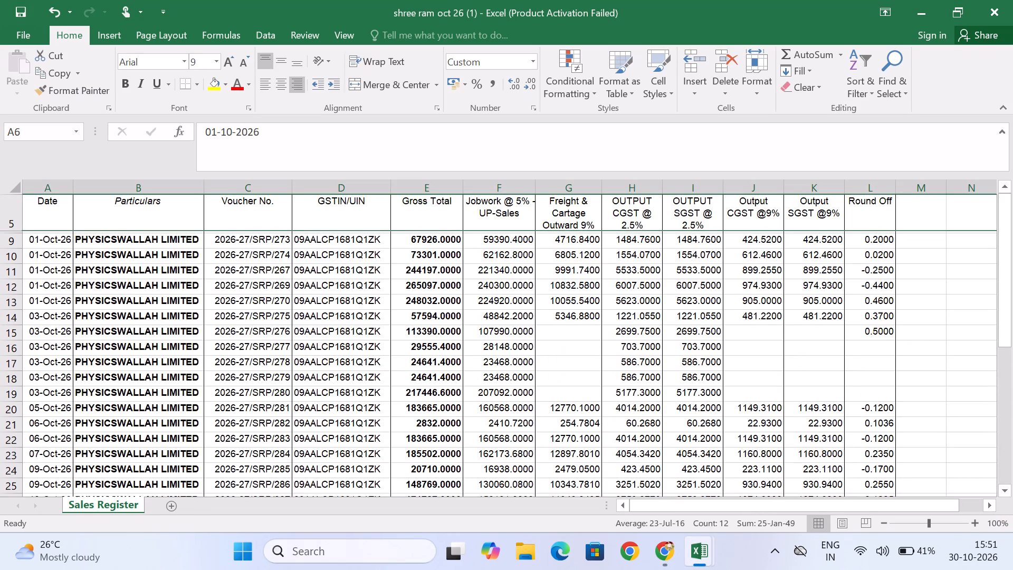
pyautogui.scroll(-1, 647, 319)
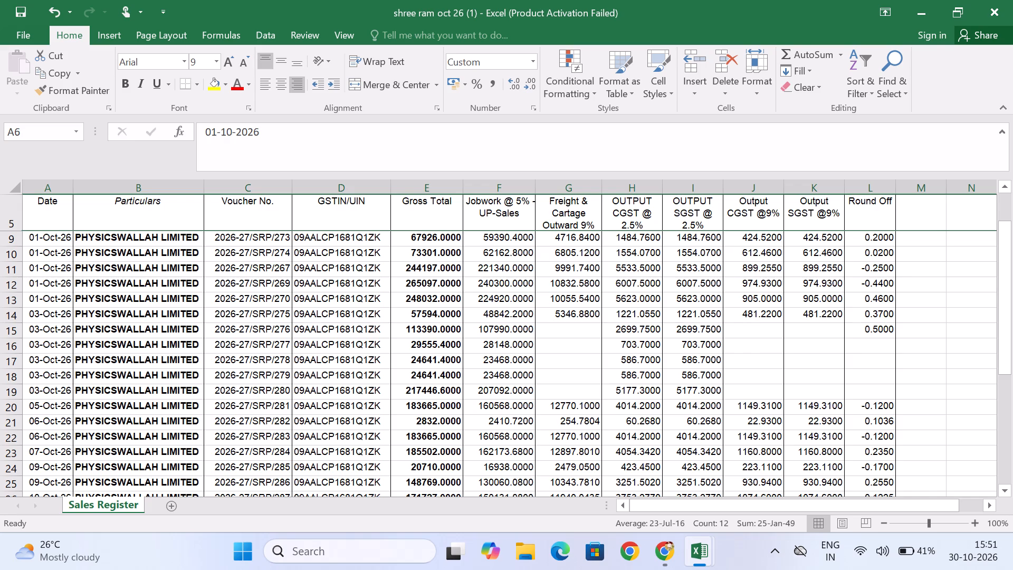
pyautogui.hotkey('alt', 'Tab')
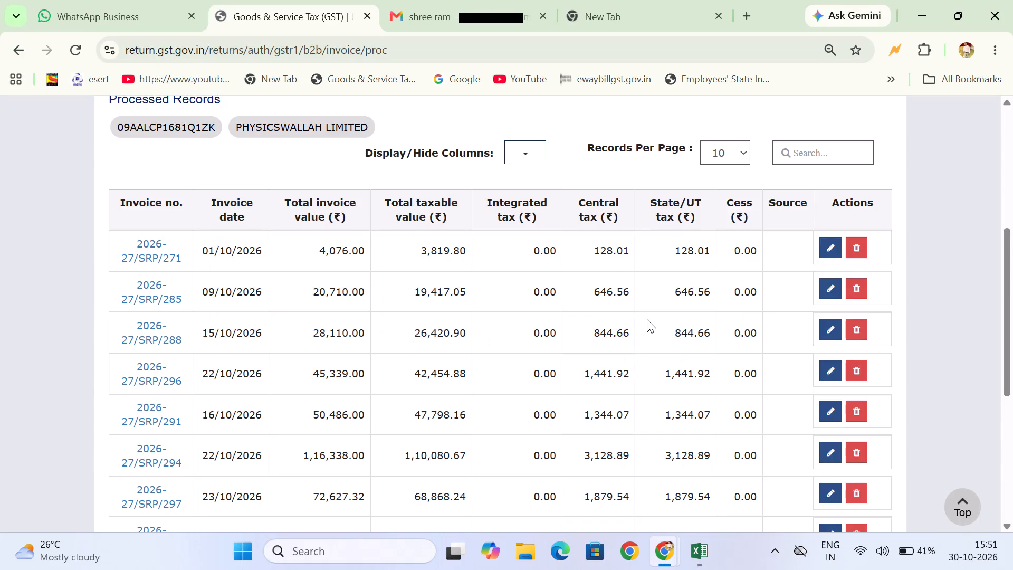
pyautogui.hotkey('alt', 'Tab')
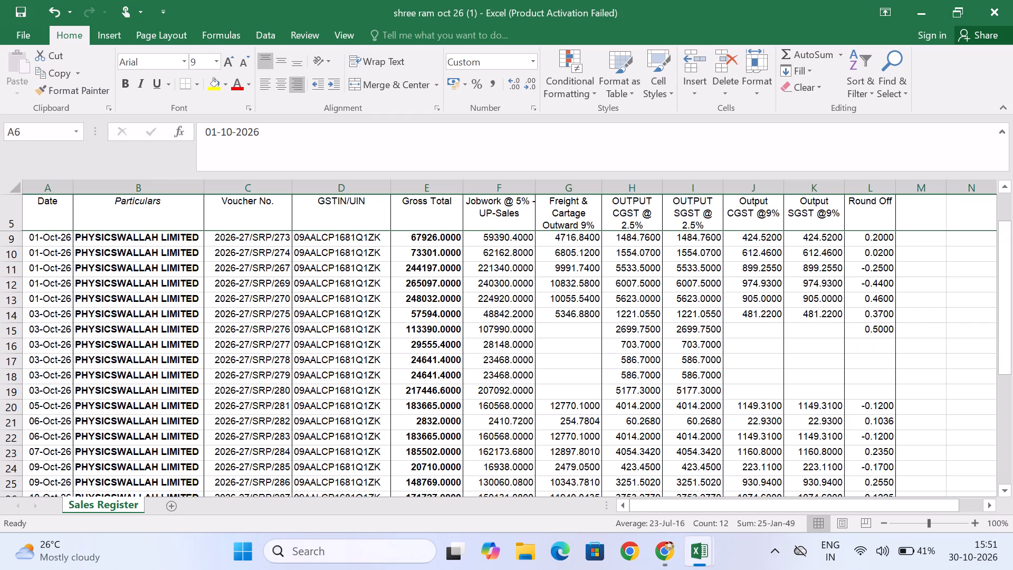
pyautogui.scroll(2, 501, 289)
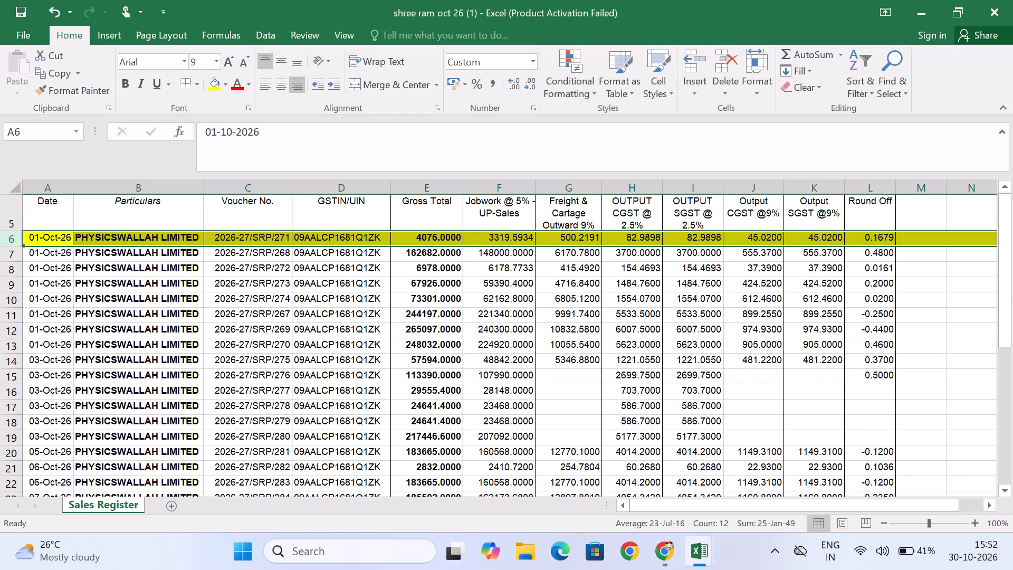
pyautogui.hotkey('alt', 'Tab')
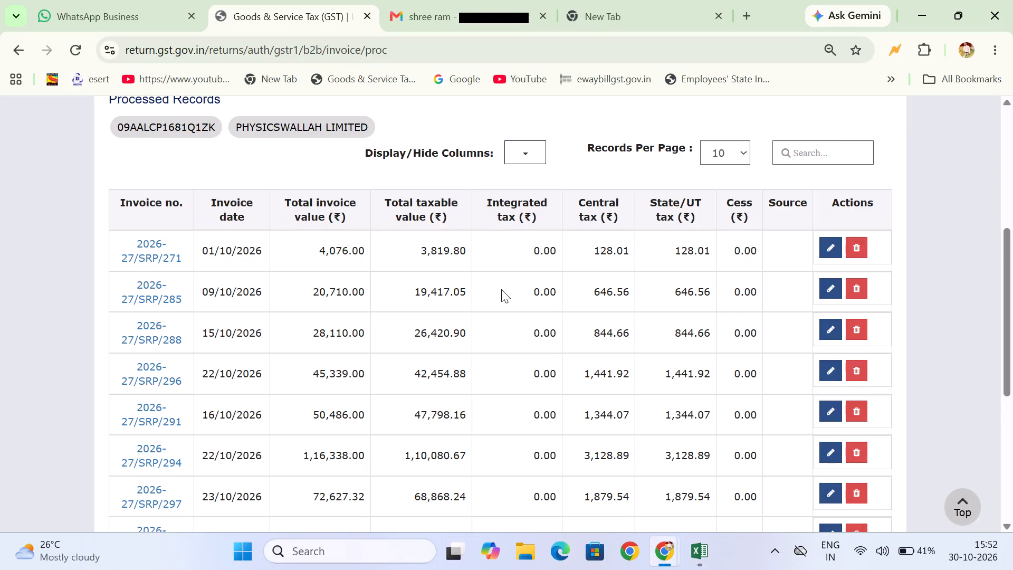
pyautogui.hotkey('alt', 'Tab')
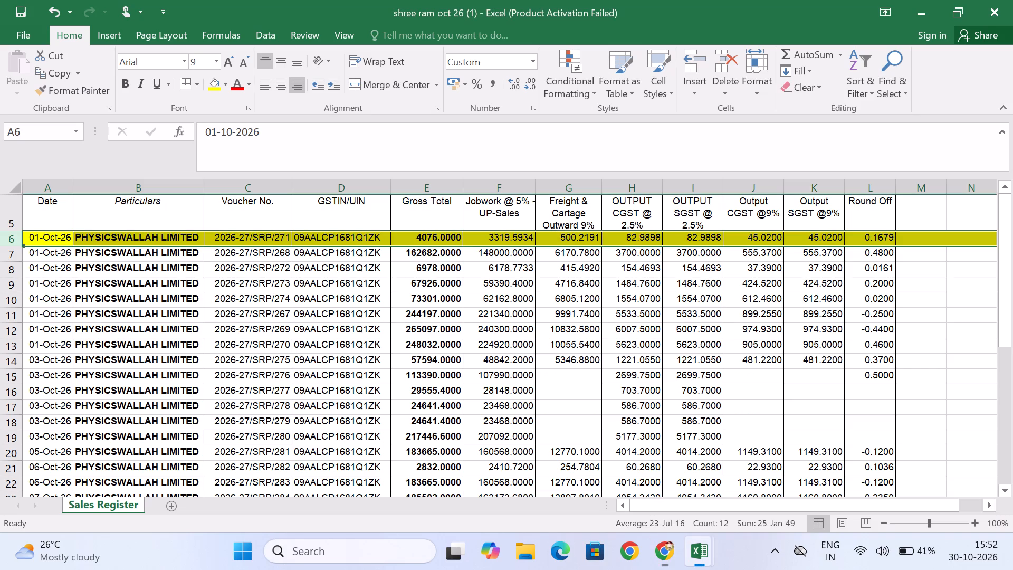
pyautogui.hotkey('alt', 'Tab')
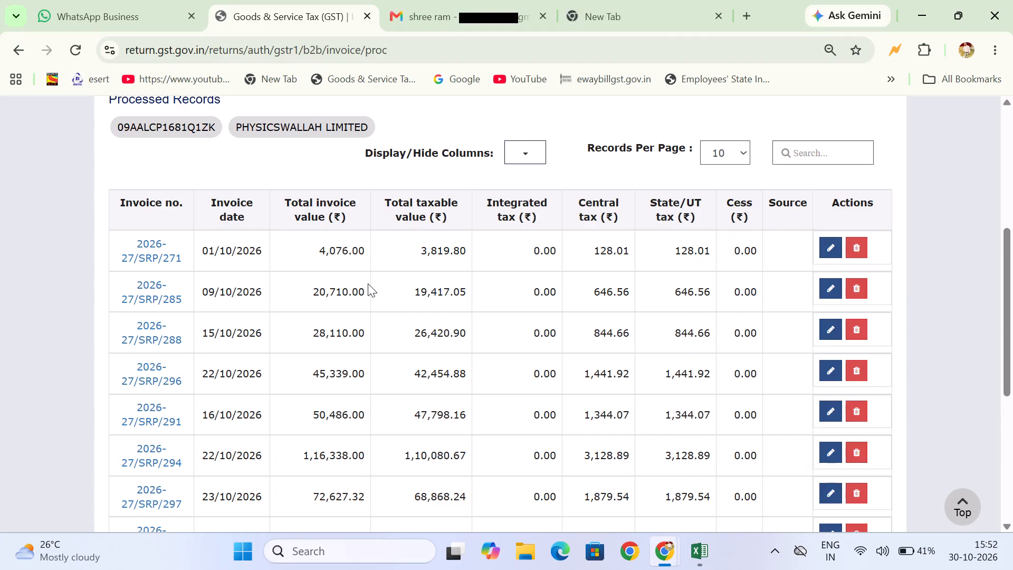
pyautogui.hotkey('alt', 'Tab')
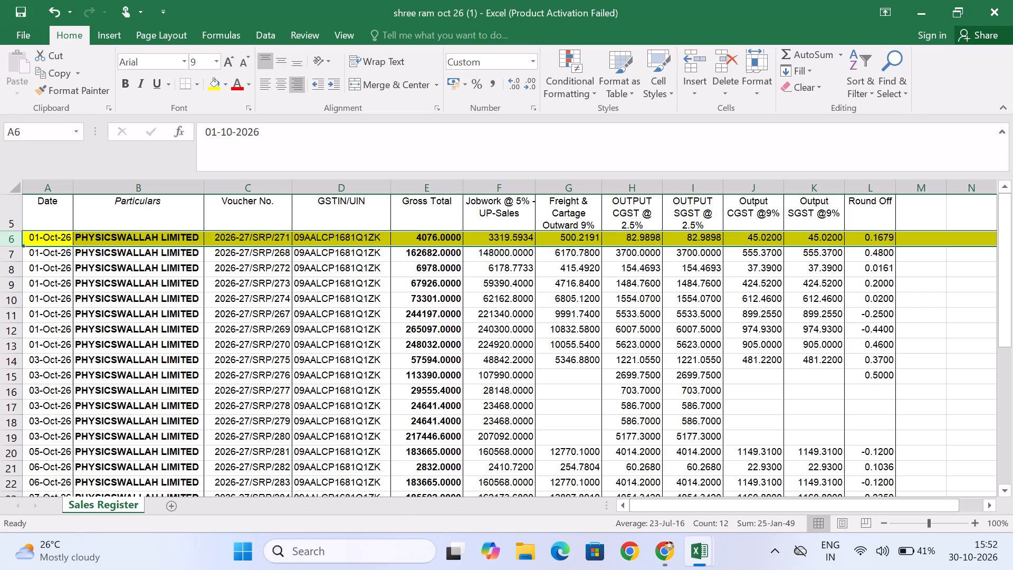
pyautogui.scroll(-1, 293, 412)
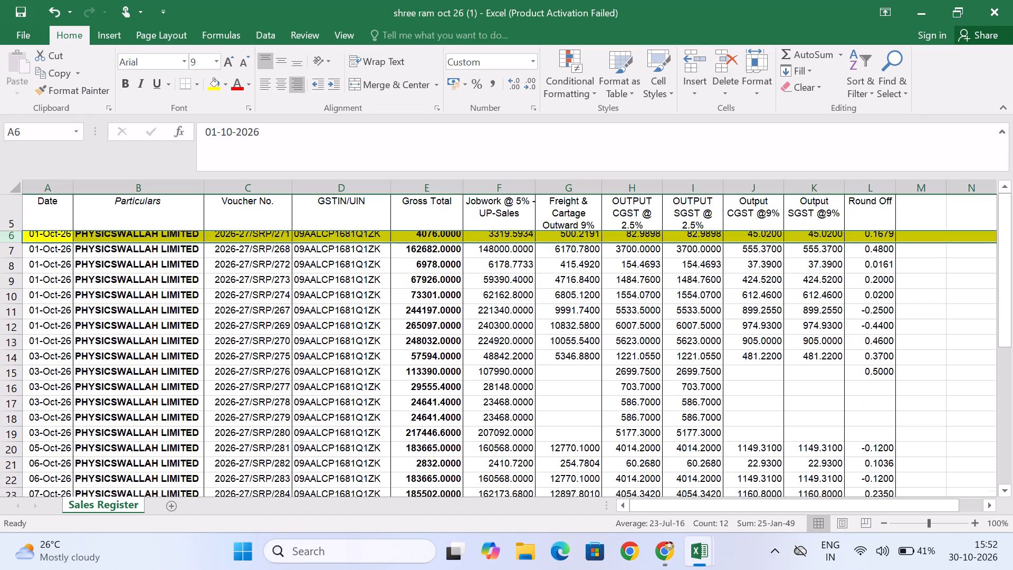
pyautogui.scroll(-1, 293, 412)
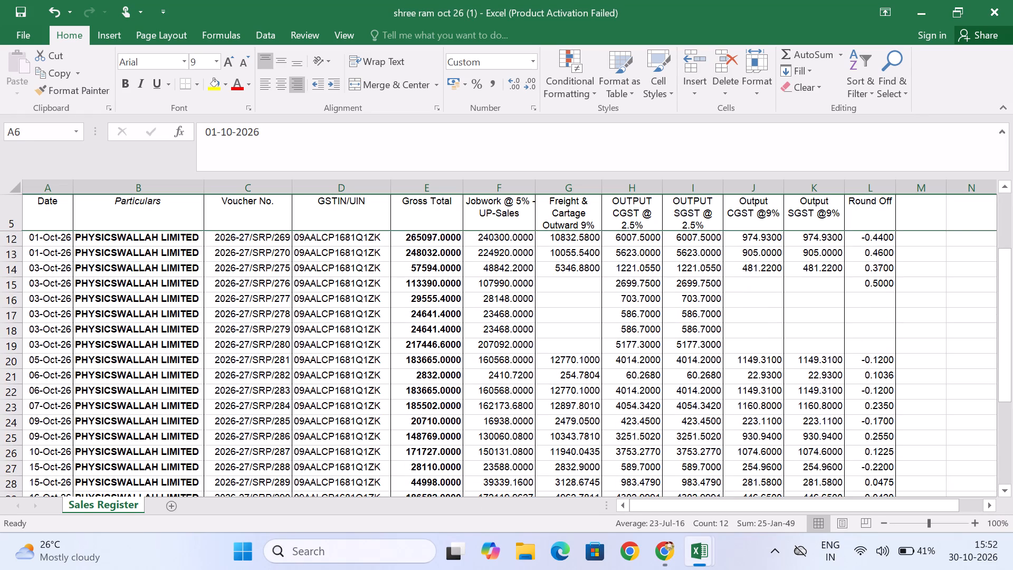
pyautogui.click(352, 415)
pyautogui.click(405, 421)
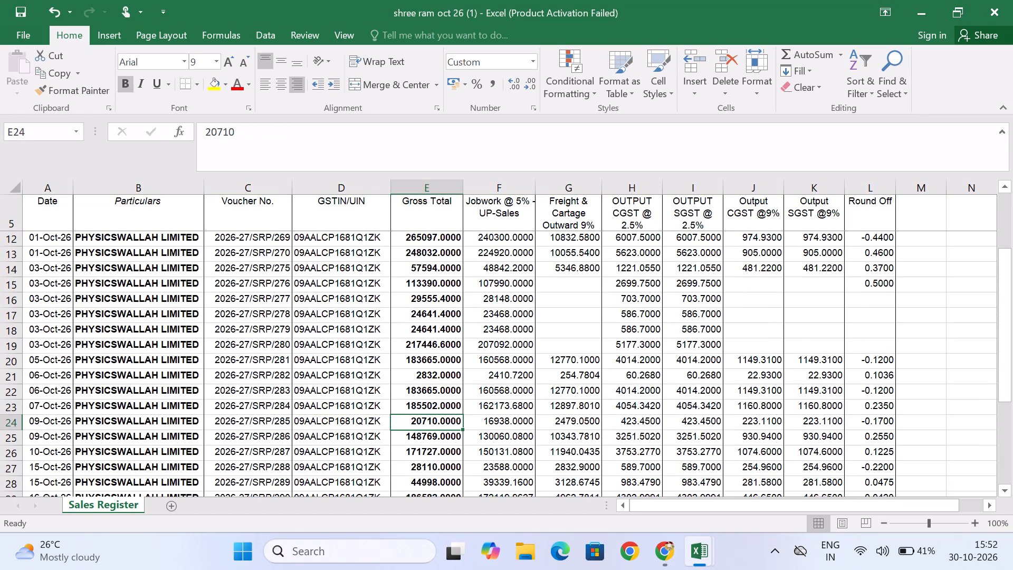
# Compare the date, invoice value, taxable value and tax of invoice 2026-27/SRP/285 between the GST portal and the Sales Register.
pyautogui.hotkey('alt', 'Tab')
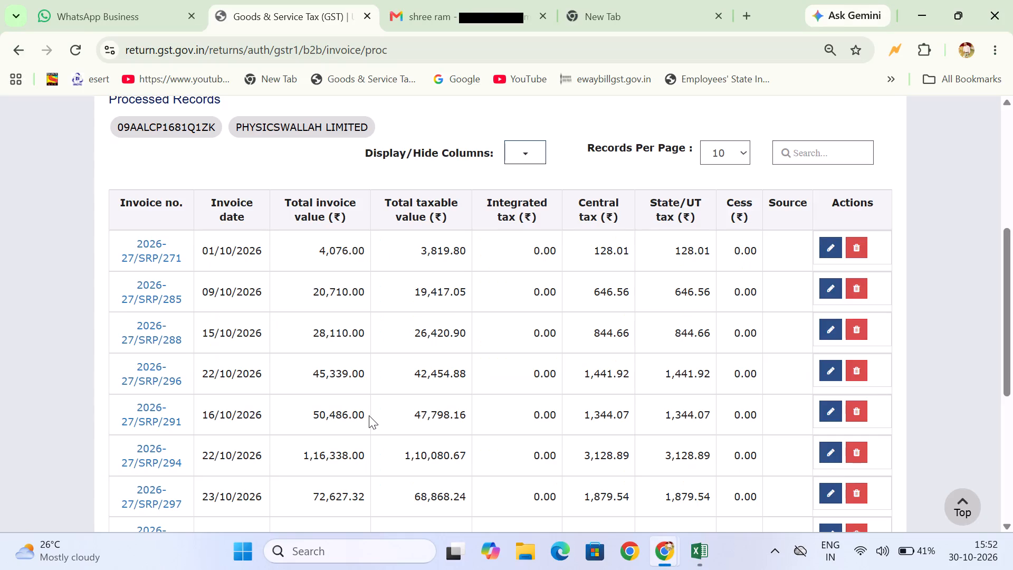
pyautogui.hotkey('alt', 'Tab')
pyautogui.hotkey('alt', 'Tab')
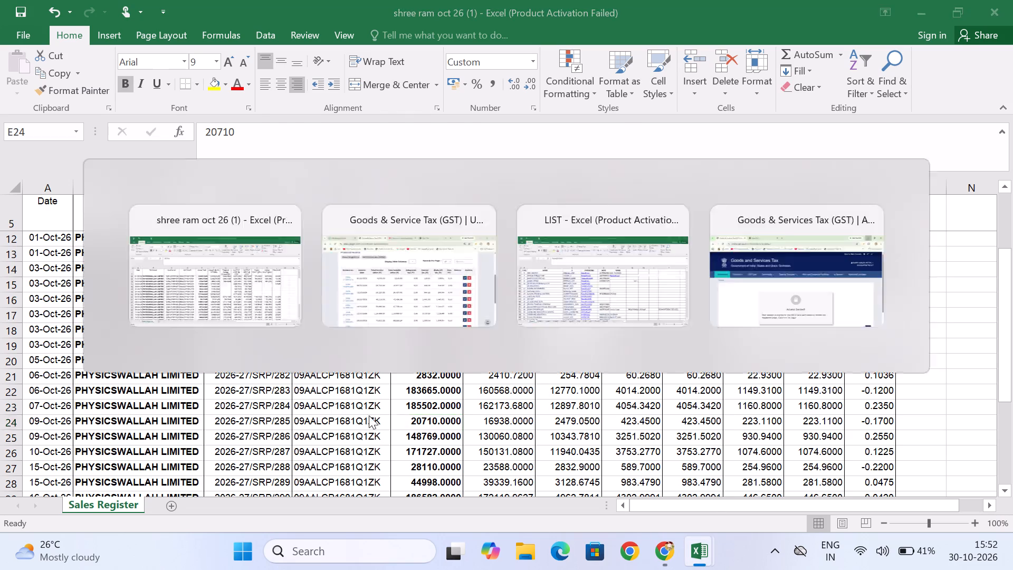
pyautogui.hotkey('alt', 'Tab')
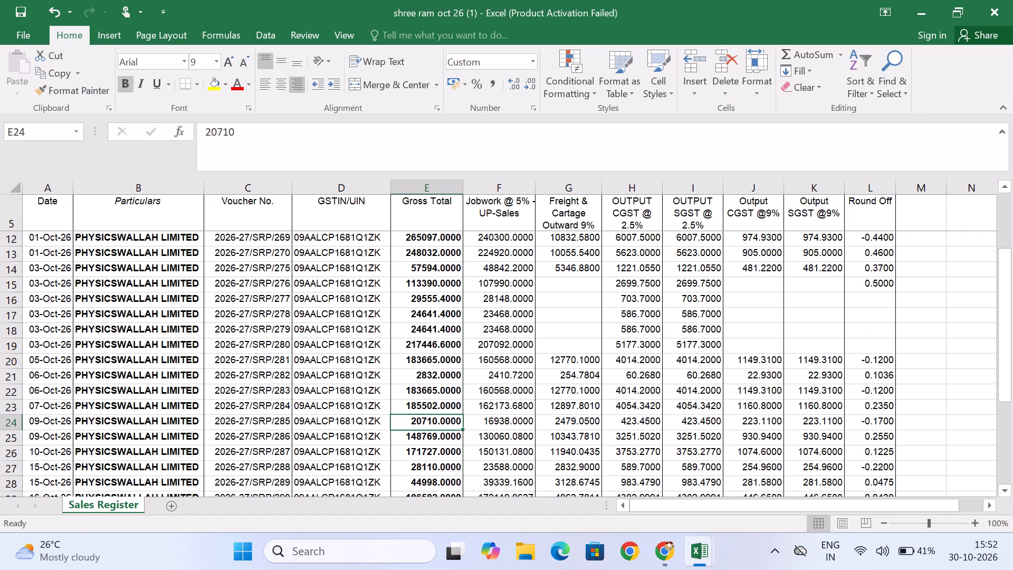
pyautogui.hotkey('alt', 'Tab')
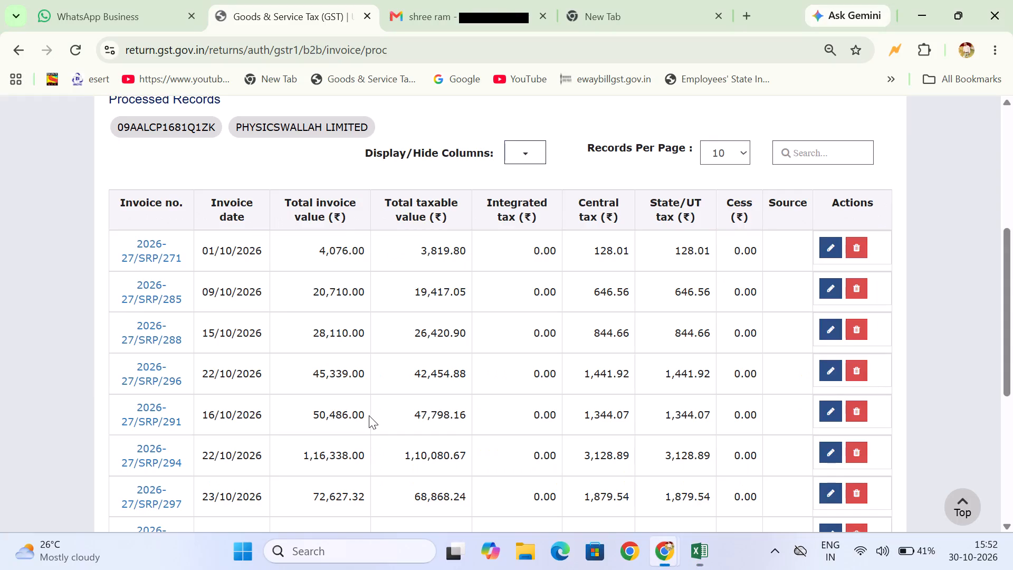
pyautogui.hotkey('alt', 'Tab')
pyautogui.press('Return')
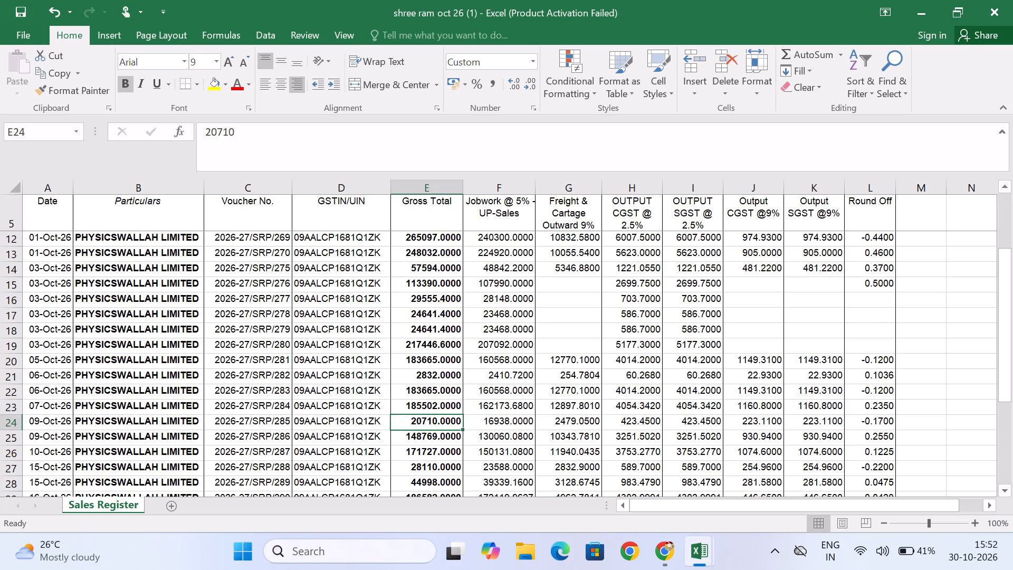
pyautogui.hotkey('alt', 'Tab')
pyautogui.hotkey('alt', 'Tab')
pyautogui.hotkey('alt', 'Tab')
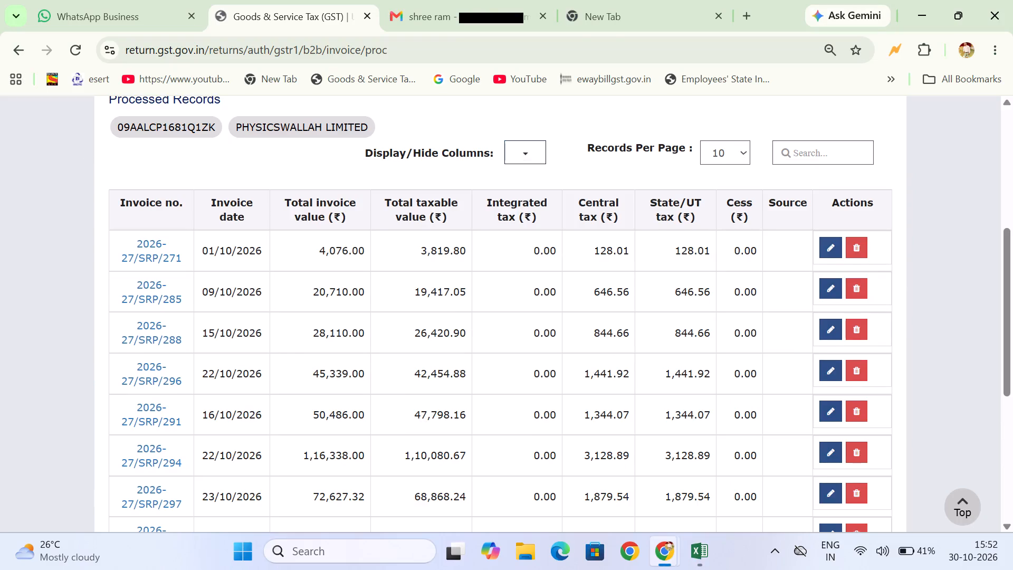
pyautogui.hotkey('alt', 'Tab')
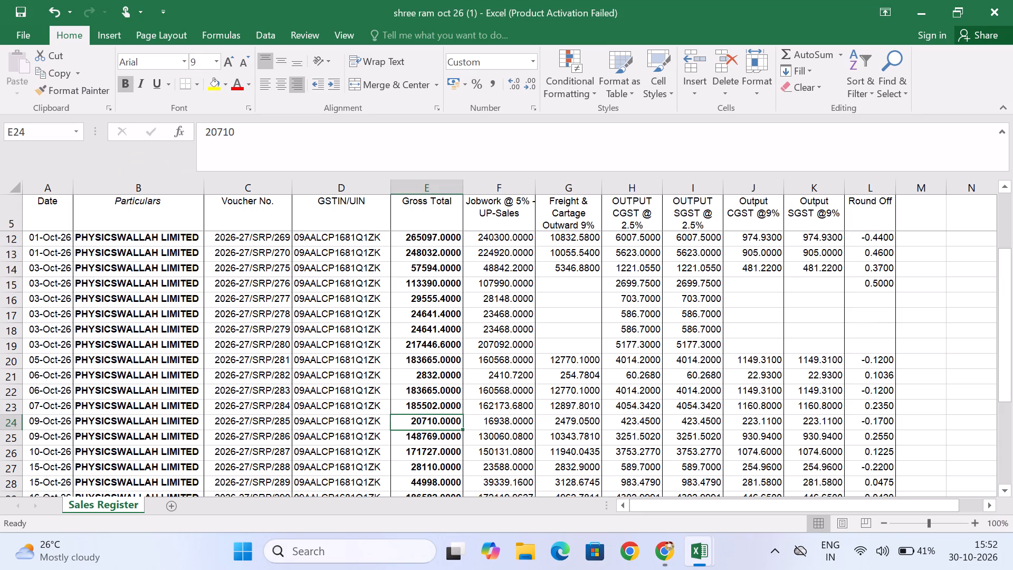
pyautogui.hotkey('alt', 'Tab')
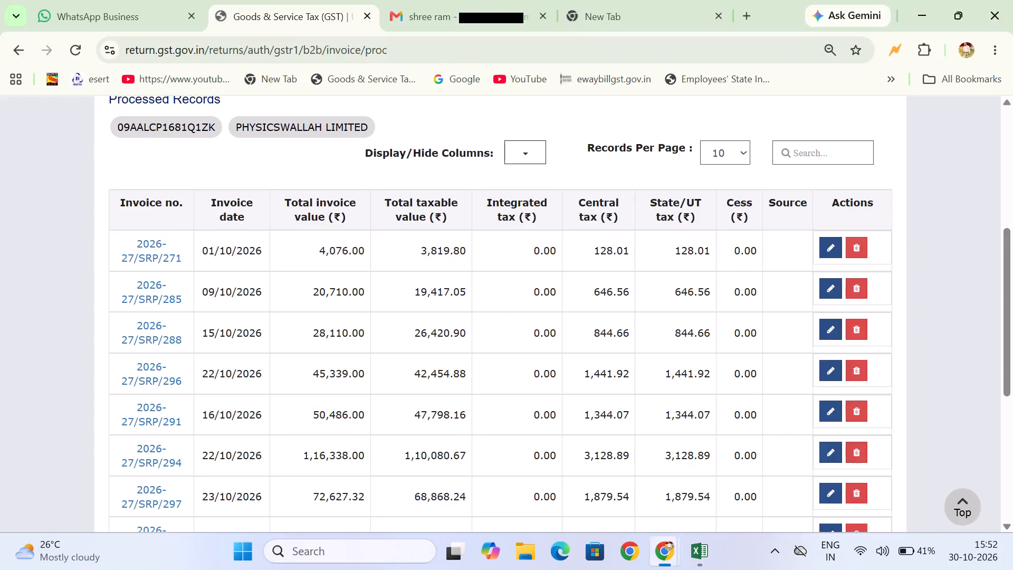
pyautogui.hotkey('alt', 'Tab')
# Recheck invoice 2026-27/SRP/271, comparing its taxable value on the GST portal with its jobwork and freight amounts in the Sales Register.
pyautogui.scroll(3, 418, 414)
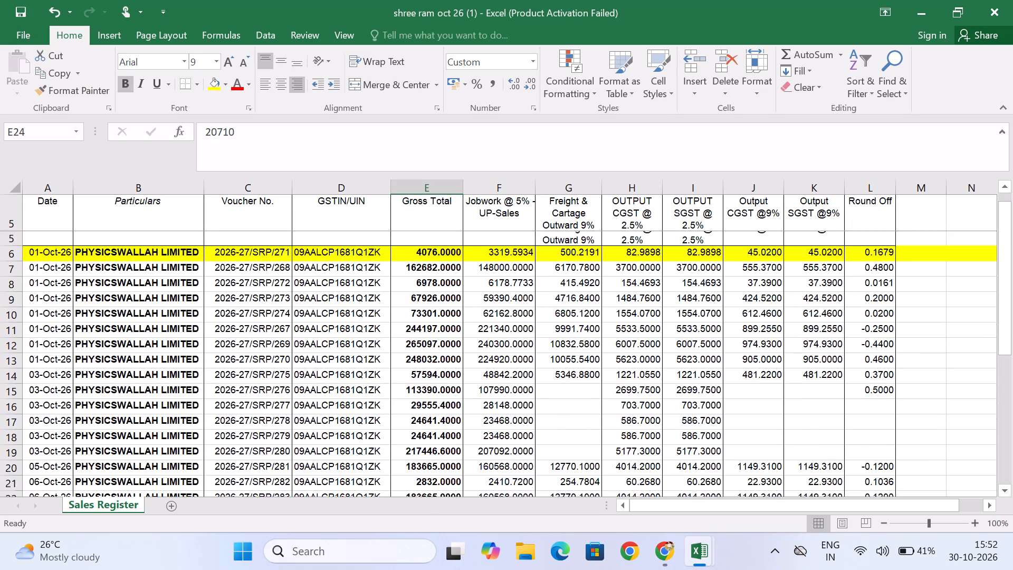
pyautogui.click(476, 242)
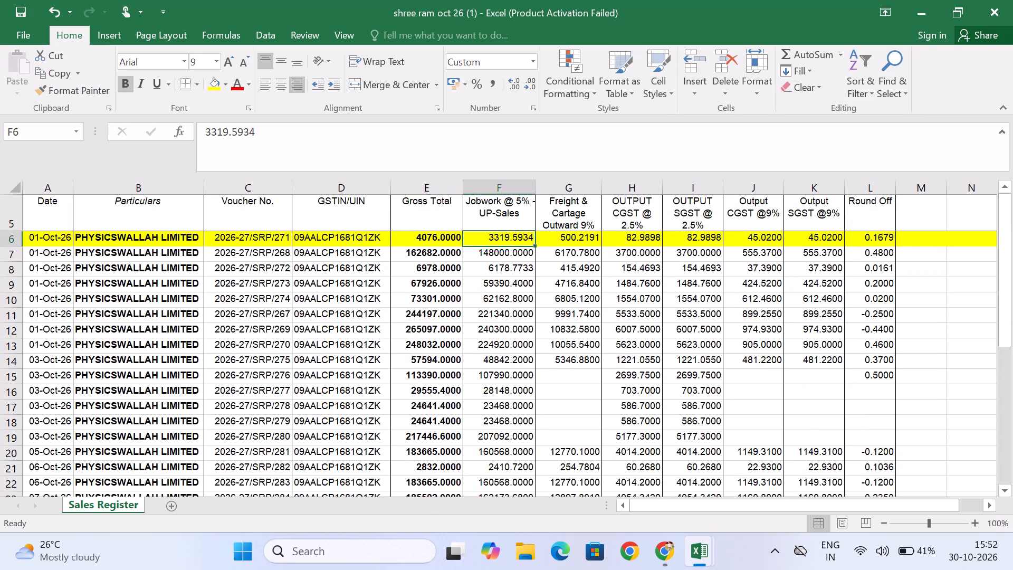
pyautogui.hotkey('alt', 'Tab')
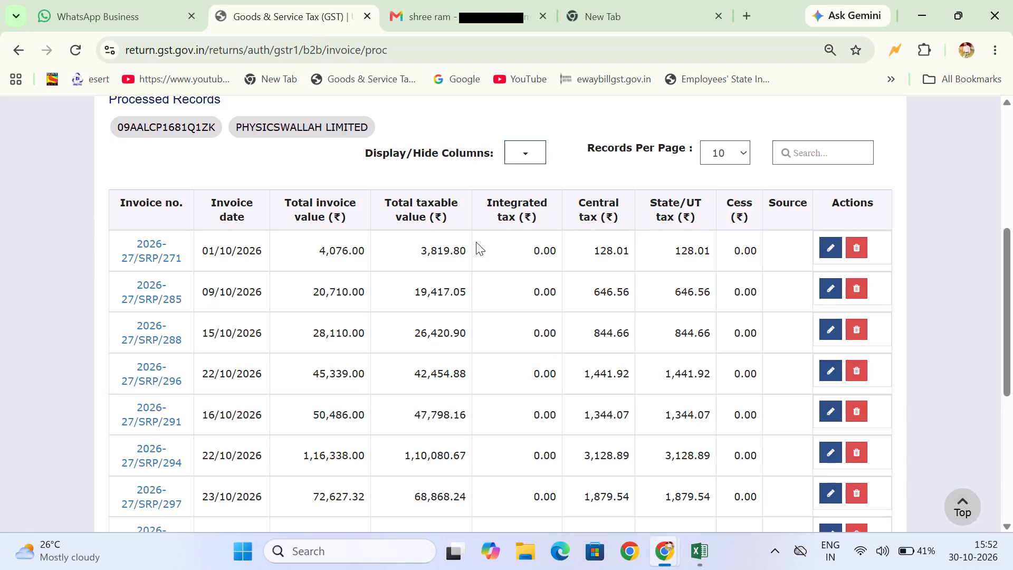
pyautogui.hotkey('alt', 'Tab')
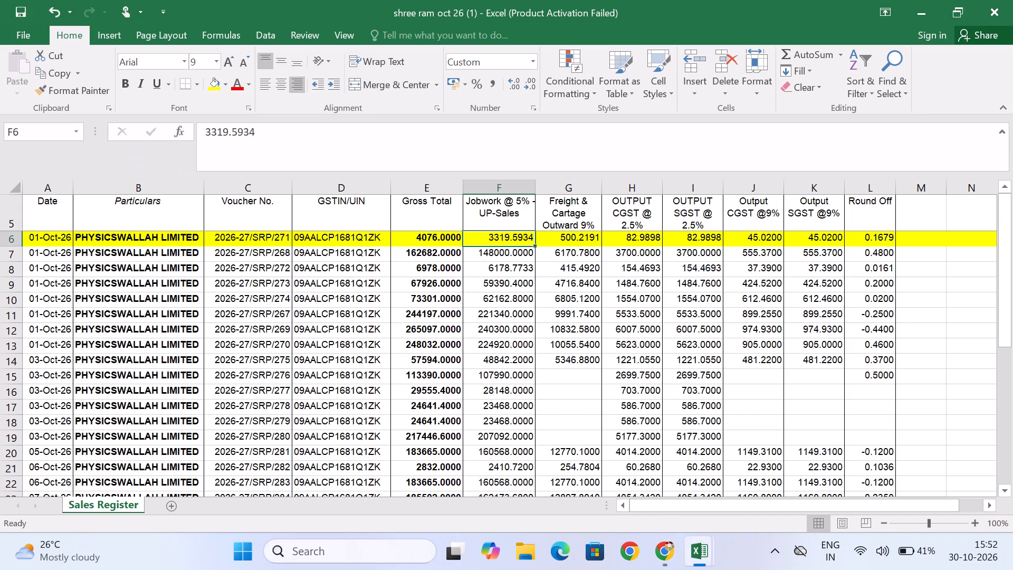
pyautogui.hotkey('alt', 'Tab')
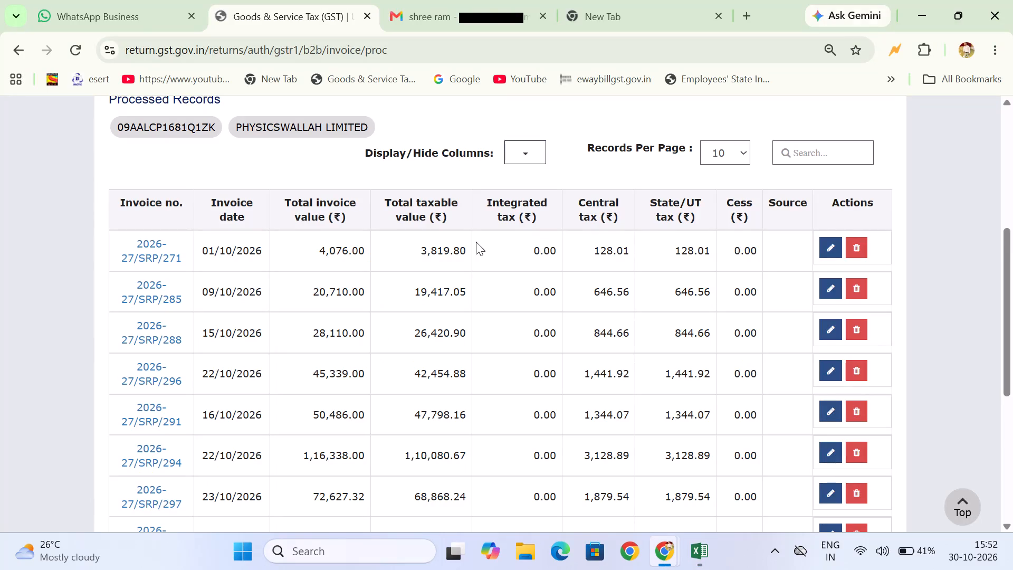
pyautogui.hotkey('alt', 'Tab')
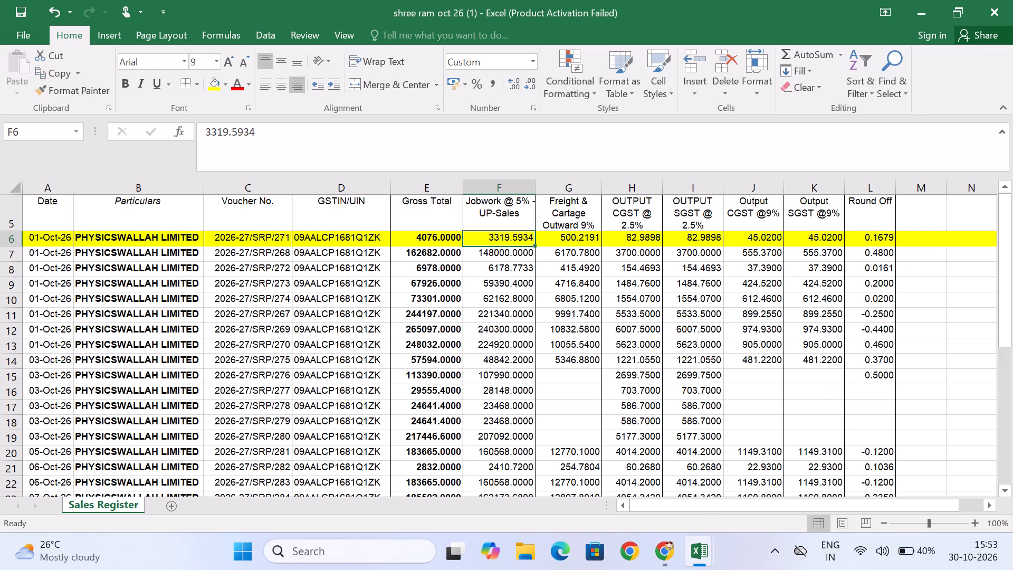
# Check the Sales Register entries against the first two pages of processed records on the GST portal, ending back on page 1.
pyautogui.hotkey('alt', 'Tab')
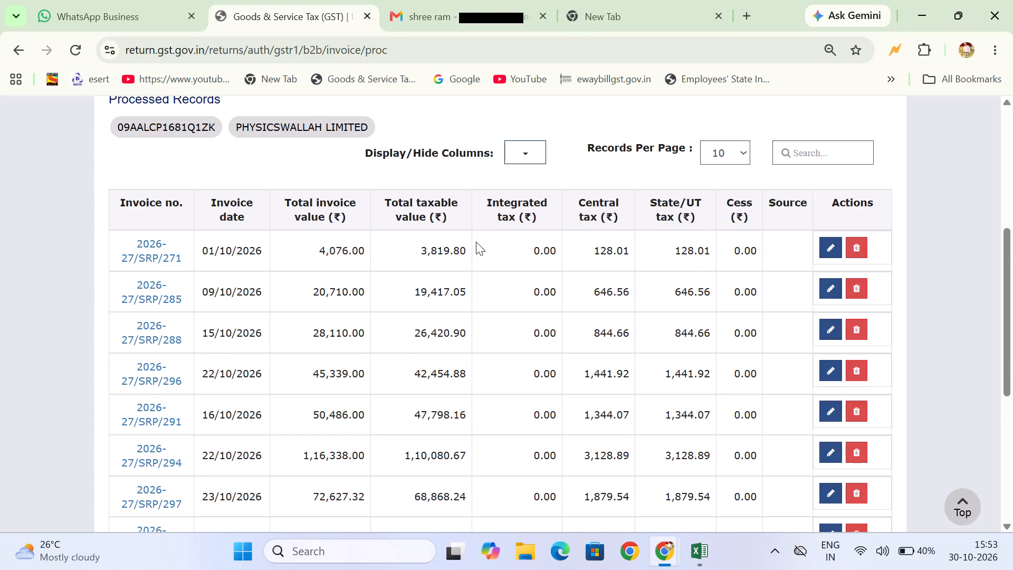
pyautogui.hotkey('alt', 'Tab')
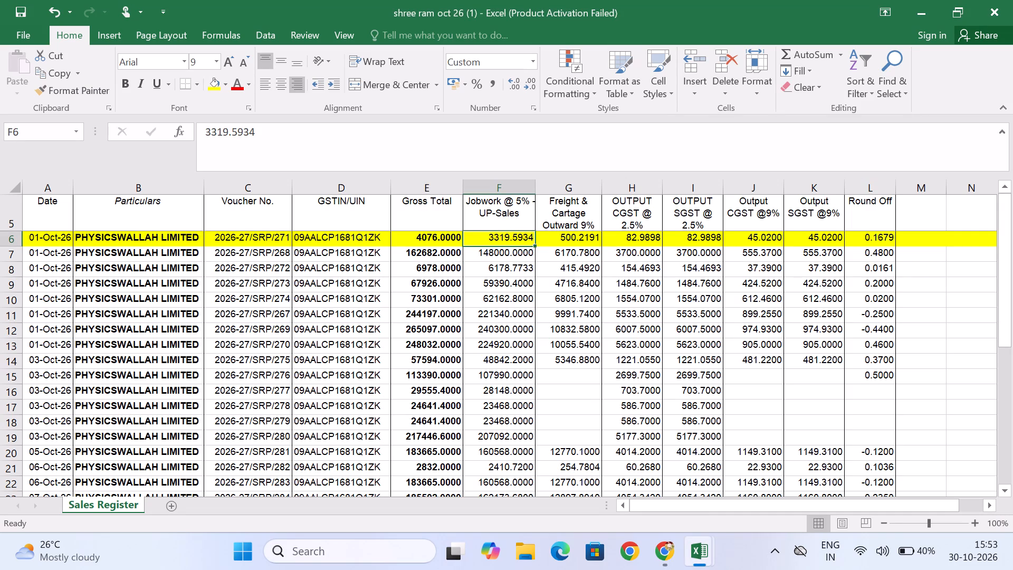
pyautogui.click(438, 253)
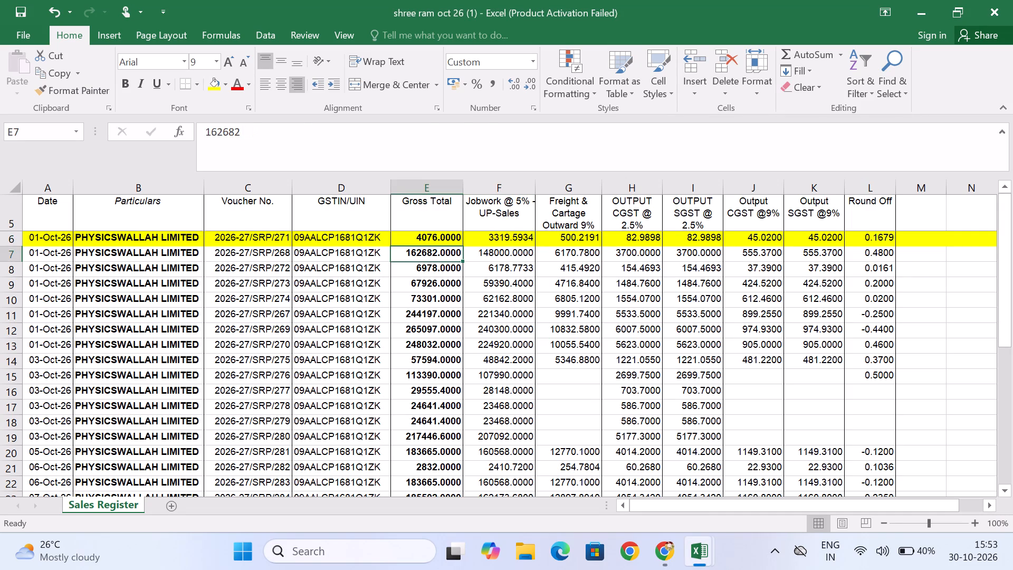
pyautogui.hotkey('alt', 'Tab')
pyautogui.scroll(-1, 438, 253)
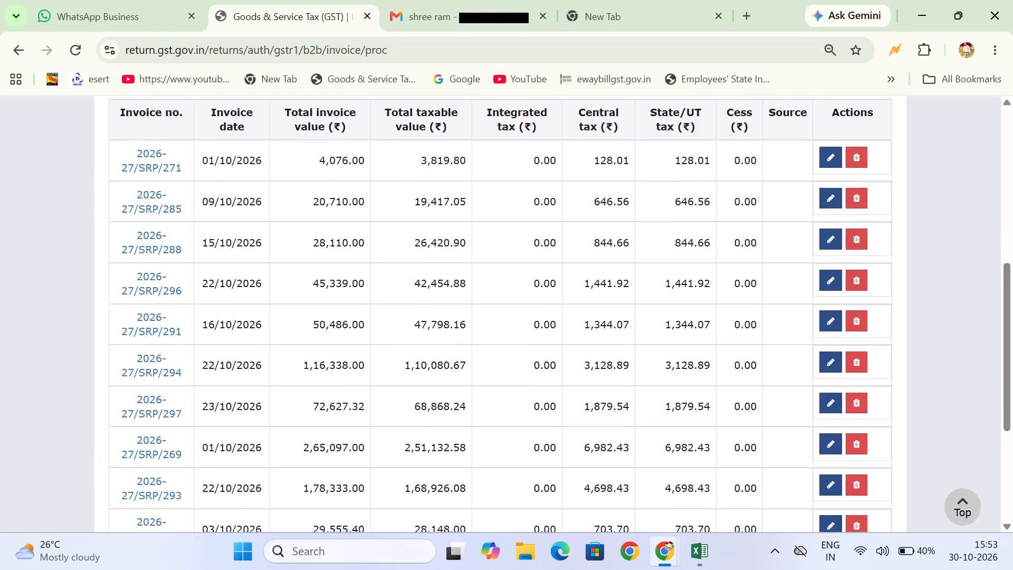
pyautogui.scroll(-2, 438, 253)
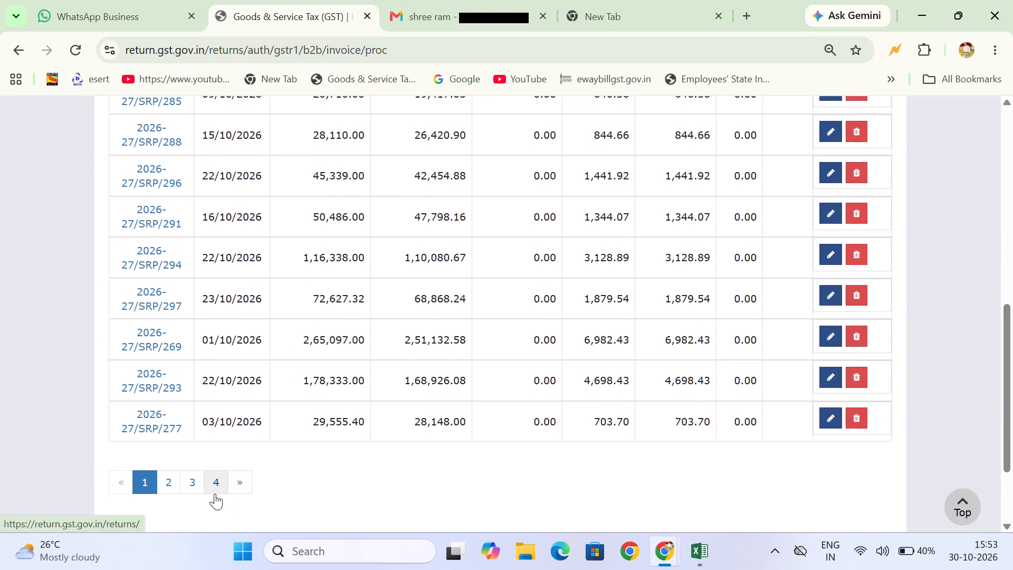
pyautogui.click(176, 487)
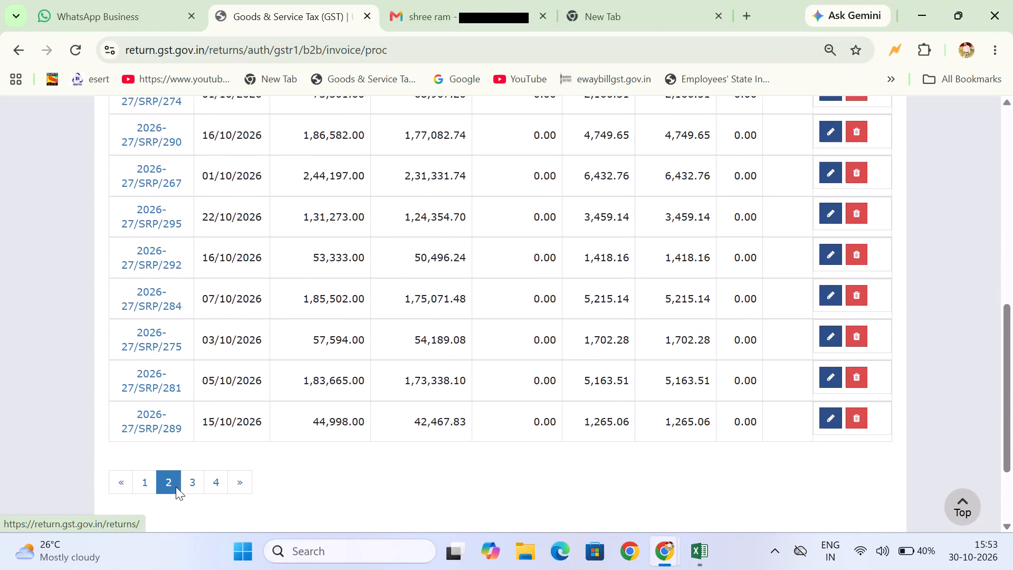
pyautogui.scroll(1, 216, 310)
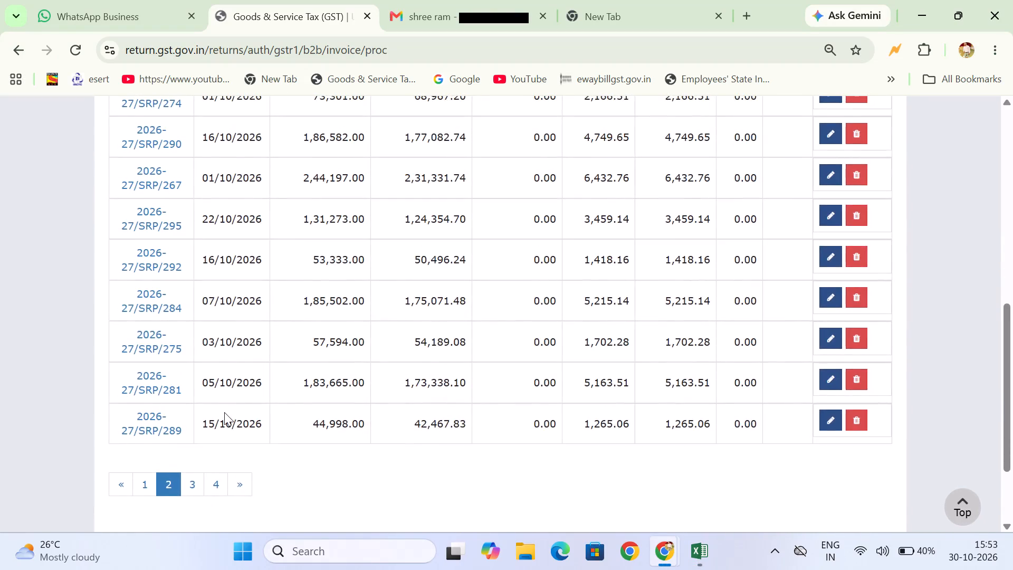
pyautogui.scroll(1, 224, 412)
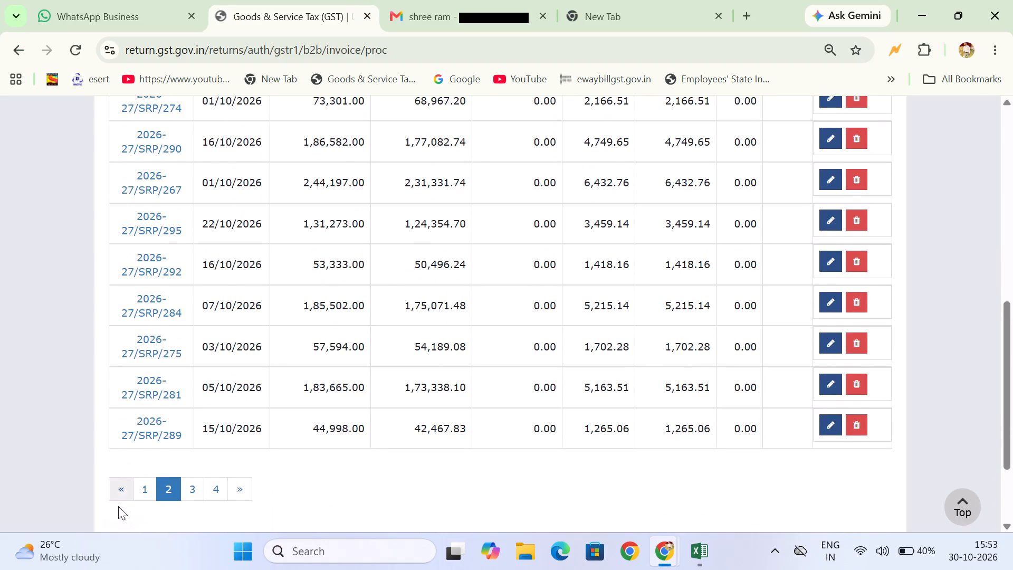
pyautogui.click(140, 488)
pyautogui.scroll(1, 192, 316)
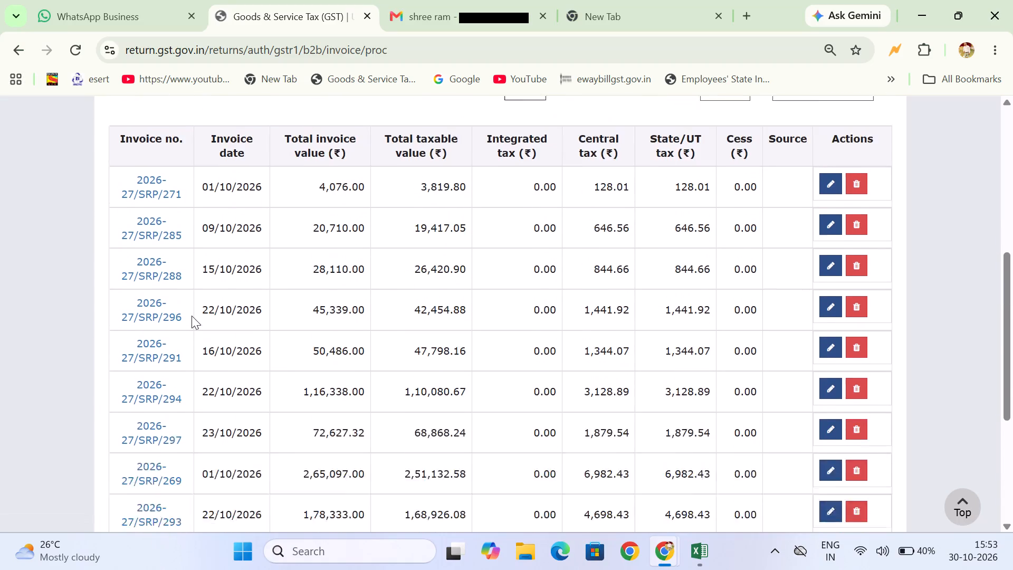
pyautogui.scroll(1, 192, 316)
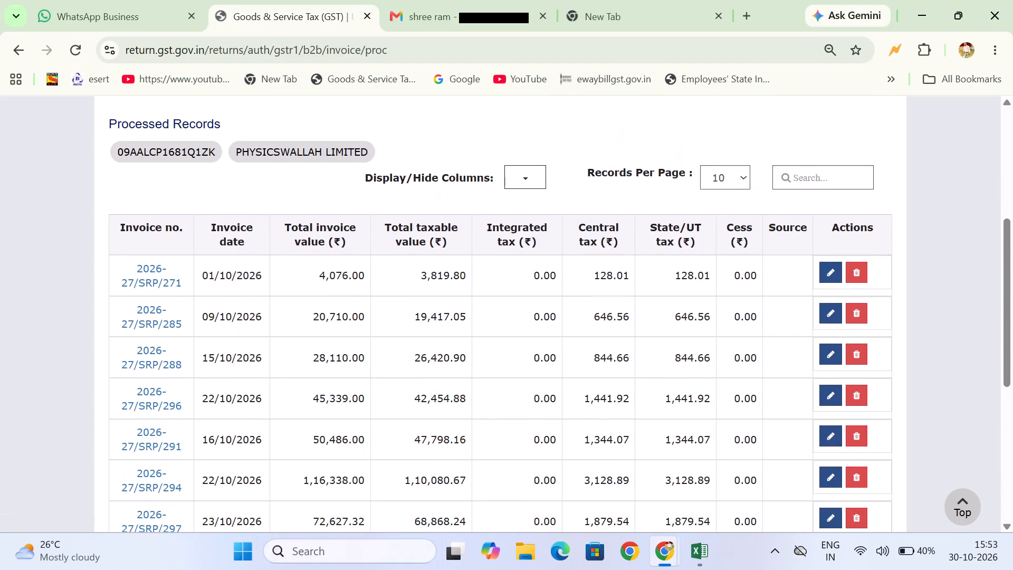
# Compare voucher 2026-27/SRP/285 in the Sales Register with its processed record on the GST portal and highlight its entire row yellow.
pyautogui.hotkey('alt', 'Tab')
pyautogui.scroll(-3, 236, 315)
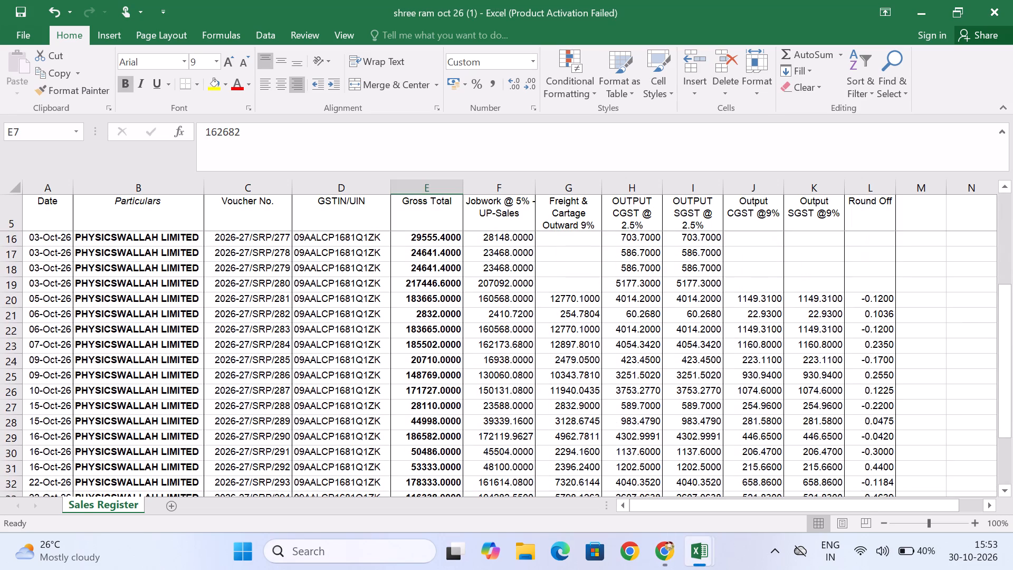
pyautogui.click(333, 362)
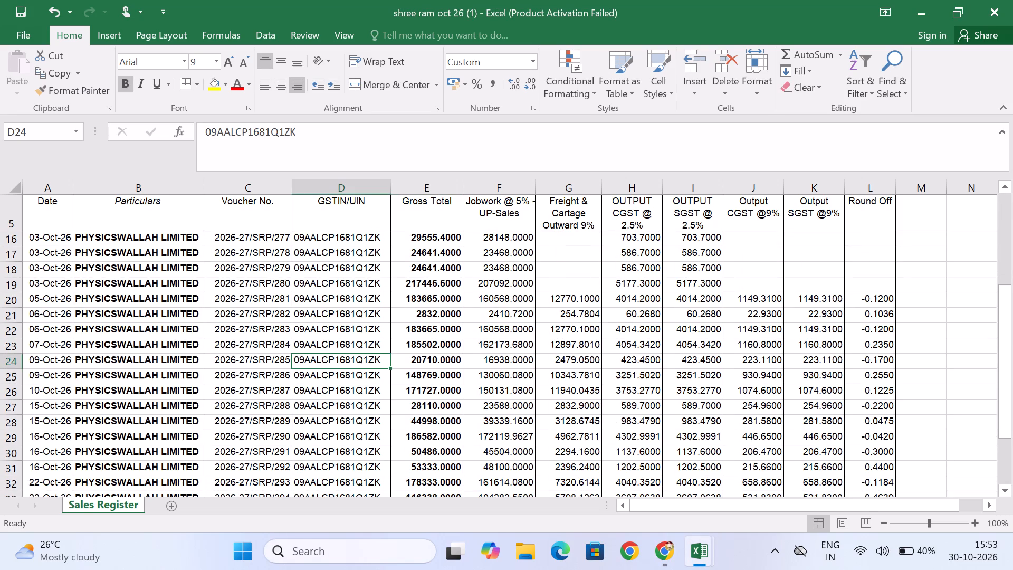
pyautogui.moveTo(418, 359); pyautogui.dragTo(408, 360)
pyautogui.click(408, 360)
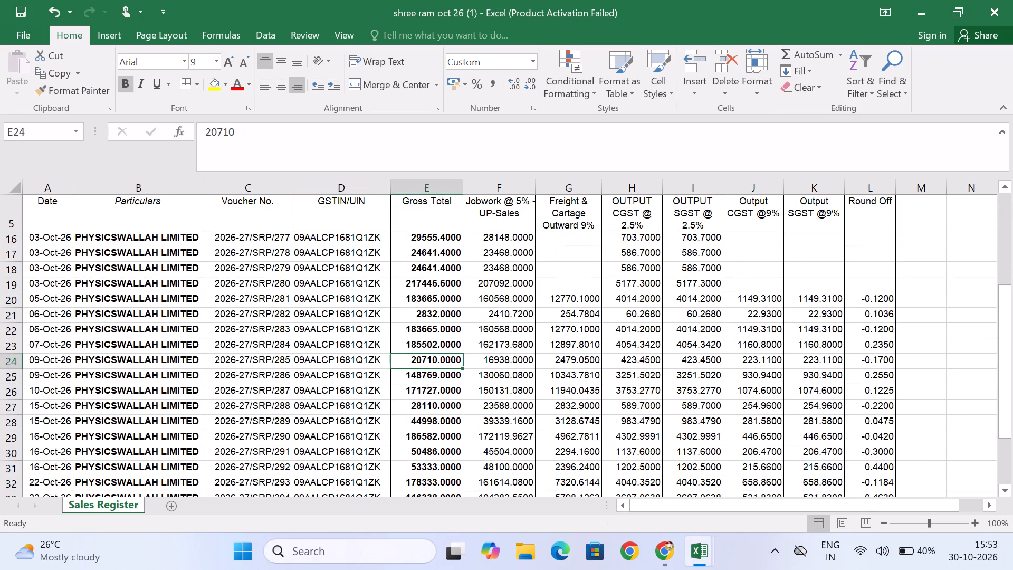
pyautogui.hotkey('alt', 'Tab')
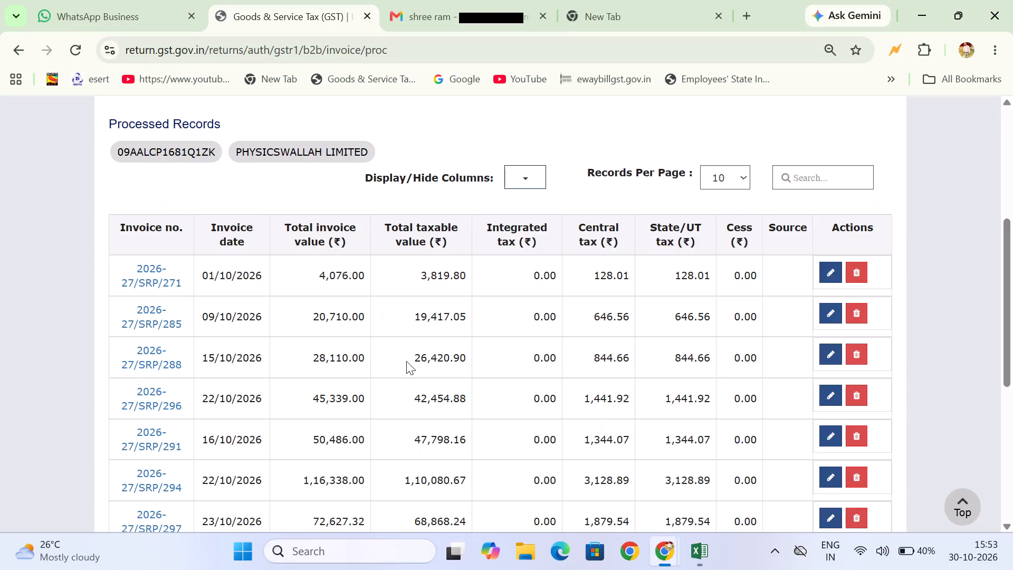
pyautogui.hotkey('alt', 'Tab')
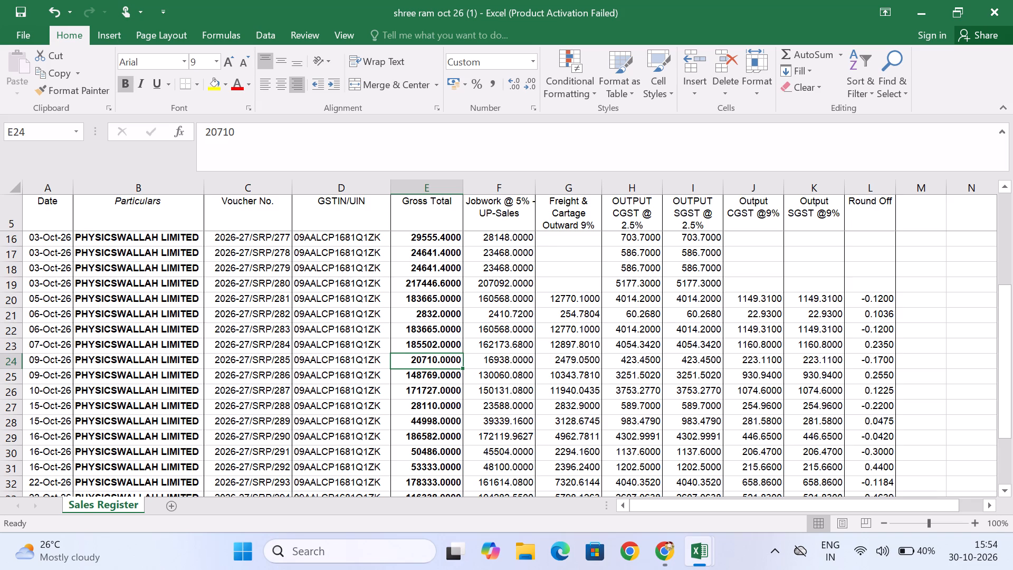
pyautogui.hotkey('alt', 'Tab')
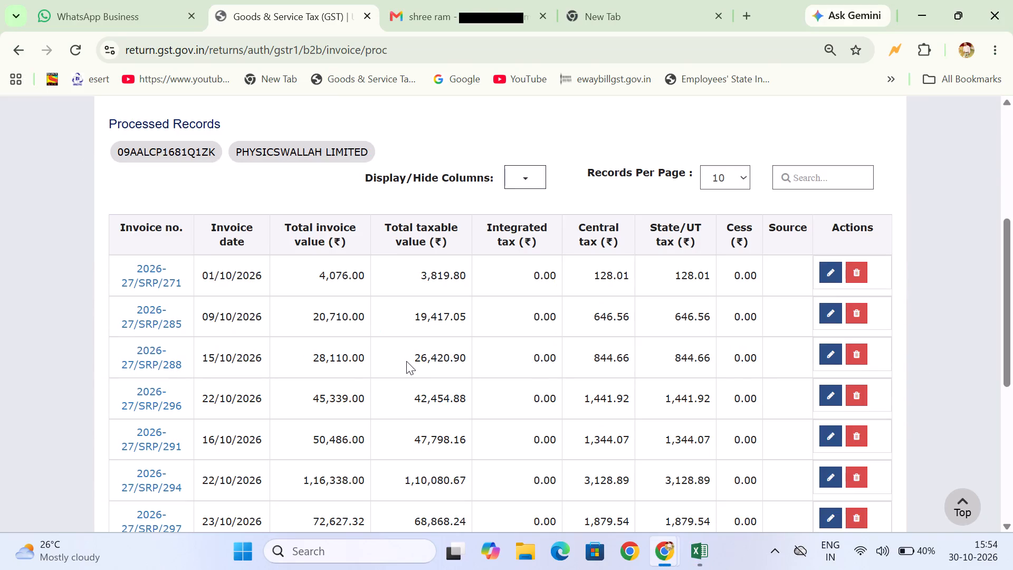
pyautogui.hotkey('alt', 'Tab')
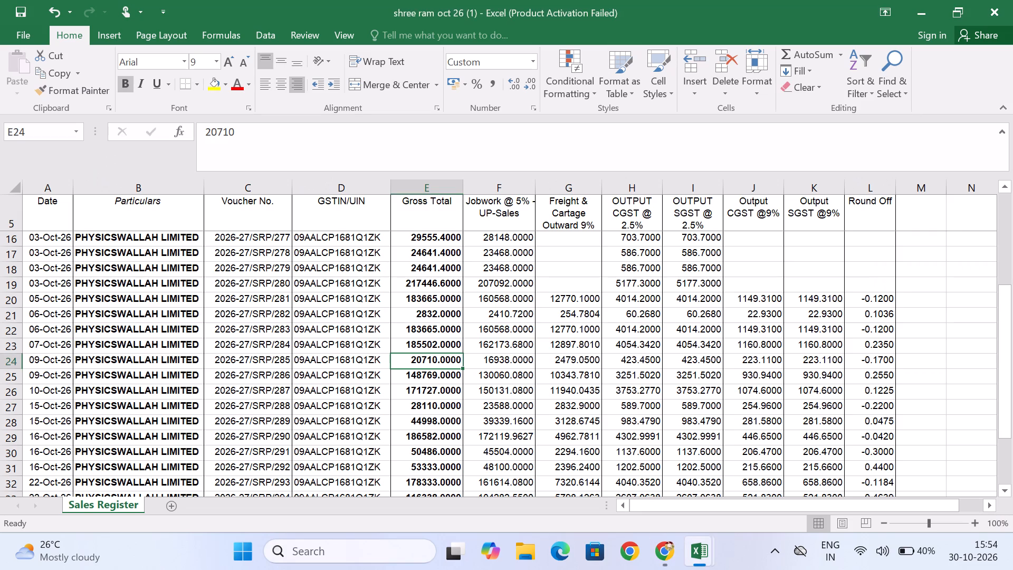
pyautogui.click(8, 359)
pyautogui.click(209, 84)
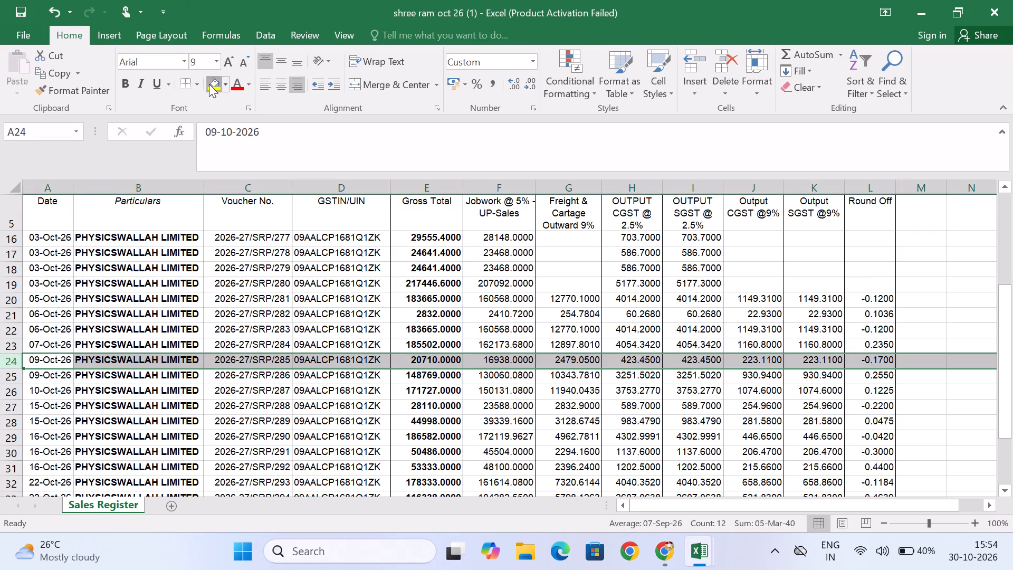
pyautogui.scroll(3, 436, 269)
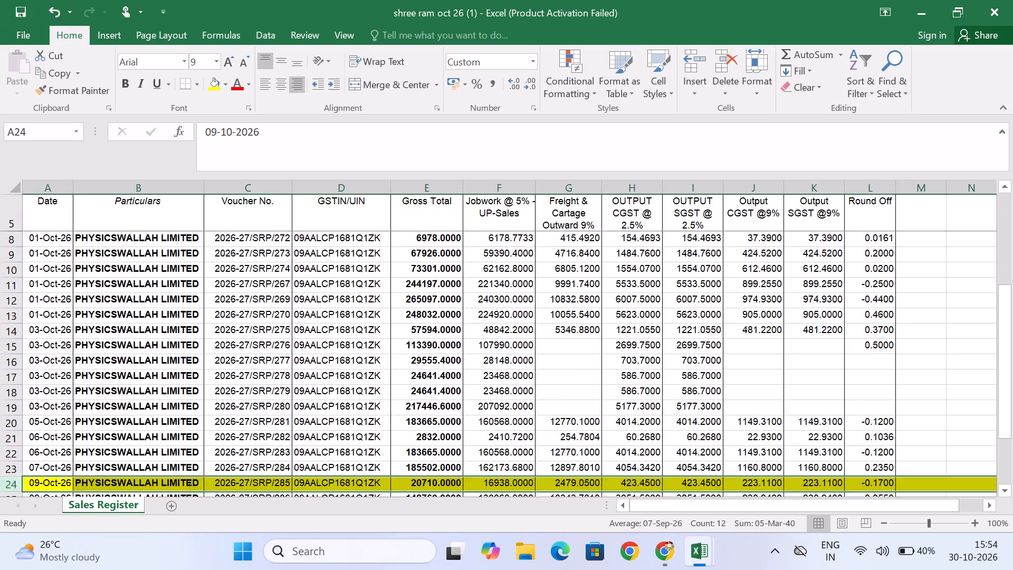
pyautogui.scroll(3, 436, 269)
pyautogui.hotkey('alt', 'Tab')
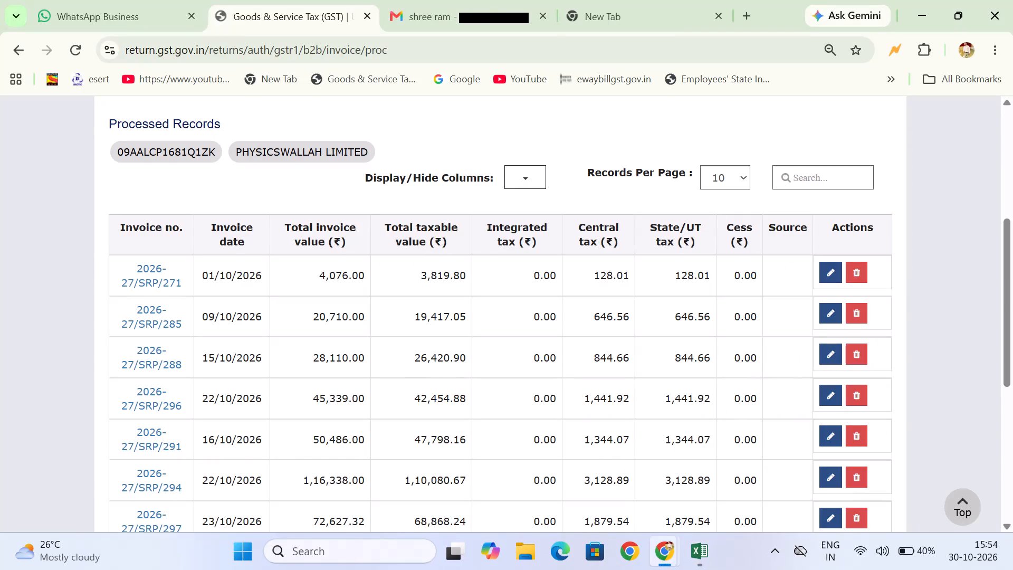
pyautogui.scroll(-1, 282, 374)
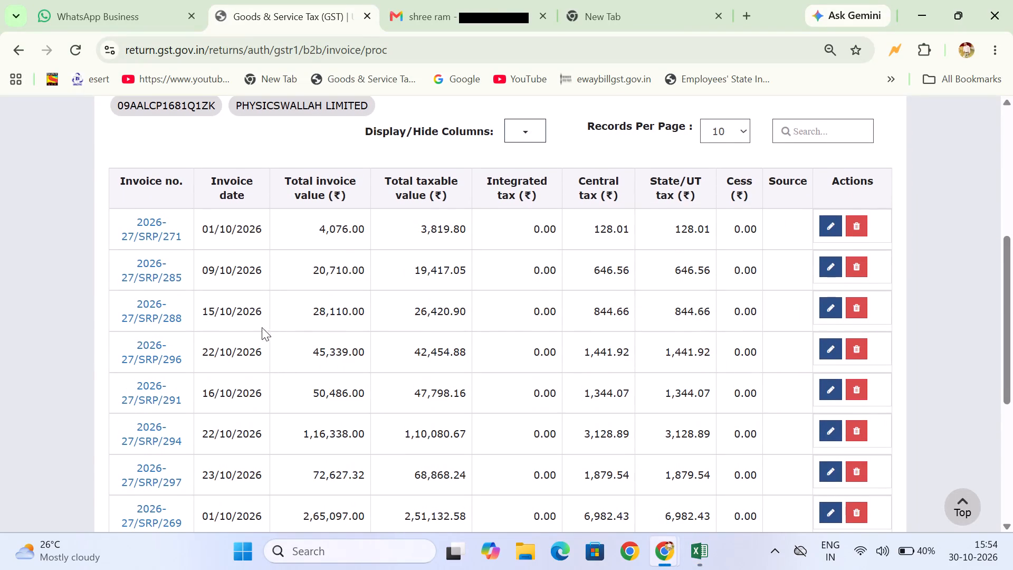
pyautogui.hotkey('alt', 'Tab')
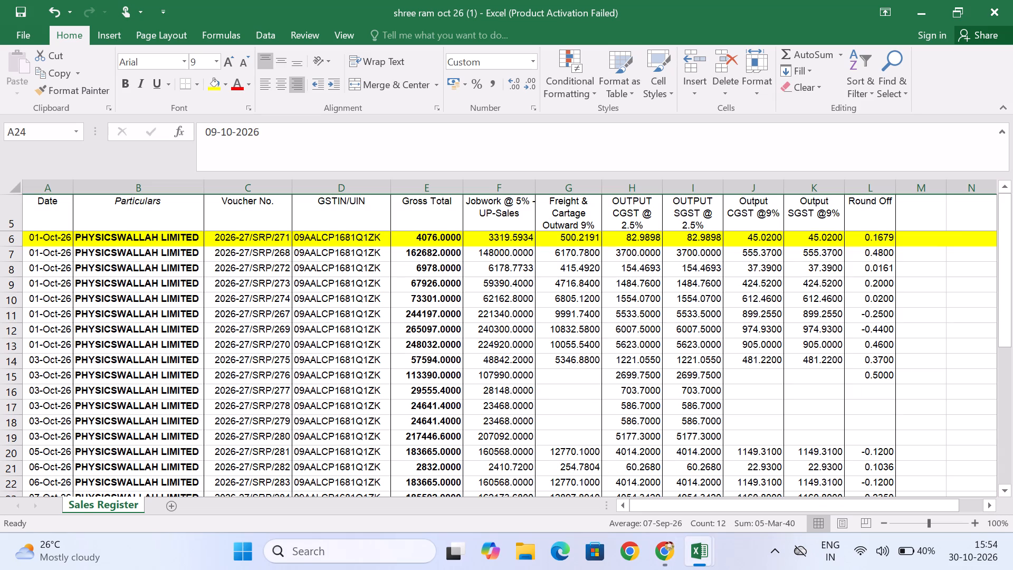
pyautogui.scroll(-3, 265, 318)
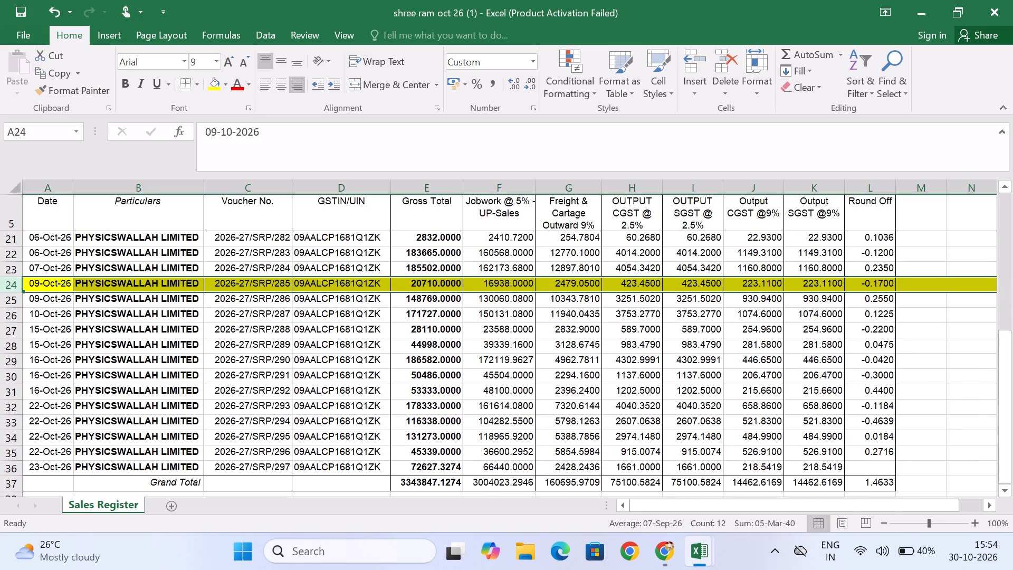
pyautogui.click(399, 334)
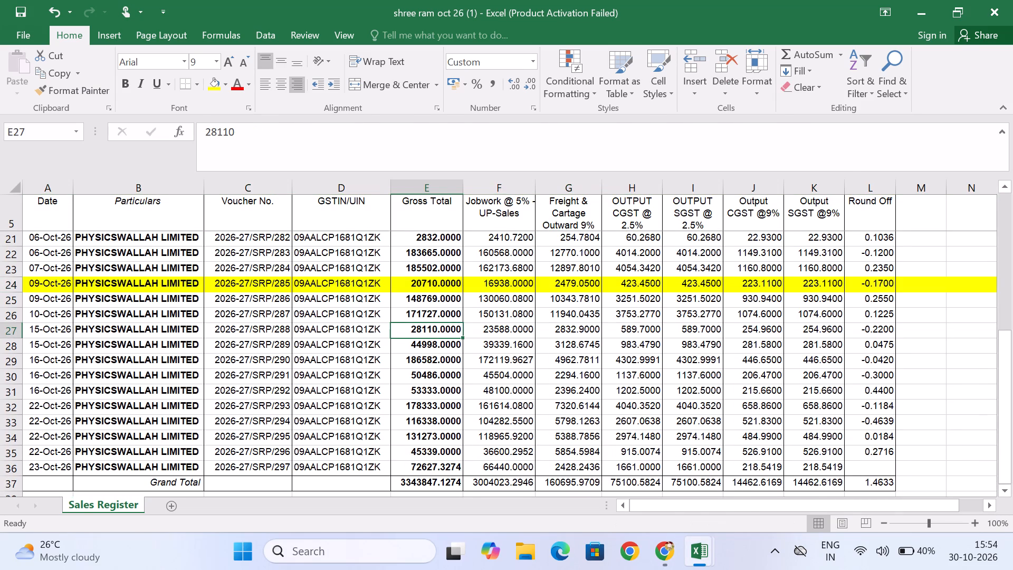
pyautogui.hotkey('alt', 'Tab')
pyautogui.hotkey('alt', 'Tab')
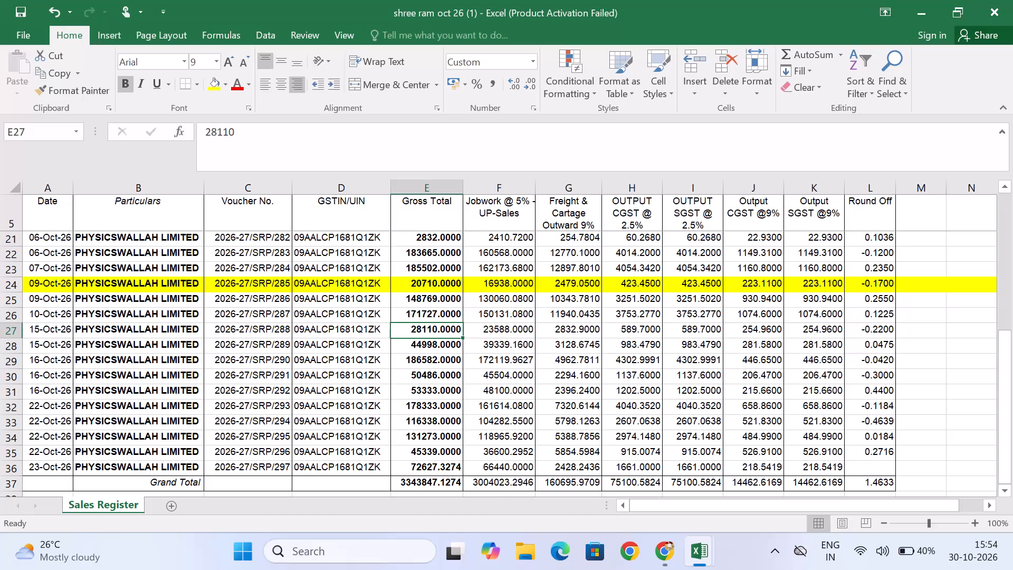
pyautogui.hotkey('alt', 'Tab')
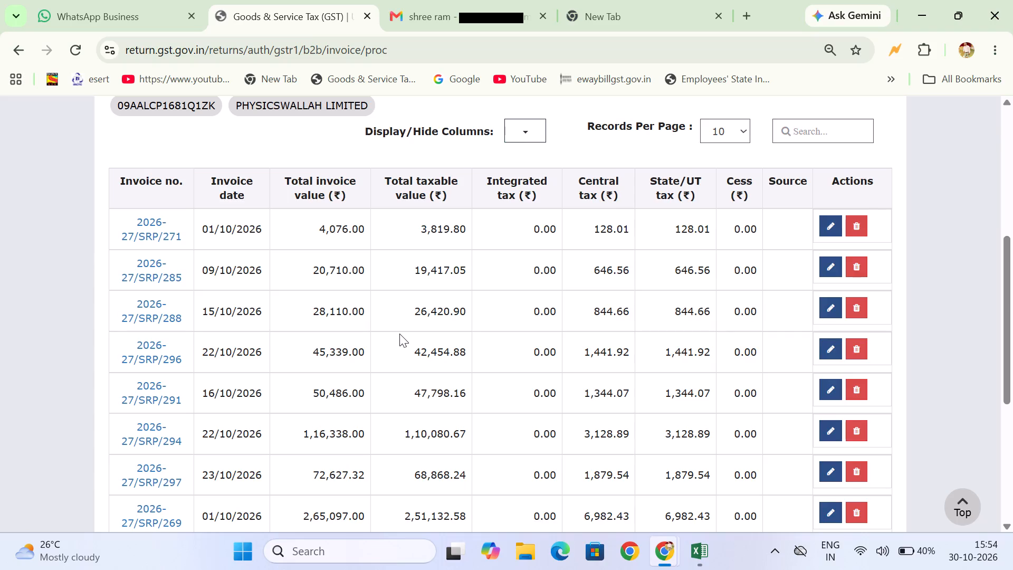
pyautogui.hotkey('alt', 'Tab')
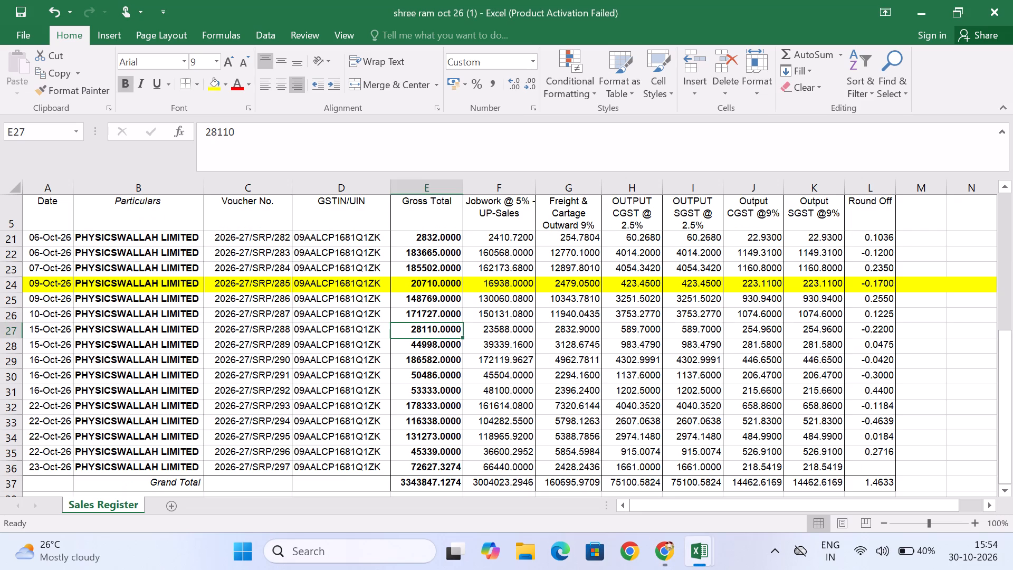
pyautogui.click(0, 334)
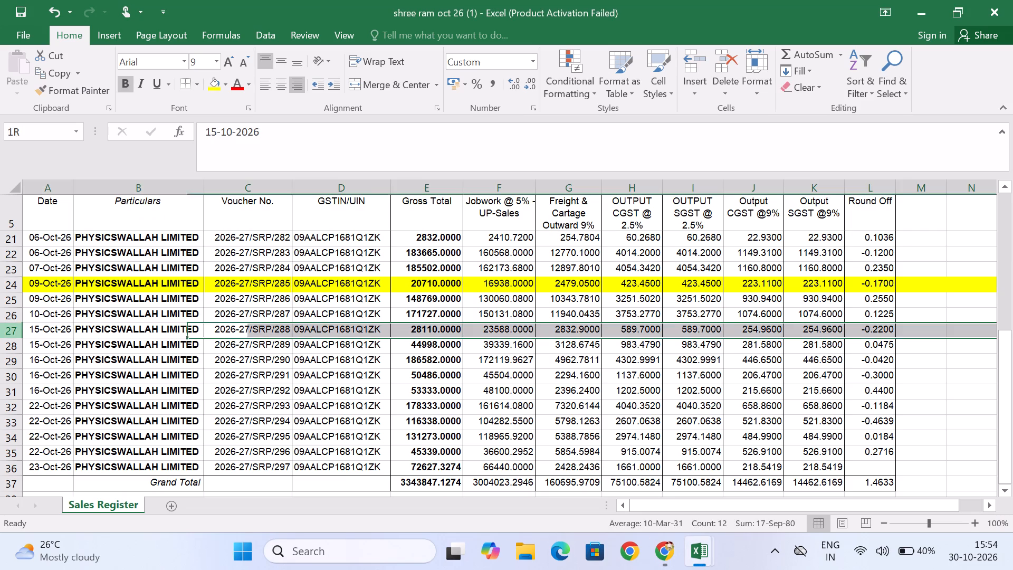
pyautogui.click(213, 83)
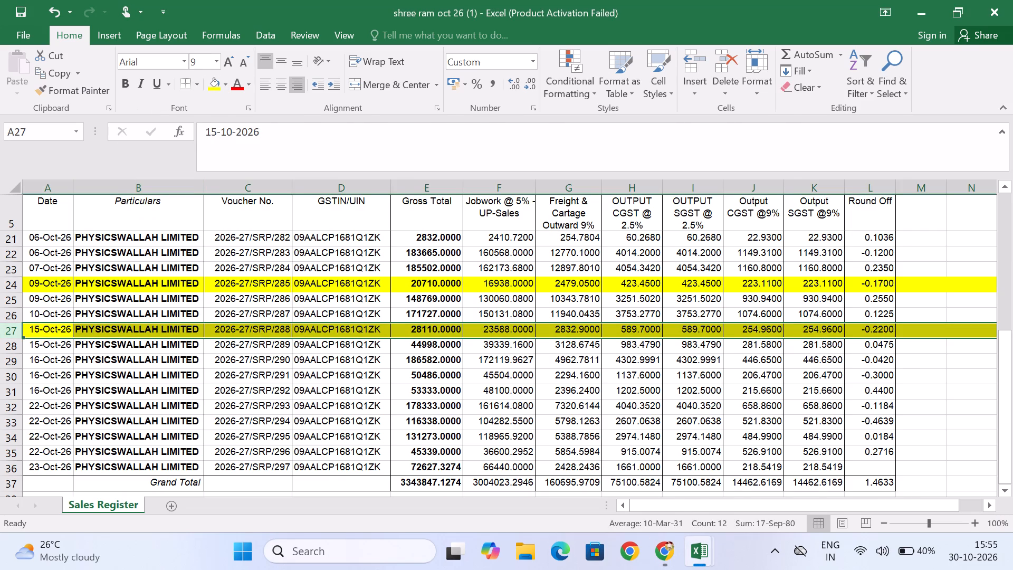
# Check voucher 2026-27/SRP/296 in the Sales Register against its processed record on the GST portal and highlight its entire row yellow.
pyautogui.hotkey('alt', 'Tab')
pyautogui.scroll(-1, 259, 343)
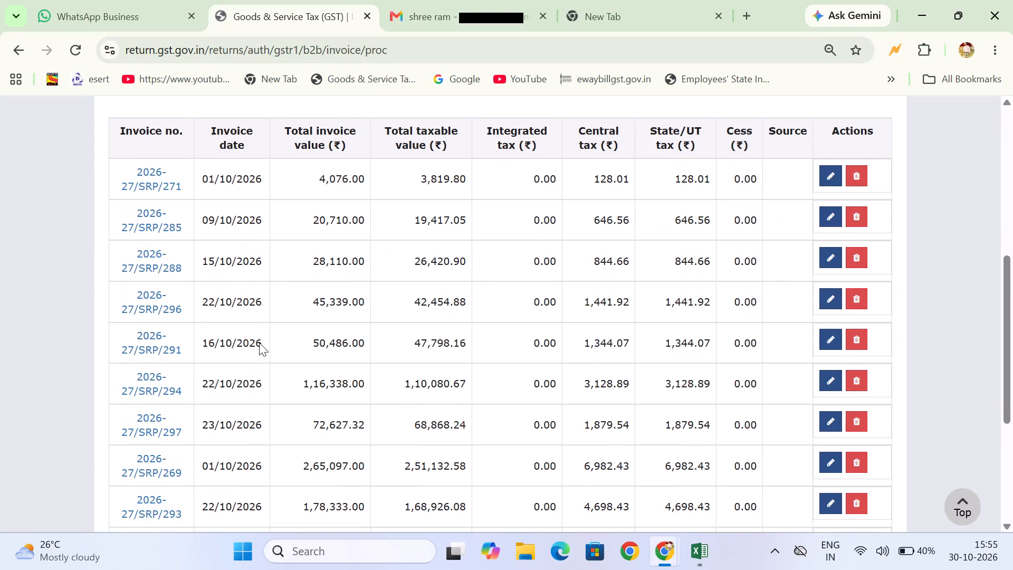
pyautogui.scroll(-1, 259, 343)
pyautogui.click(293, 294)
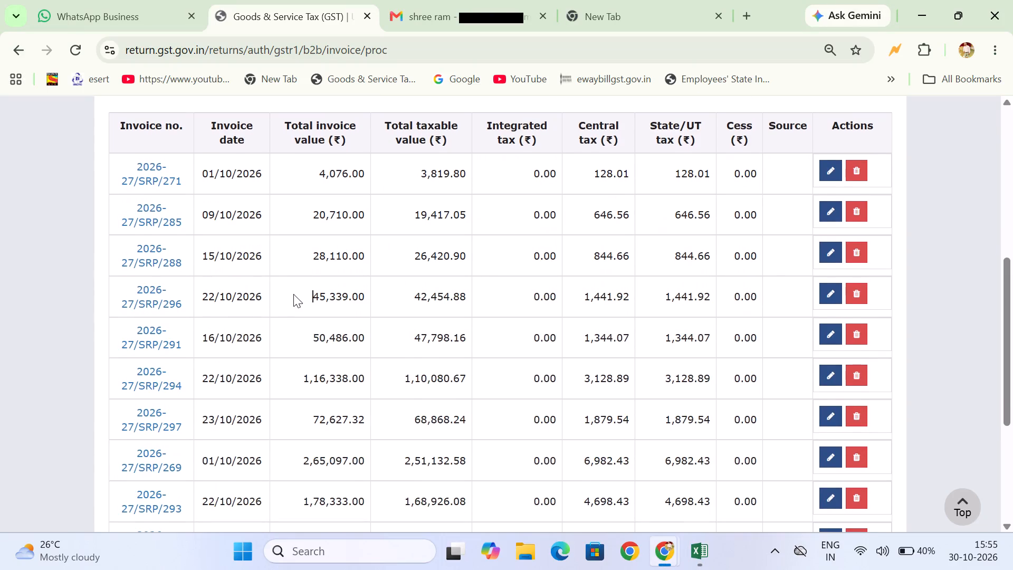
pyautogui.hotkey('alt', 'Tab')
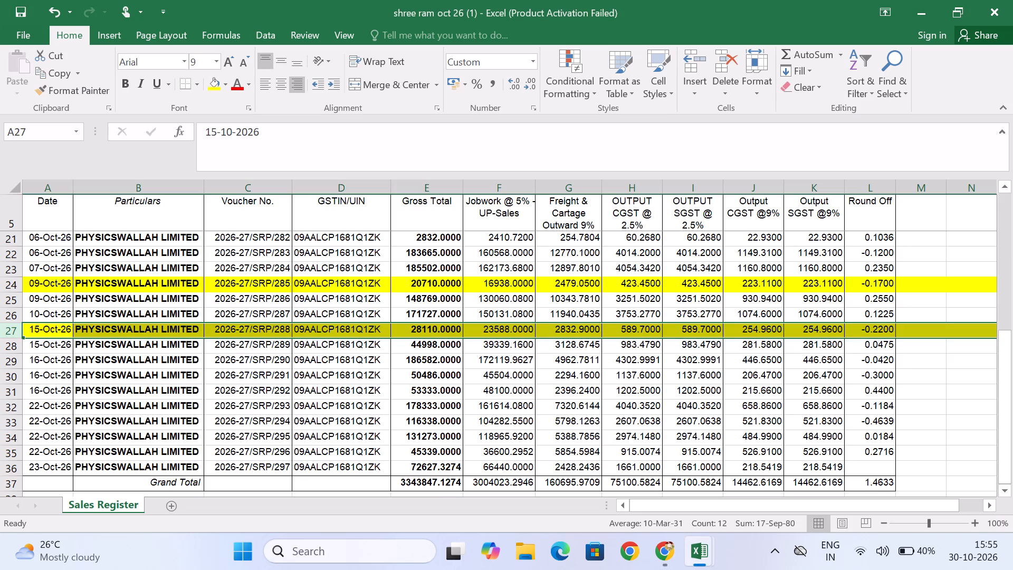
pyautogui.click(402, 454)
pyautogui.hotkey('alt', 'Tab')
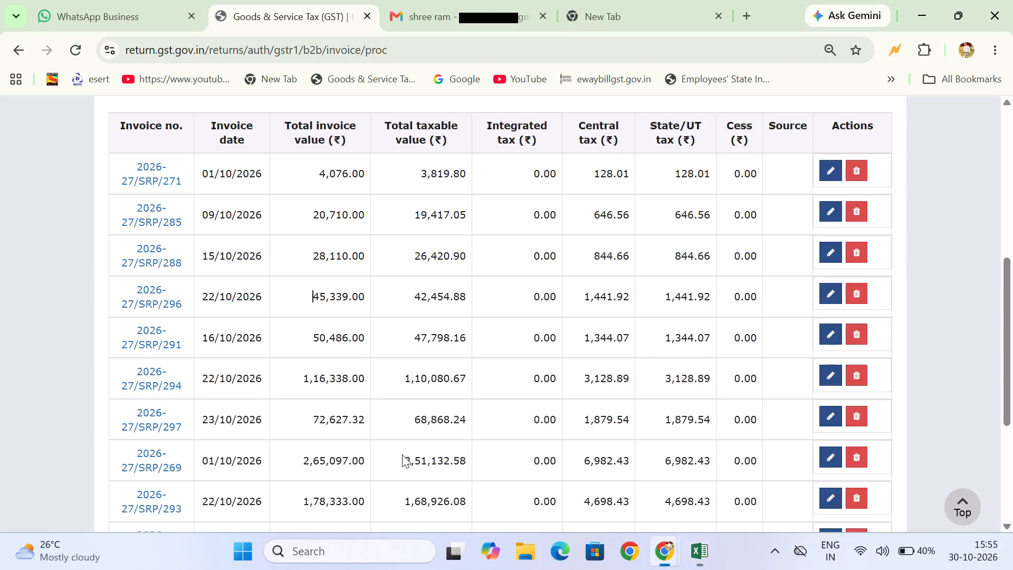
pyautogui.hotkey('alt', 'Tab')
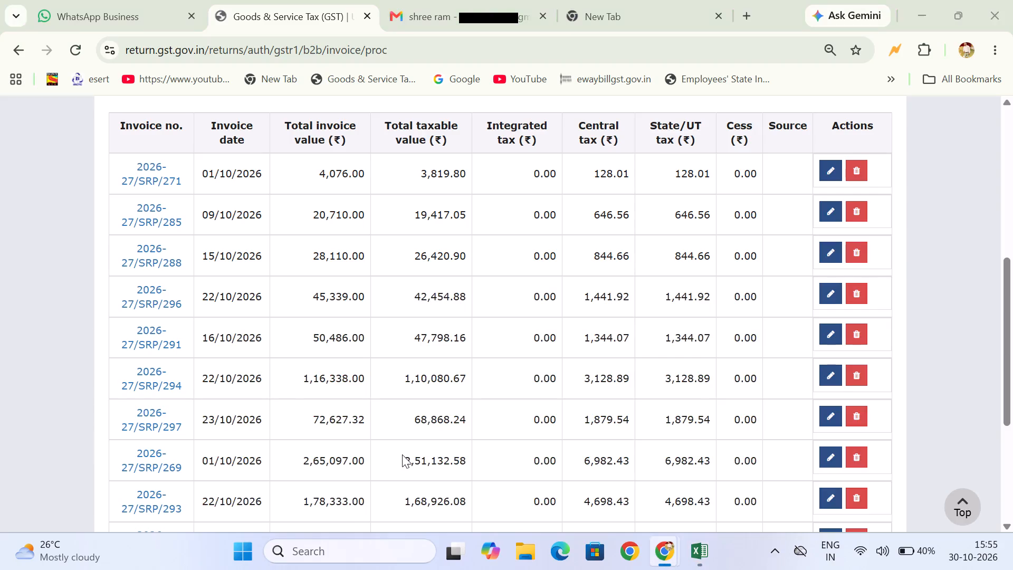
pyautogui.hotkey('alt', 'Tab')
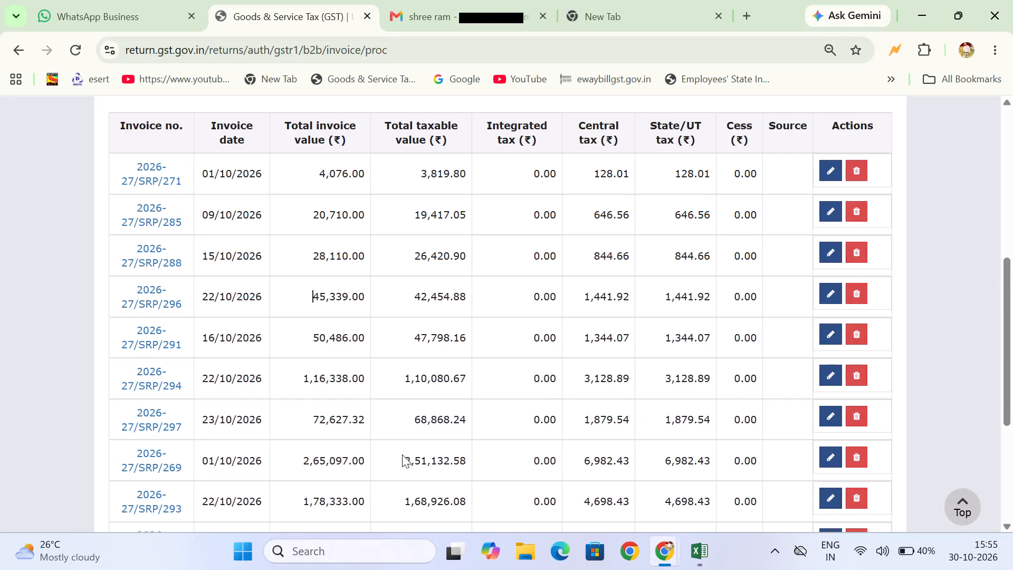
pyautogui.hotkey('alt', 'Tab')
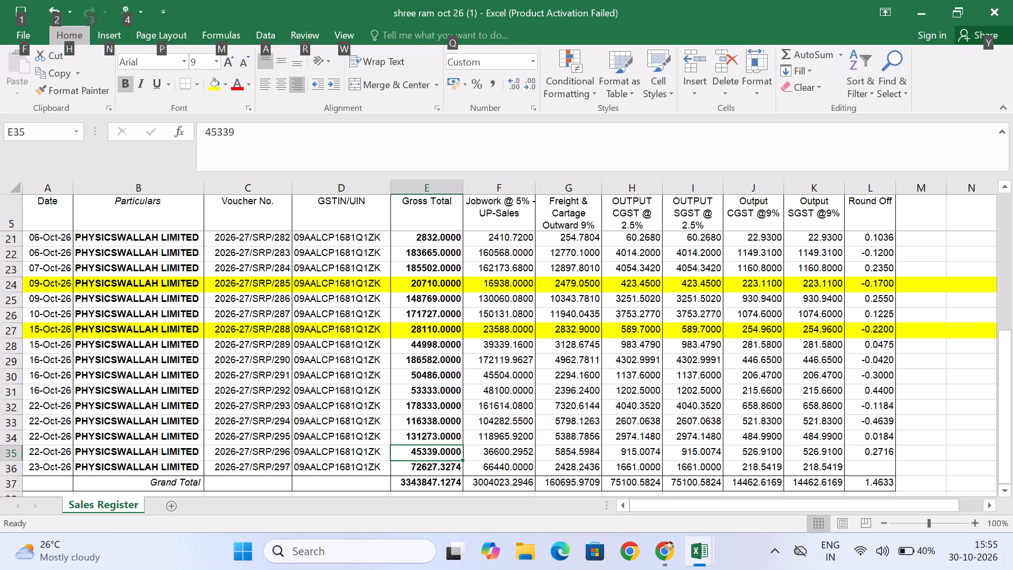
pyautogui.hotkey('alt', 'Tab')
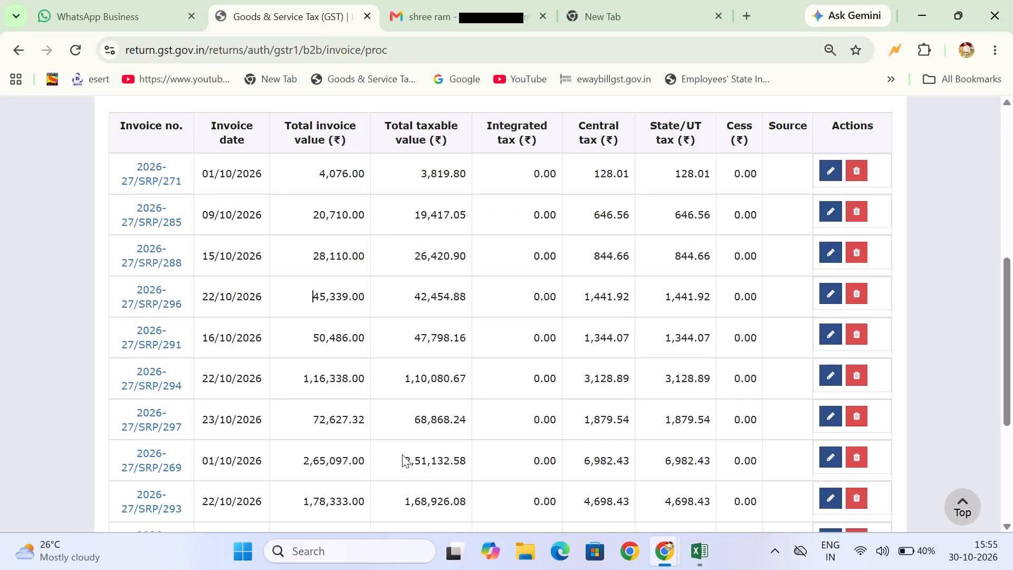
pyautogui.hotkey('alt', 'Tab')
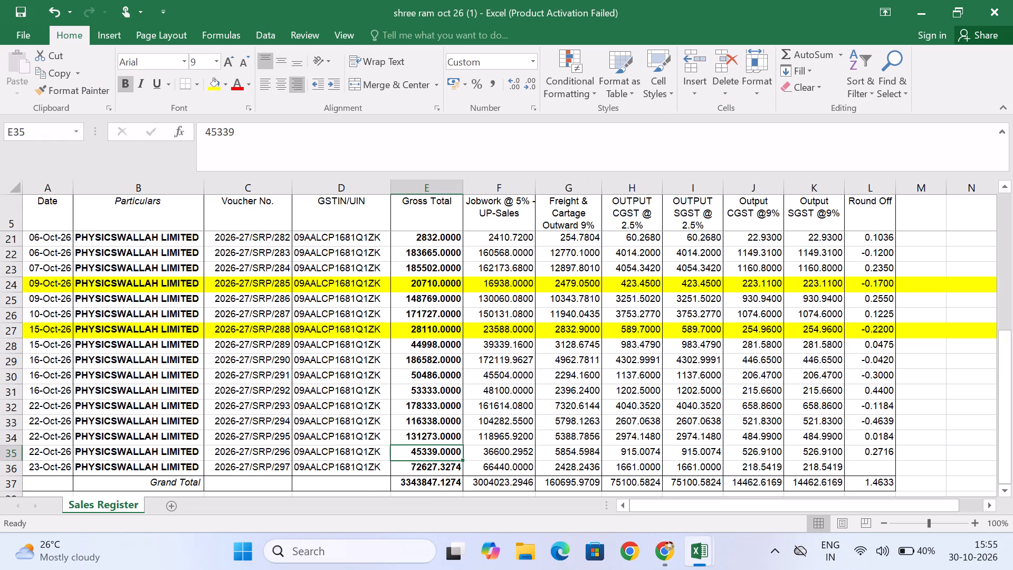
pyautogui.click(3, 450)
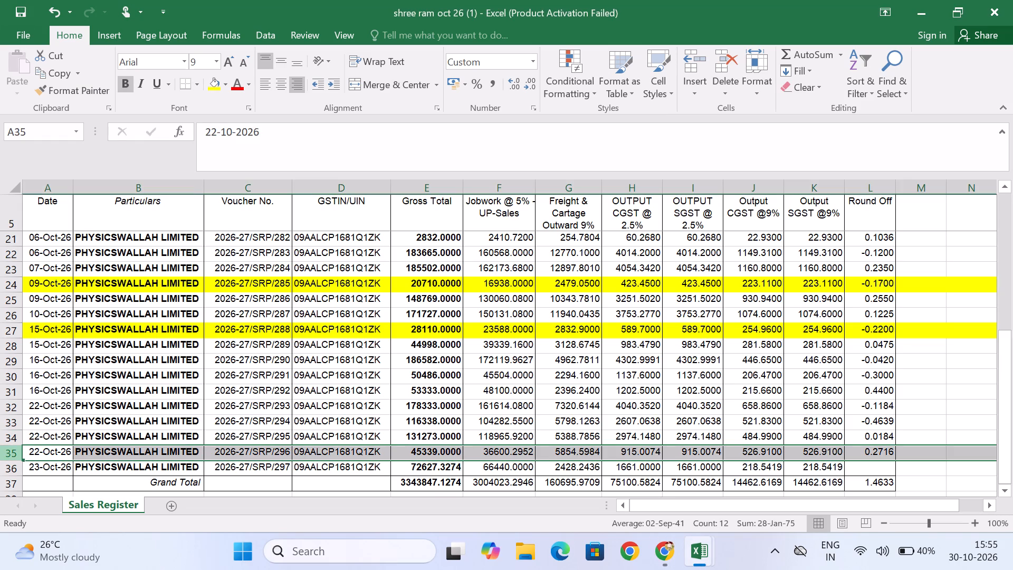
pyautogui.click(208, 77)
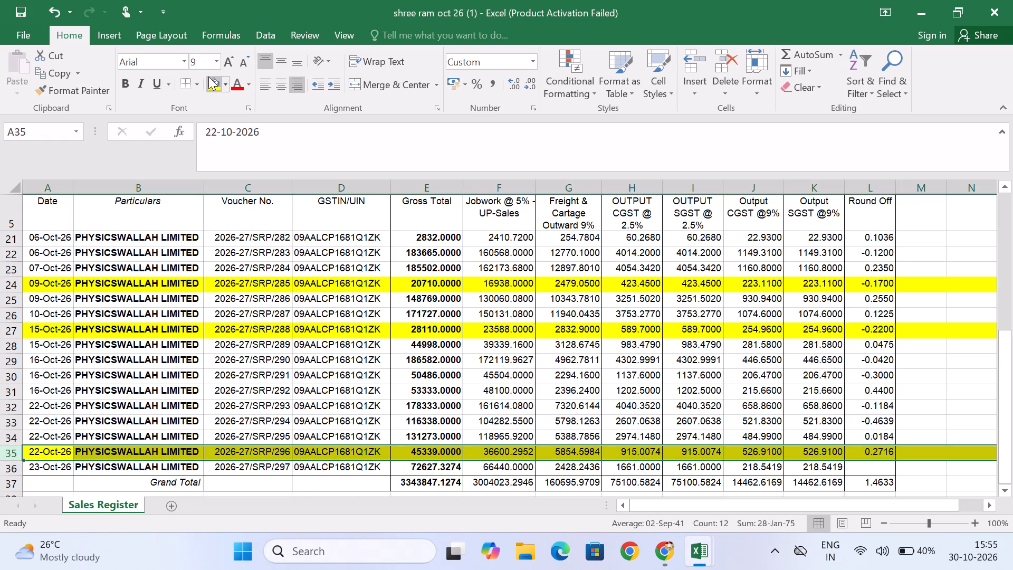
# Compare invoice 2026-27/SRP/291's value, taxable value and tax amounts on the GST portal with its entry in the Sales Register.
pyautogui.hotkey('alt', 'Tab')
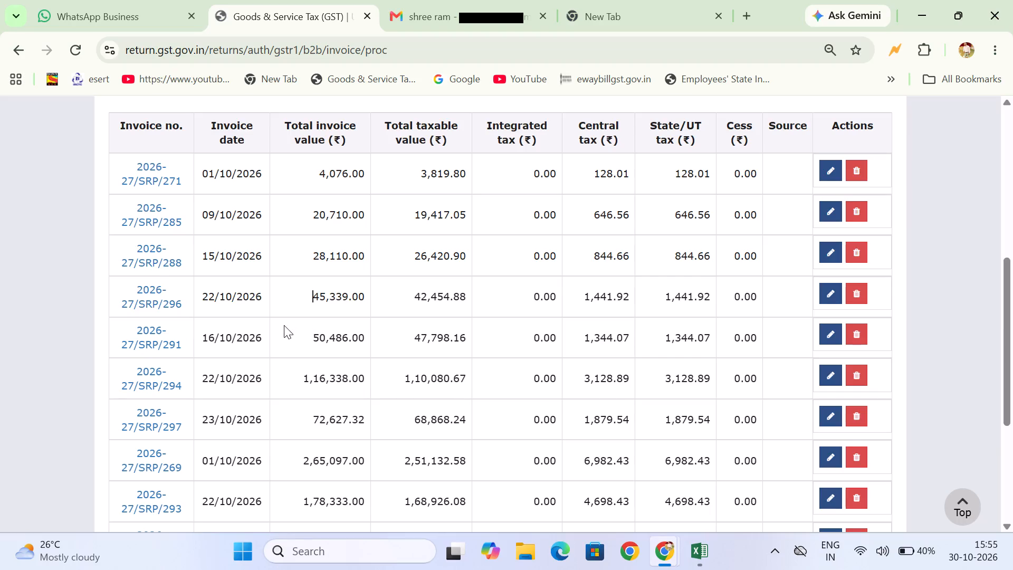
pyautogui.doubleClick(306, 341)
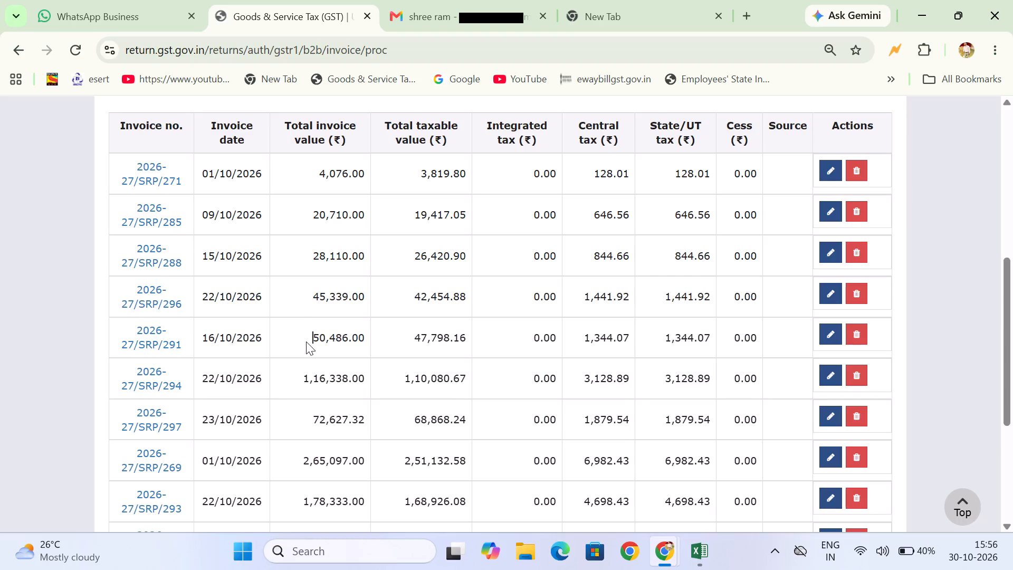
pyautogui.click(288, 346)
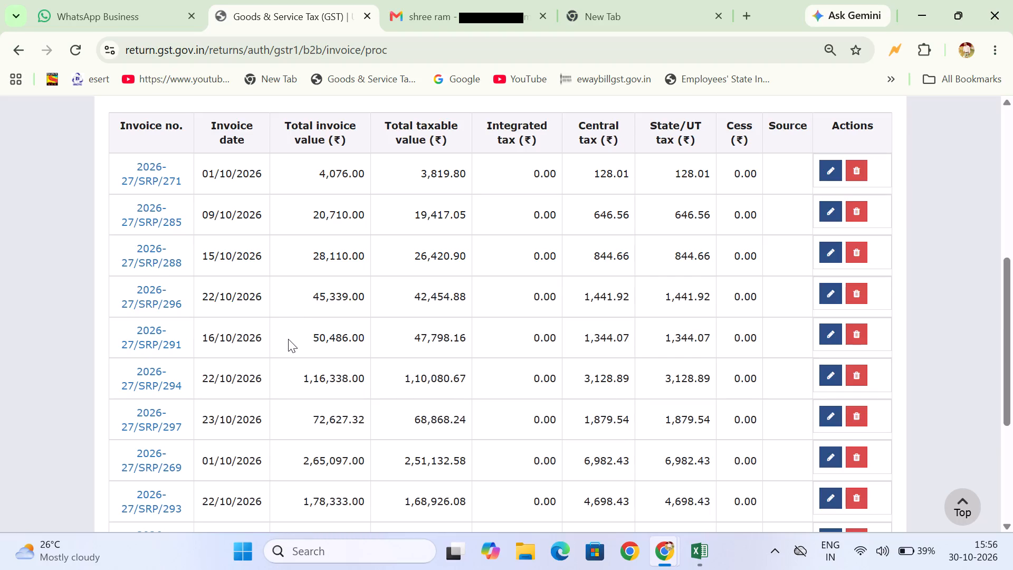
pyautogui.hotkey('alt', 'Tab')
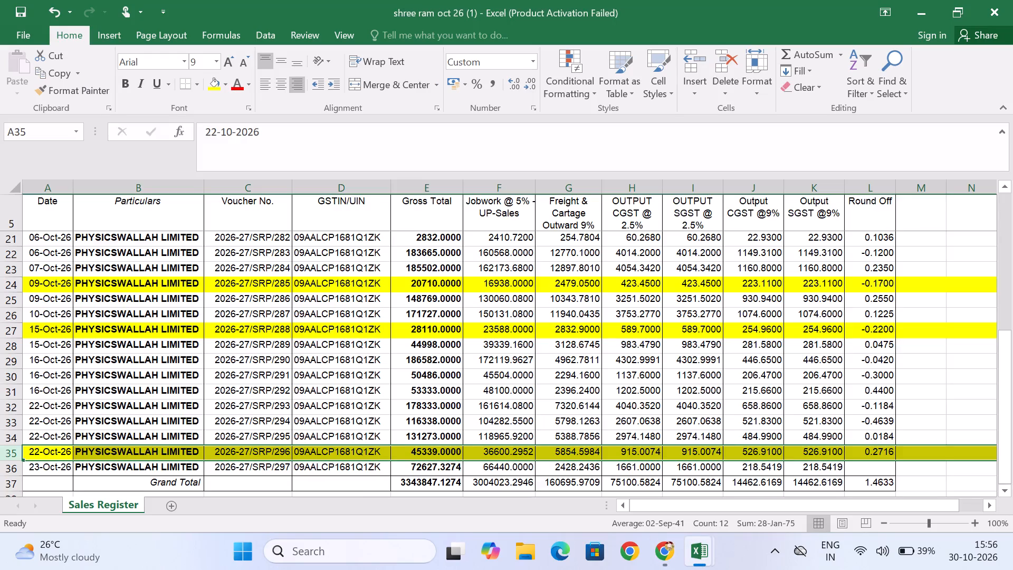
pyautogui.click(397, 375)
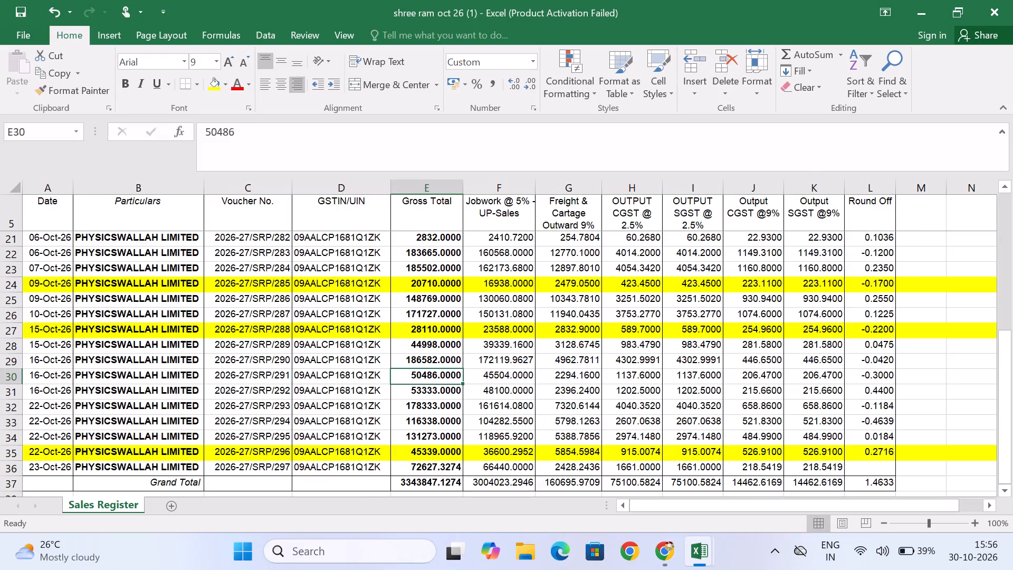
pyautogui.hotkey('alt', 'Tab')
pyautogui.hotkey('alt', 'Tab')
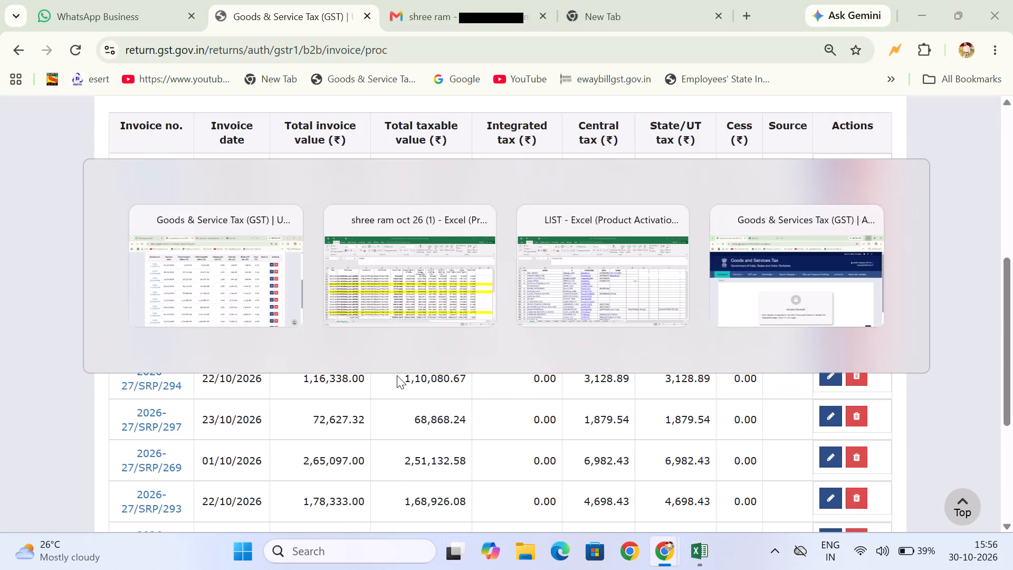
pyautogui.hotkey('alt', 'Tab')
pyautogui.hotkey('alt', 'Tab')
pyautogui.hotkey('alt', 'Tab')
pyautogui.hotkey('alt', 'Tab')
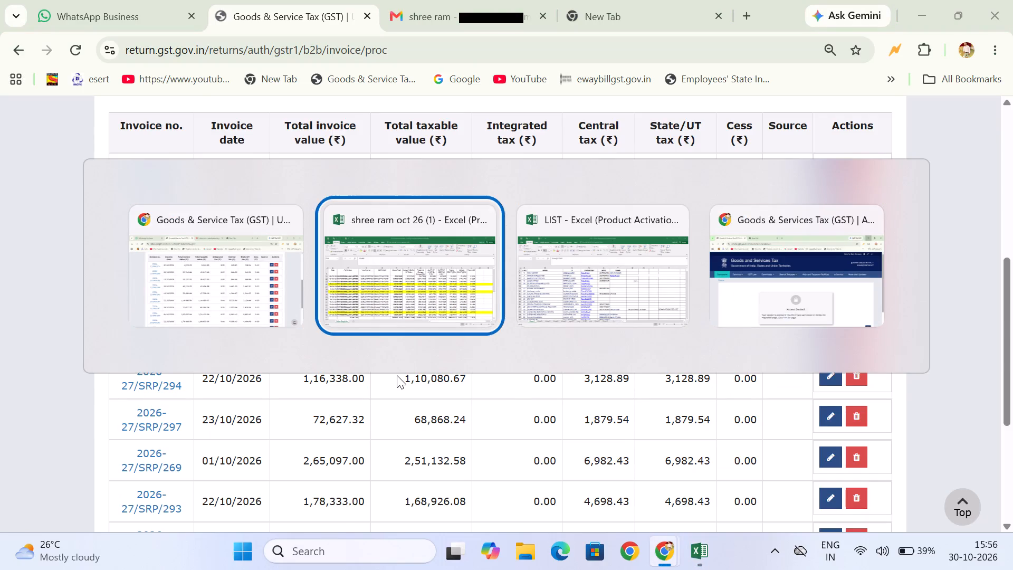
pyautogui.hotkey('alt', 'Tab')
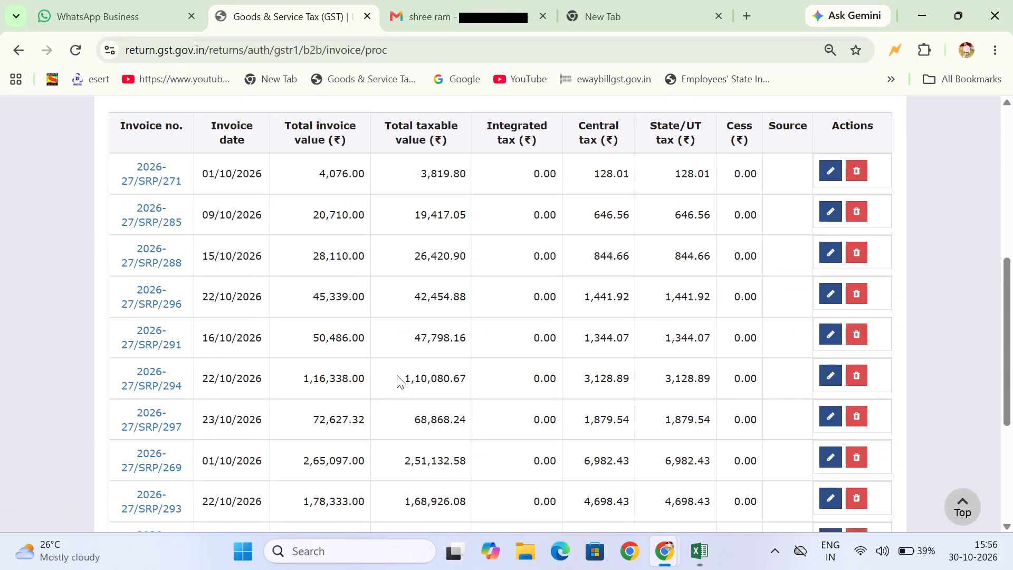
pyautogui.hotkey('alt', 'Tab')
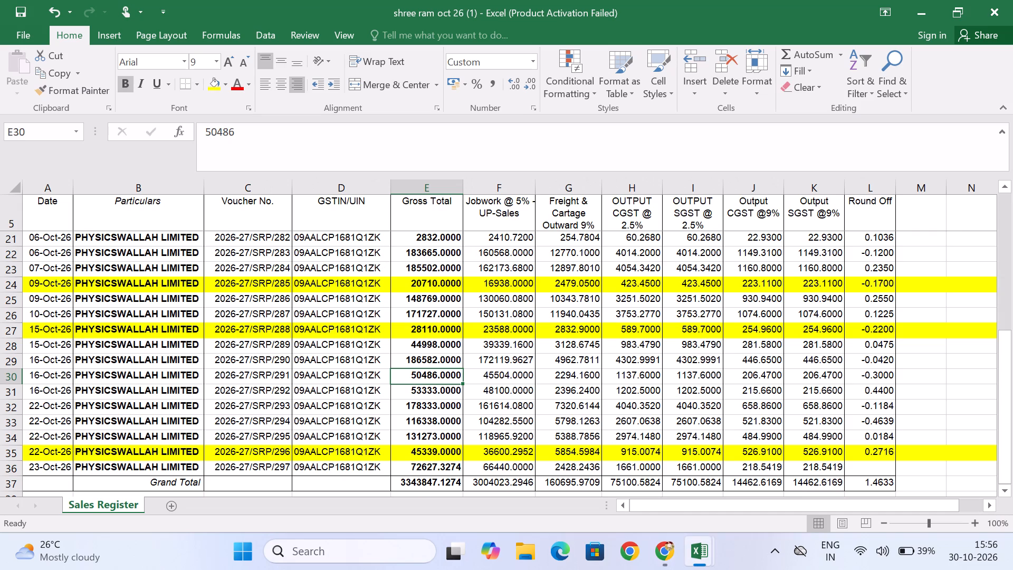
pyautogui.hotkey('alt', 'Tab')
pyautogui.hotkey('alt', 'Tab')
pyautogui.hotkey('alt', 'Tab')
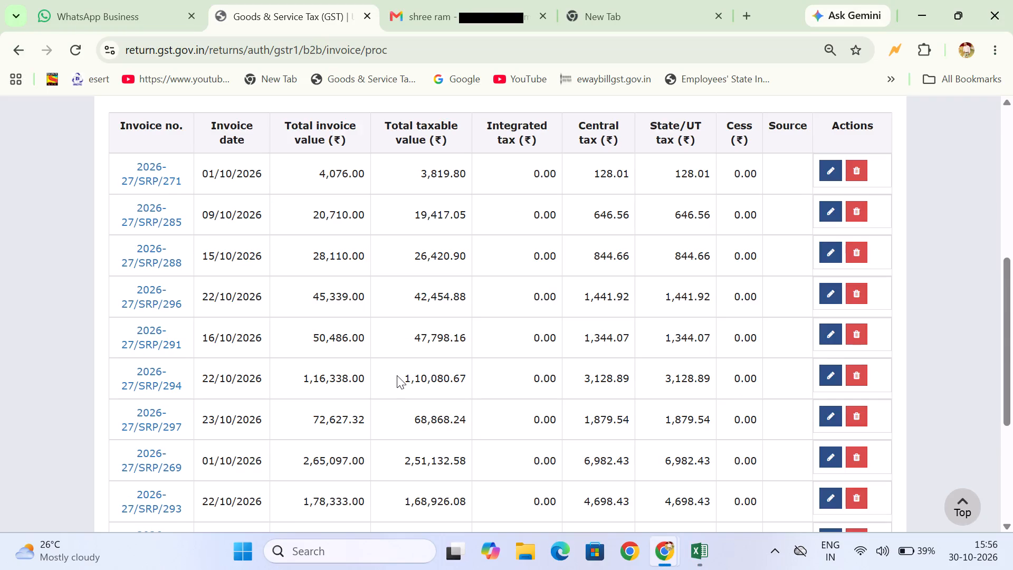
pyautogui.hotkey('alt', 'Tab')
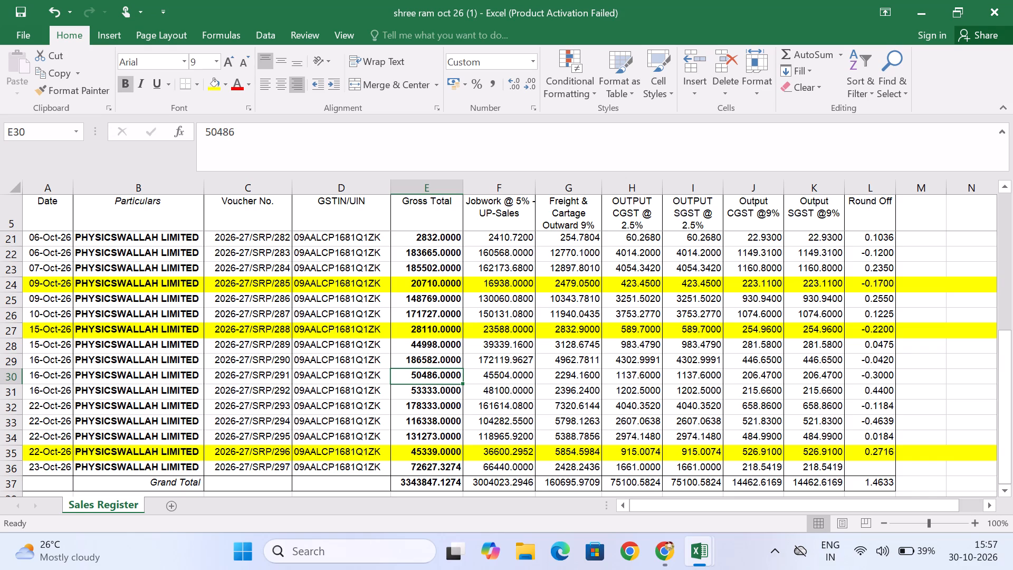
pyautogui.hotkey('alt', 'Tab')
pyautogui.hotkey('alt', 'Tab')
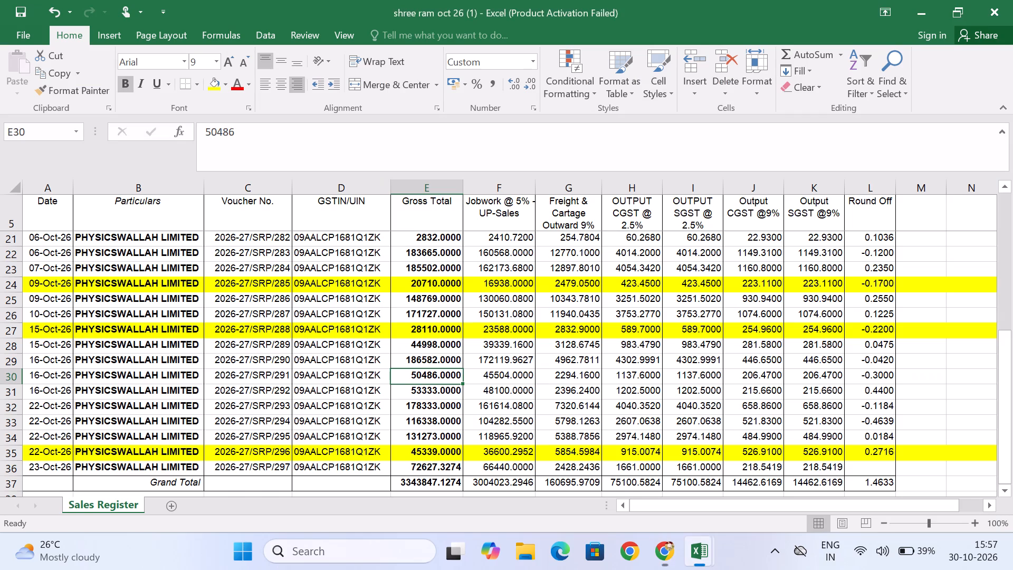
pyautogui.hotkey('alt', 'Tab')
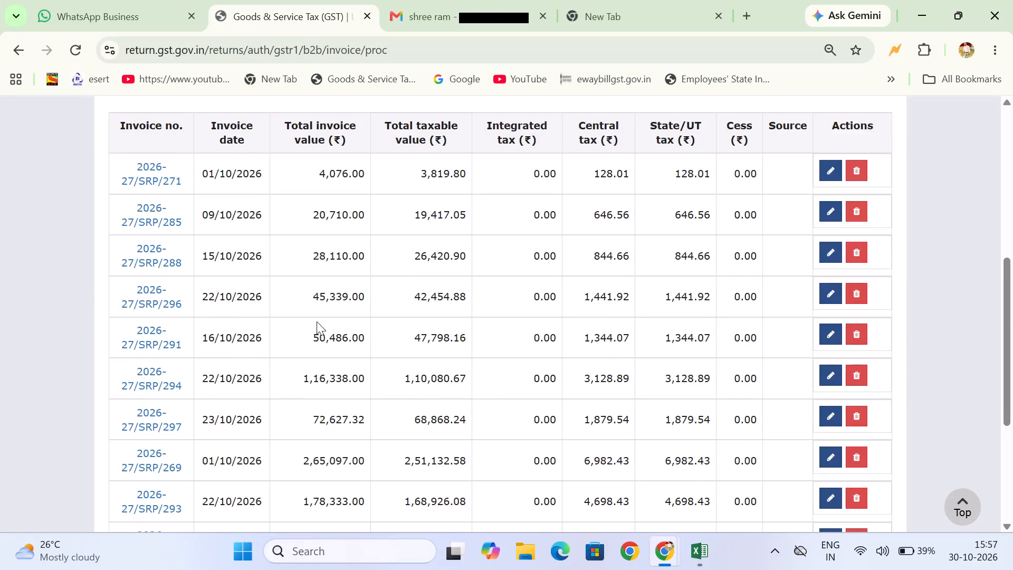
# Open invoice 2026-27/SRP/291's details on the GST portal and compare its 5% and 18% amounts with its Sales Register row, selecting that entire row.
pyautogui.click(833, 332)
pyautogui.scroll(-2, 833, 332)
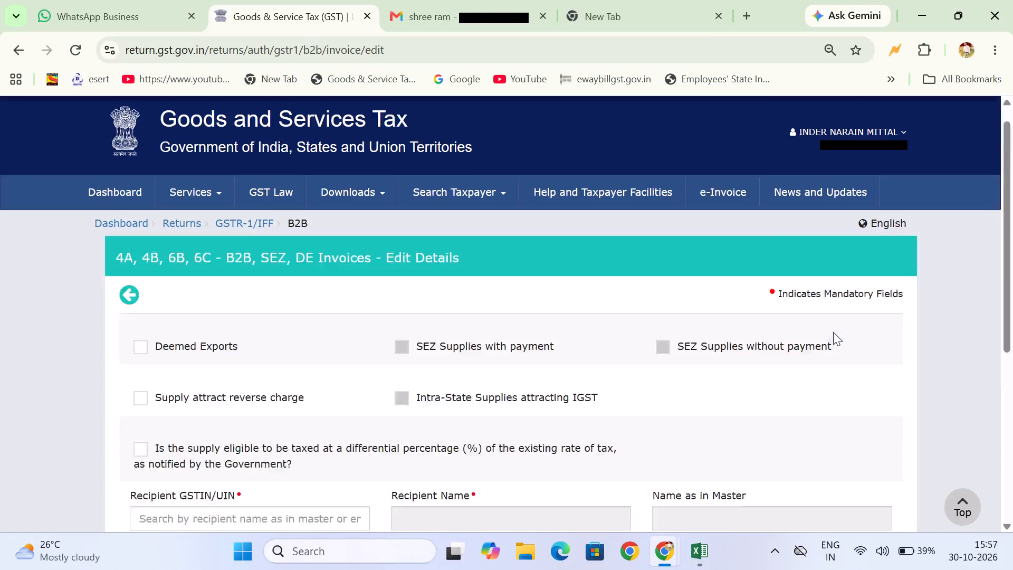
pyautogui.scroll(-7, 833, 332)
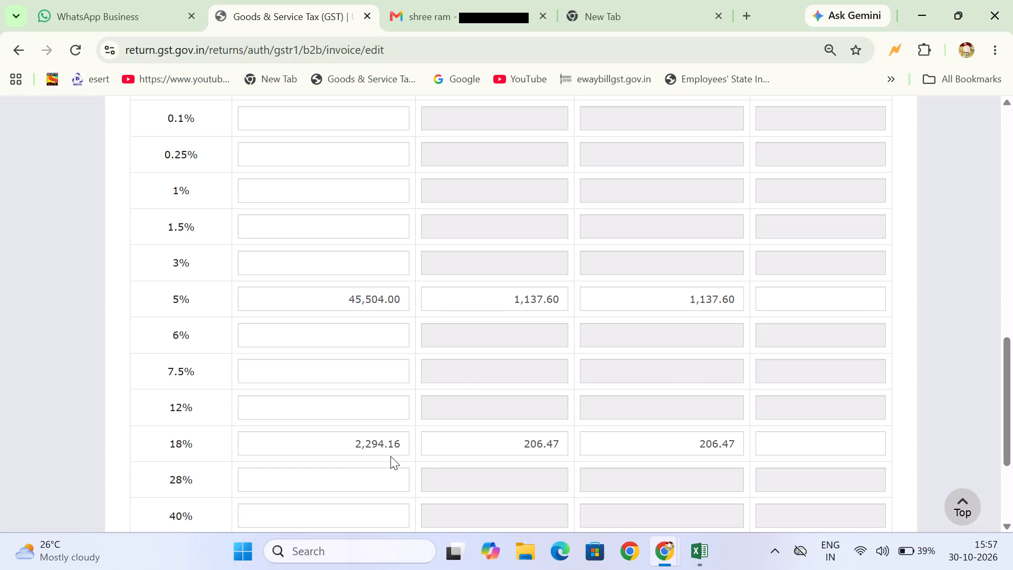
pyautogui.hotkey('alt', 'Tab')
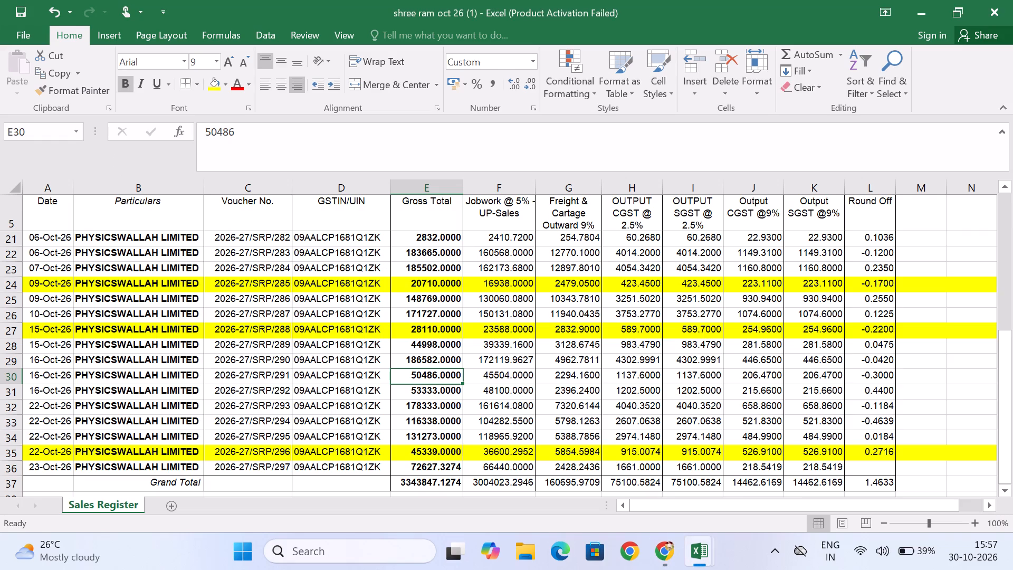
pyautogui.hotkey('alt', 'Tab')
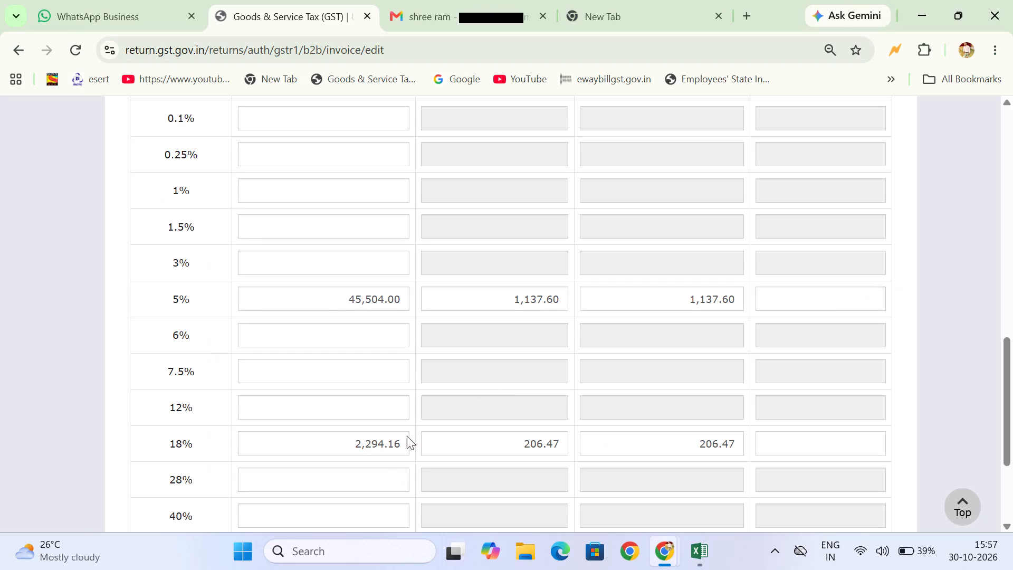
pyautogui.hotkey('alt', 'Tab')
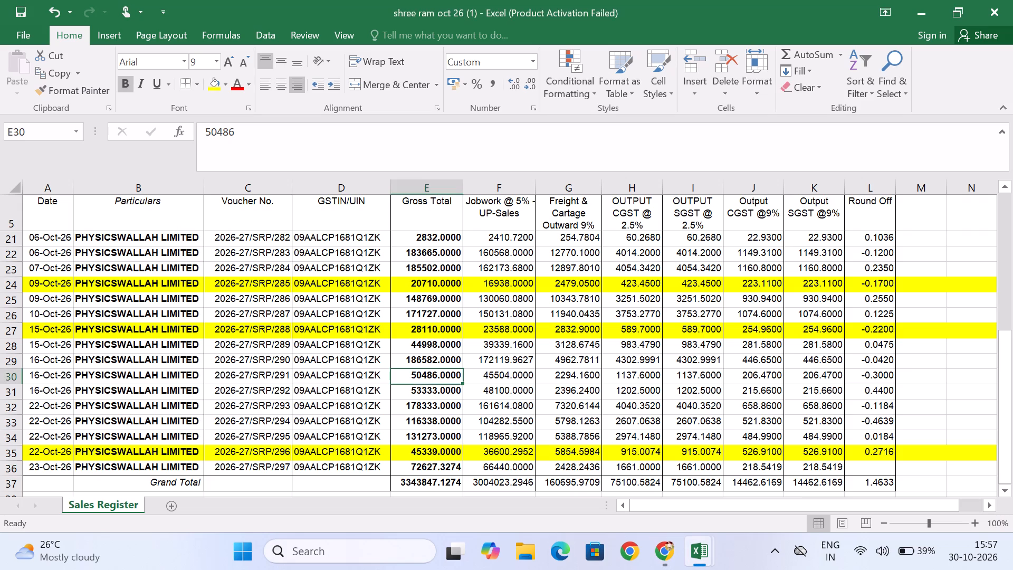
pyautogui.hotkey('shift', 'space')
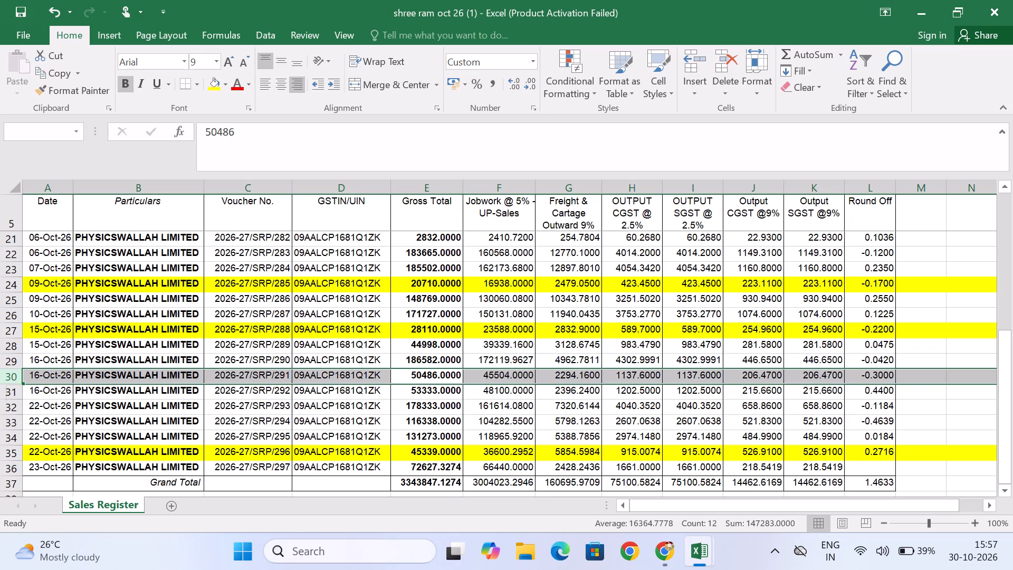
pyautogui.hotkey('alt', 'Tab')
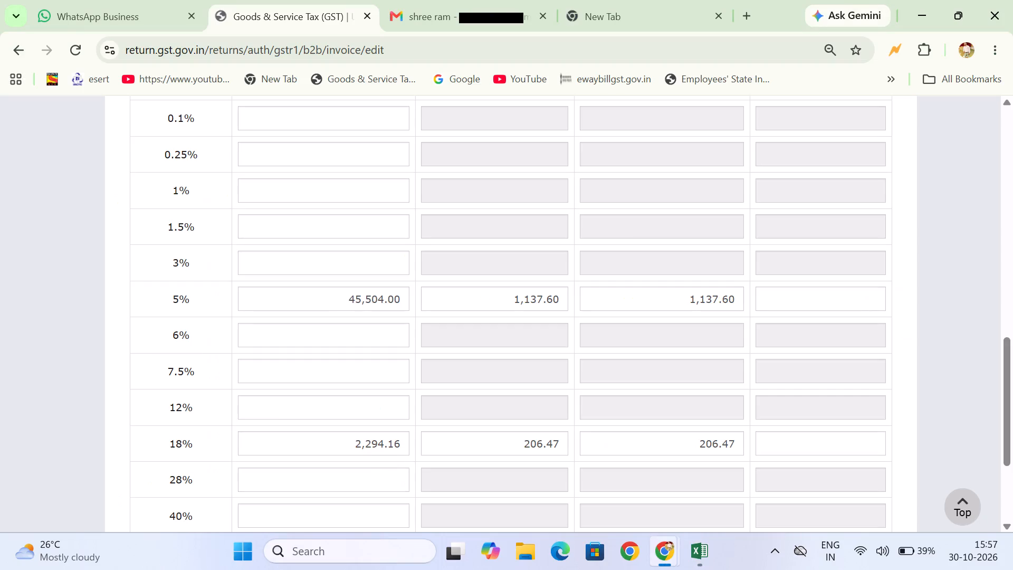
pyautogui.hotkey('alt', 'Tab')
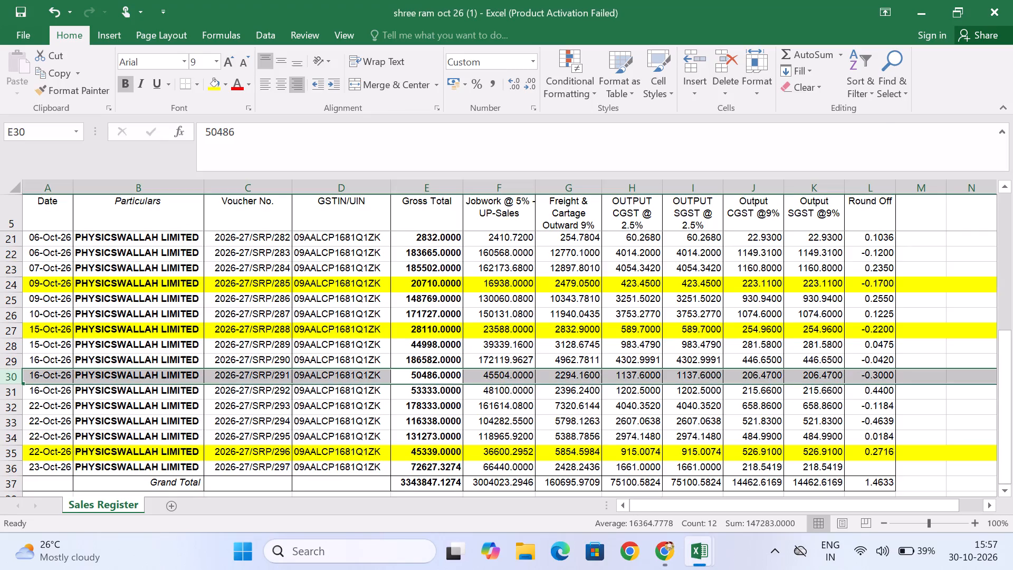
# Return to the processed records list on the GST portal and view the remaining invoices on page 1.
pyautogui.hotkey('alt', 'Tab')
pyautogui.hscroll(9, 388, 453)
pyautogui.scroll(-3, 429, 425)
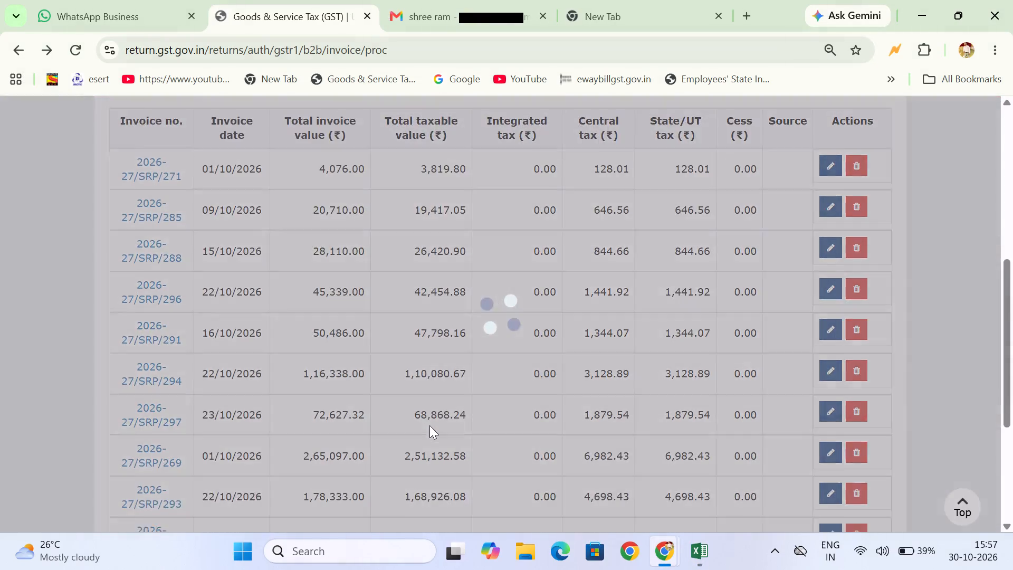
pyautogui.scroll(-3, 429, 425)
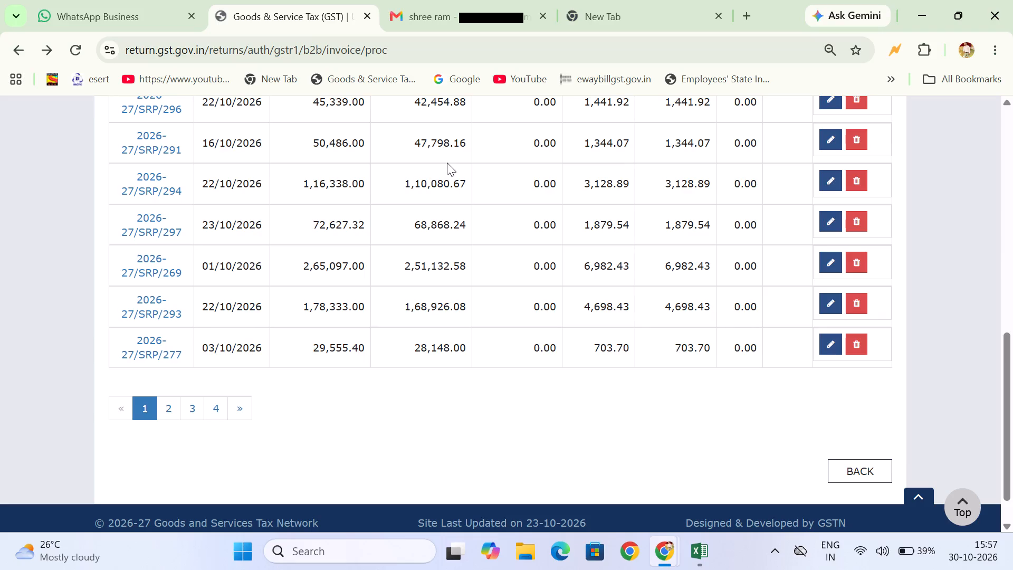
# Review the processed records list again and highlight the entire Sales Register row of voucher 2026-27/SRP/291 yellow.
pyautogui.scroll(-1, 447, 163)
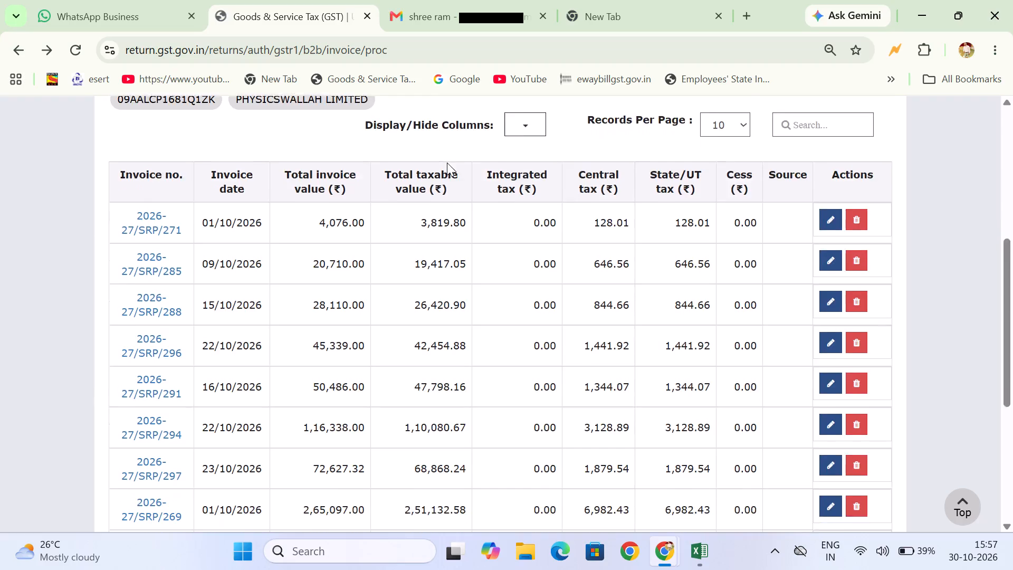
pyautogui.scroll(-1, 447, 163)
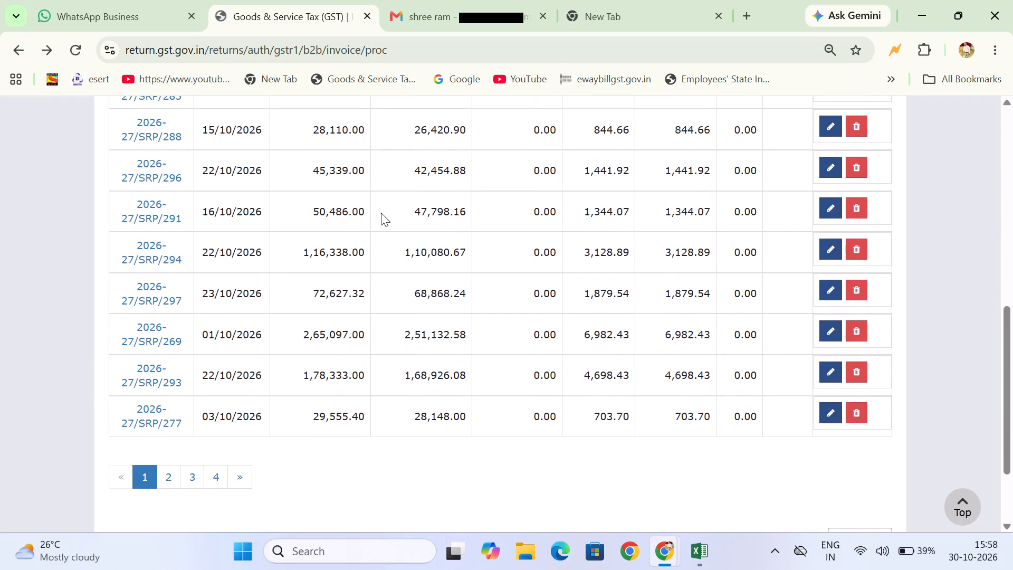
pyautogui.hotkey('alt', 'Tab')
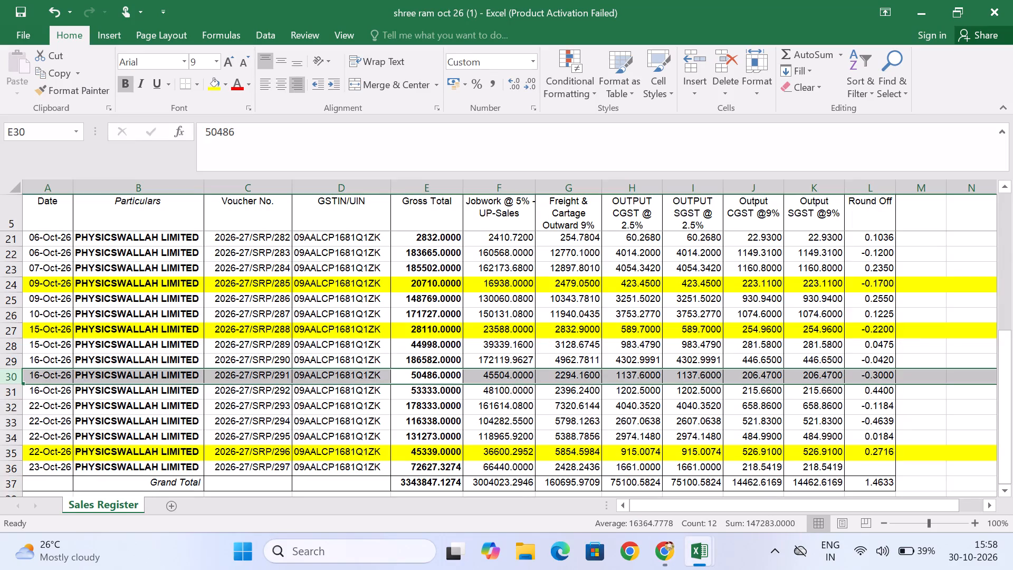
pyautogui.click(215, 86)
# Compare invoice 2026-27/SRP/294's value, taxable value and tax amounts on the GST portal with its entry in the Sales Register.
pyautogui.hotkey('alt', 'Tab')
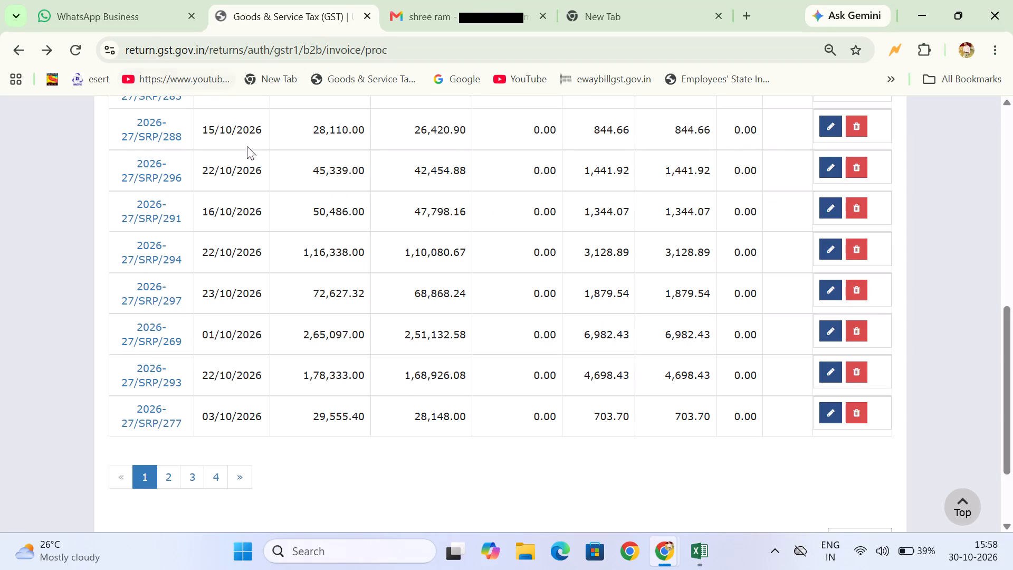
pyautogui.hotkey('alt', 'Tab')
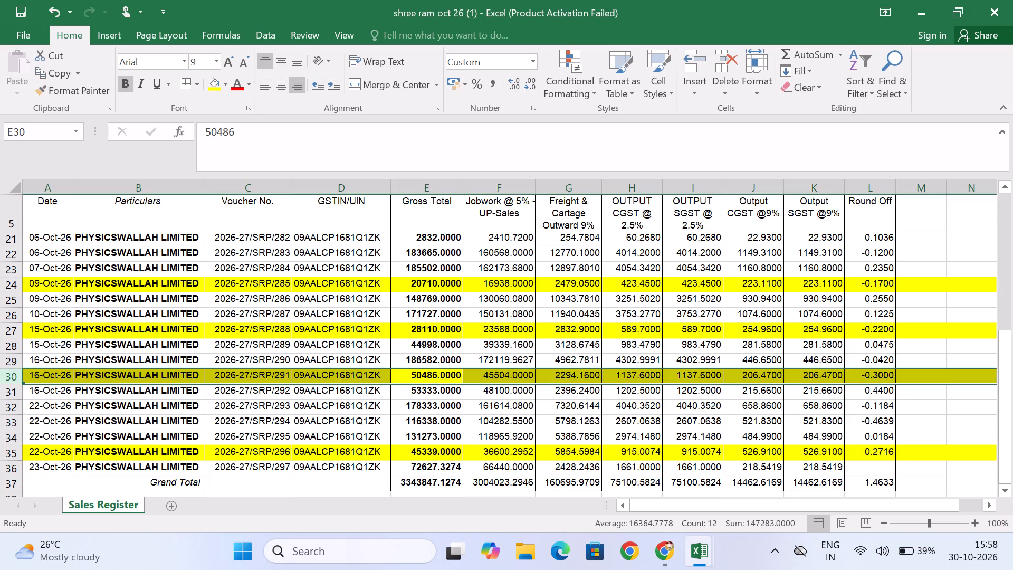
pyautogui.click(402, 423)
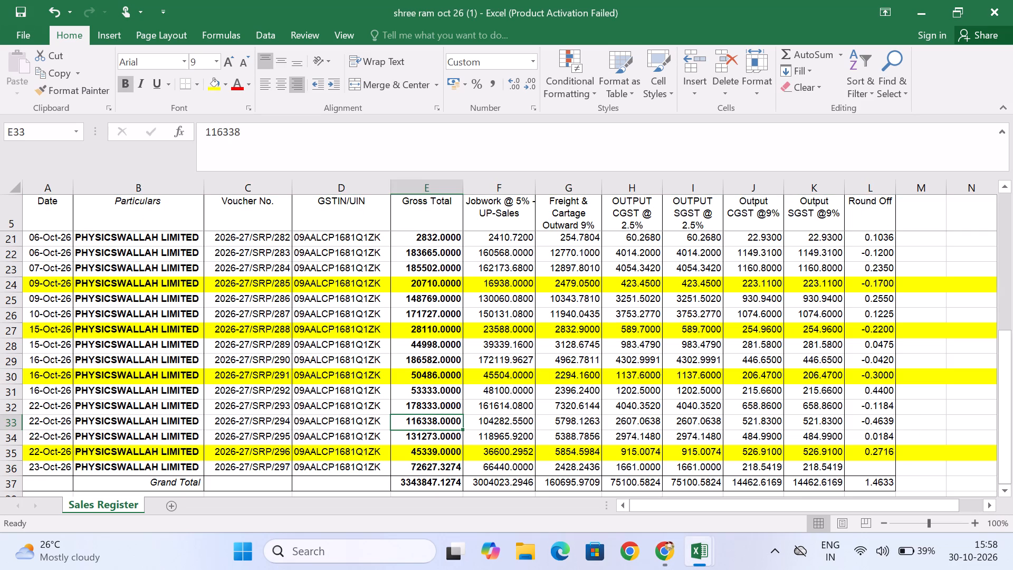
pyautogui.hotkey('alt', 'Tab')
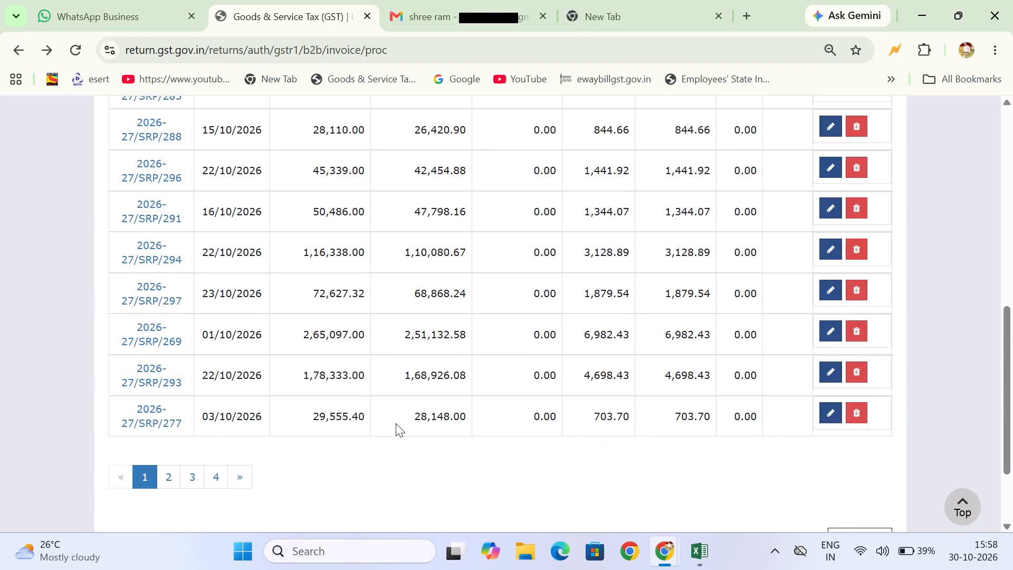
pyautogui.hotkey('alt', 'Tab')
pyautogui.hotkey('alt', 'Tab')
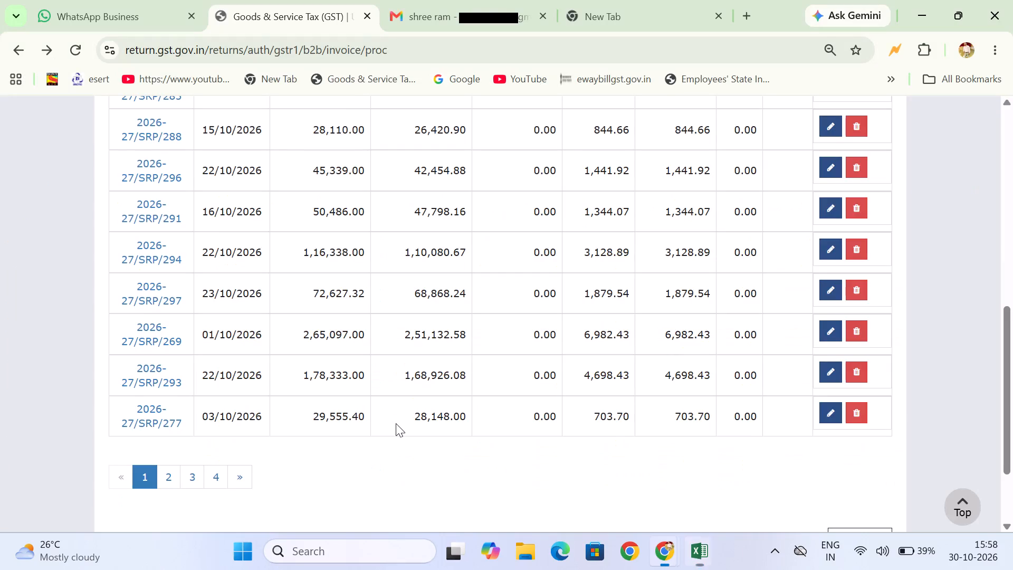
pyautogui.hotkey('alt', 'Tab')
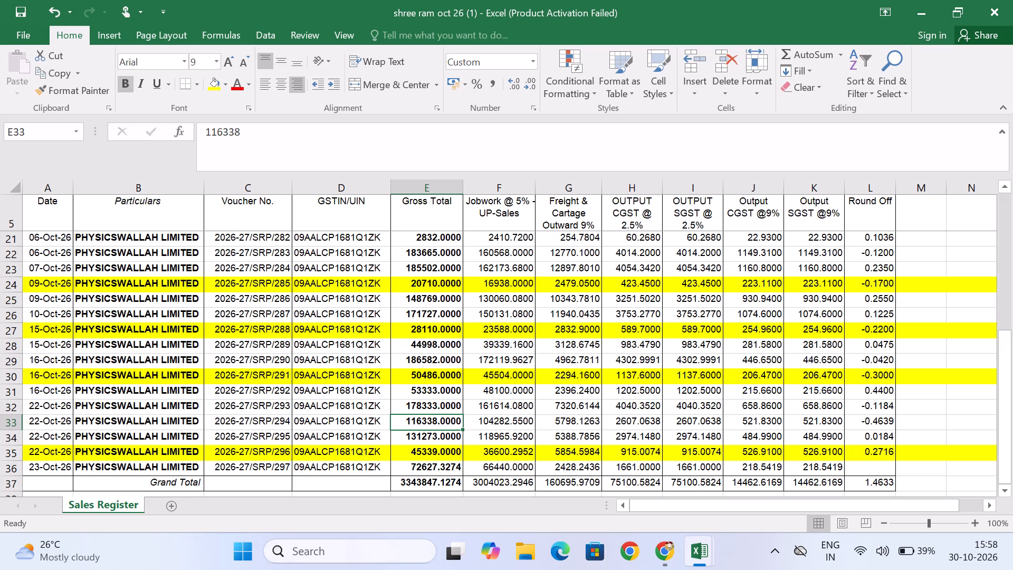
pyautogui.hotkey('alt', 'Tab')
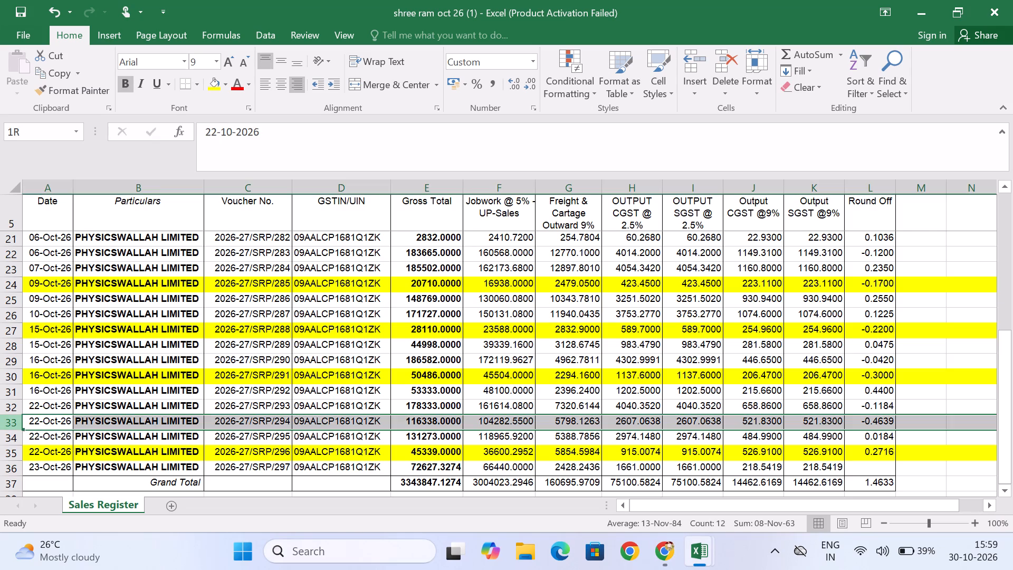
pyautogui.click(210, 81)
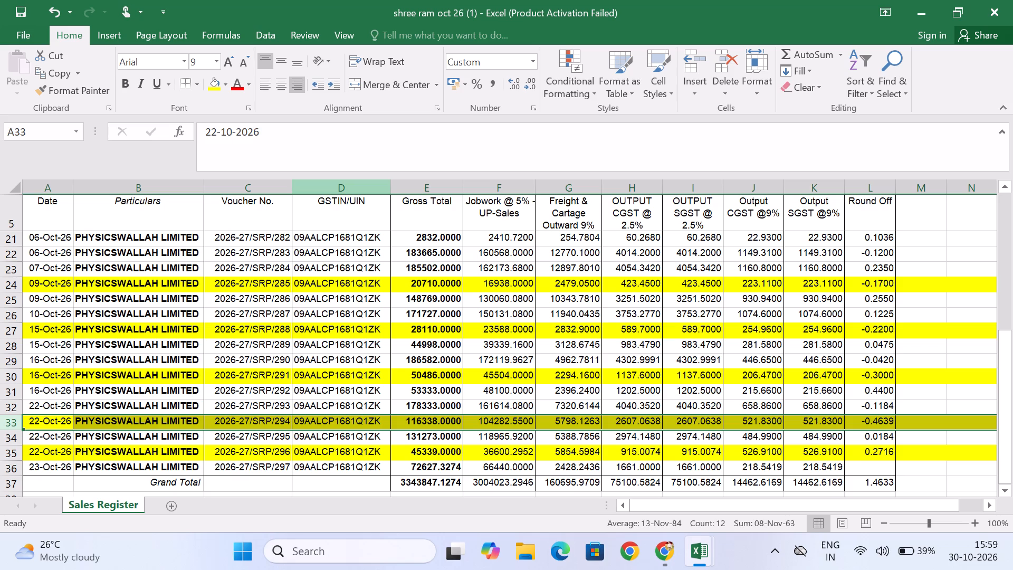
# Compare invoice 2026-27/SRP/297's processed record on the GST portal with its entry in the Sales Register.
pyautogui.hotkey('alt', 'Tab')
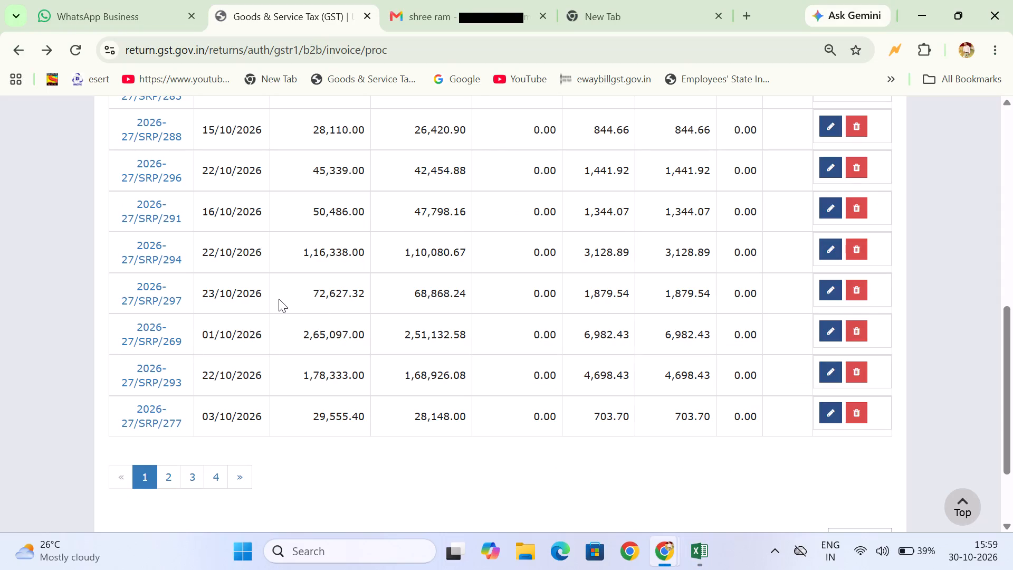
pyautogui.hotkey('alt', 'Tab')
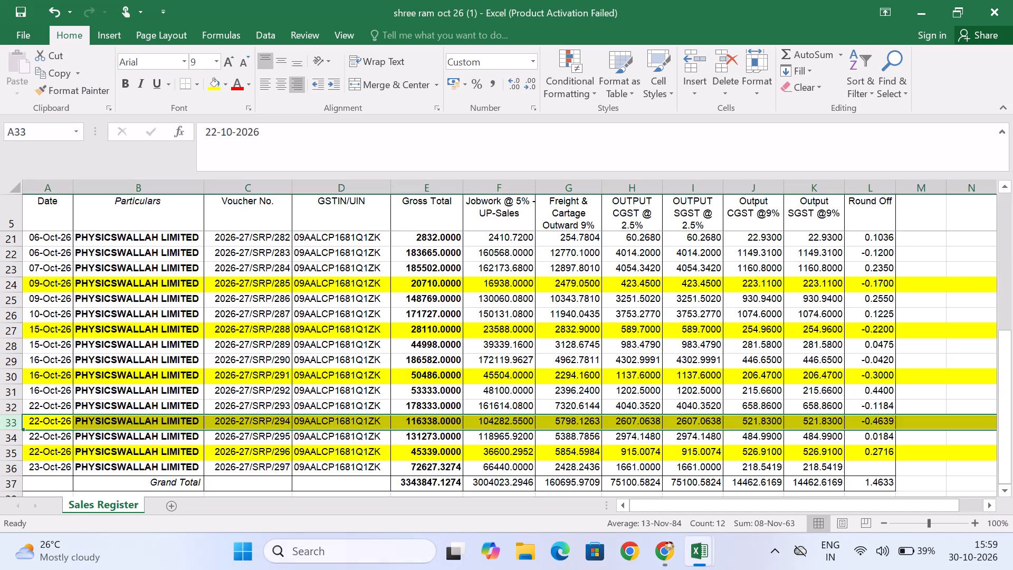
pyautogui.hotkey('alt', 'Tab')
pyautogui.hotkey('alt', 'Tab')
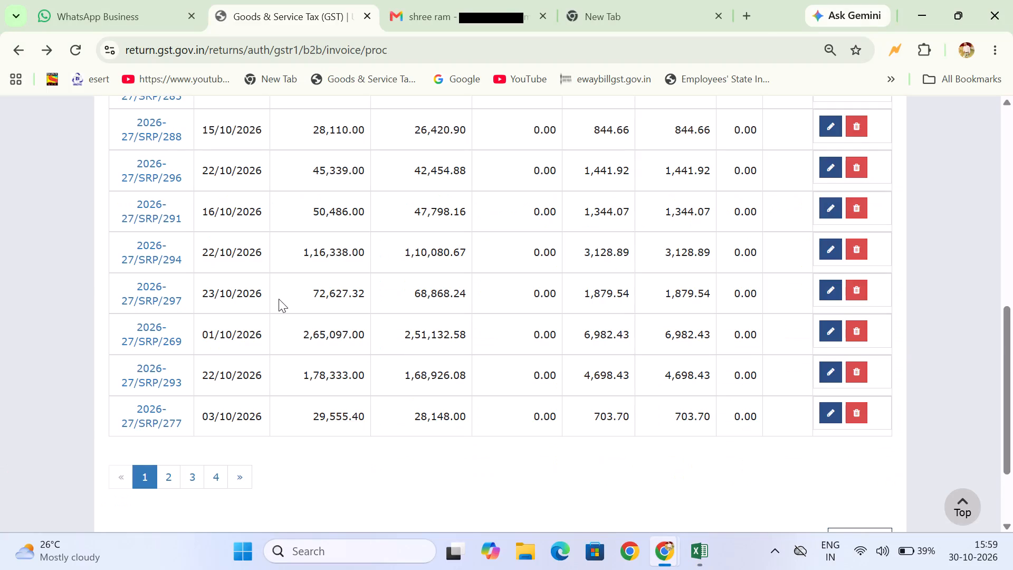
pyautogui.scroll(-2, 279, 299)
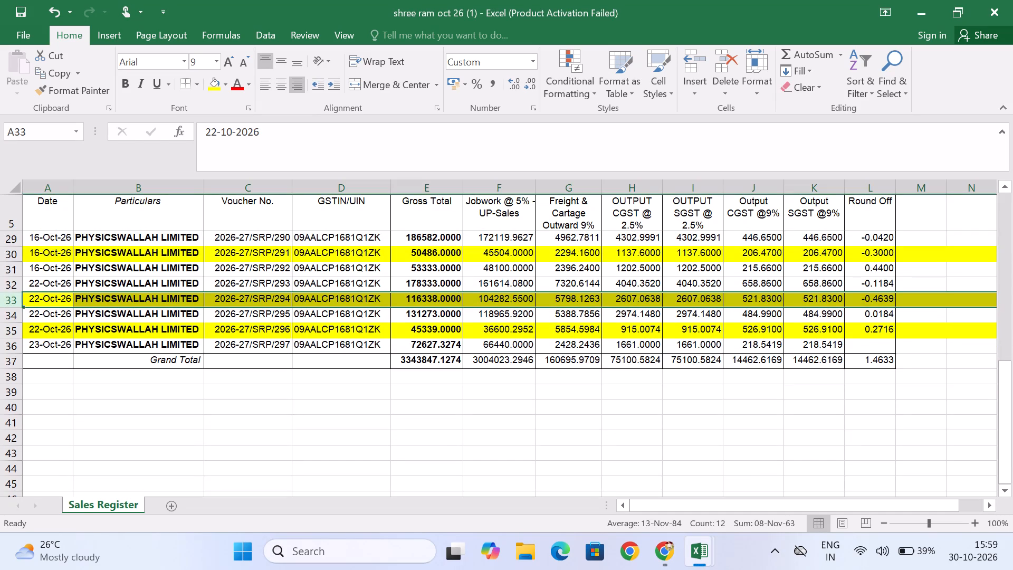
pyautogui.click(346, 346)
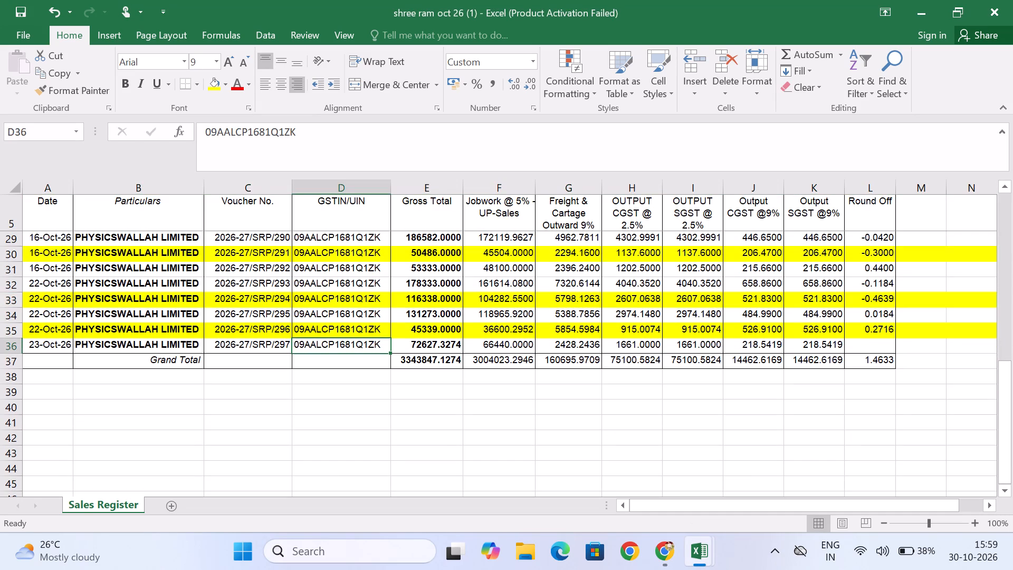
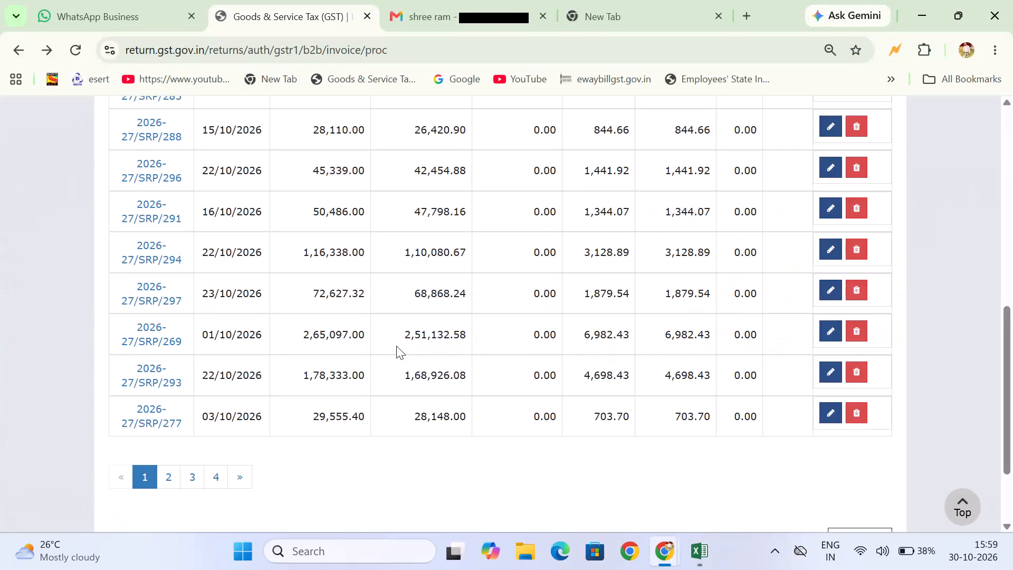
# Recheck invoice 2026-27/SRP/297's processed record on the GST portal and highlight its entire row in the Sales Register yellow.
pyautogui.hotkey('alt', 'Tab')
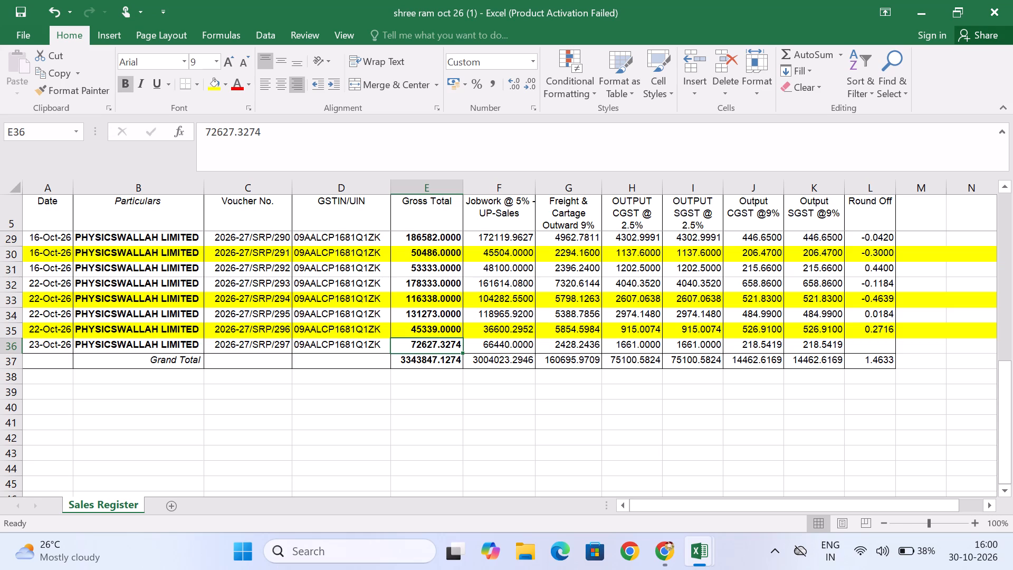
pyautogui.hotkey('alt', 'Tab')
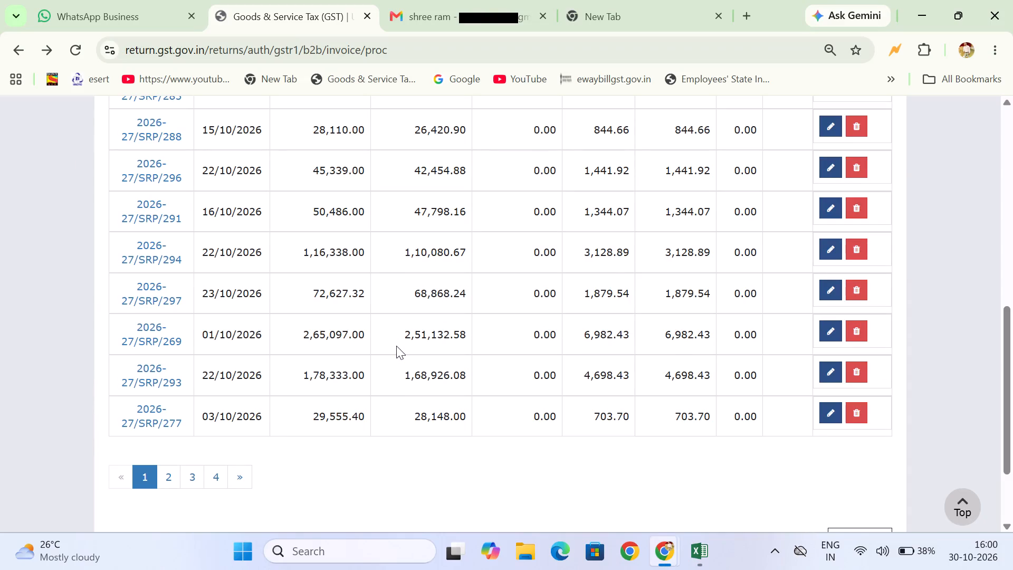
pyautogui.hotkey('alt', 'Tab')
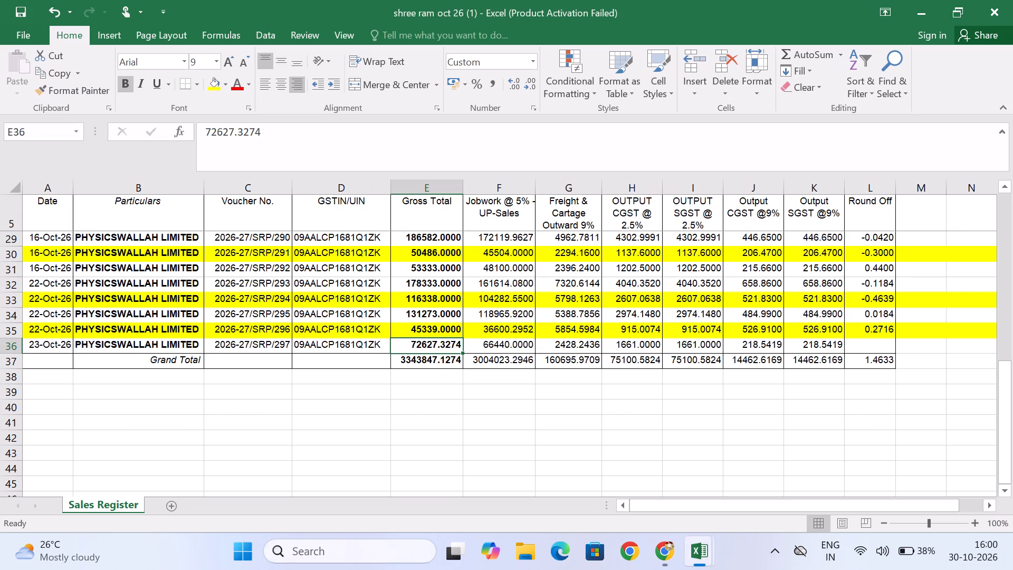
pyautogui.click(418, 390)
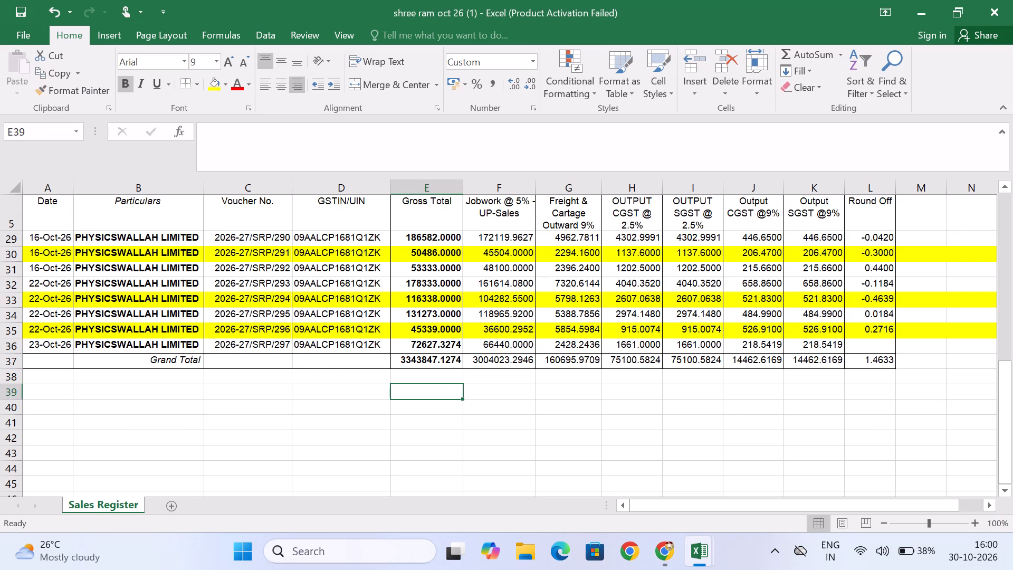
pyautogui.click(524, 392)
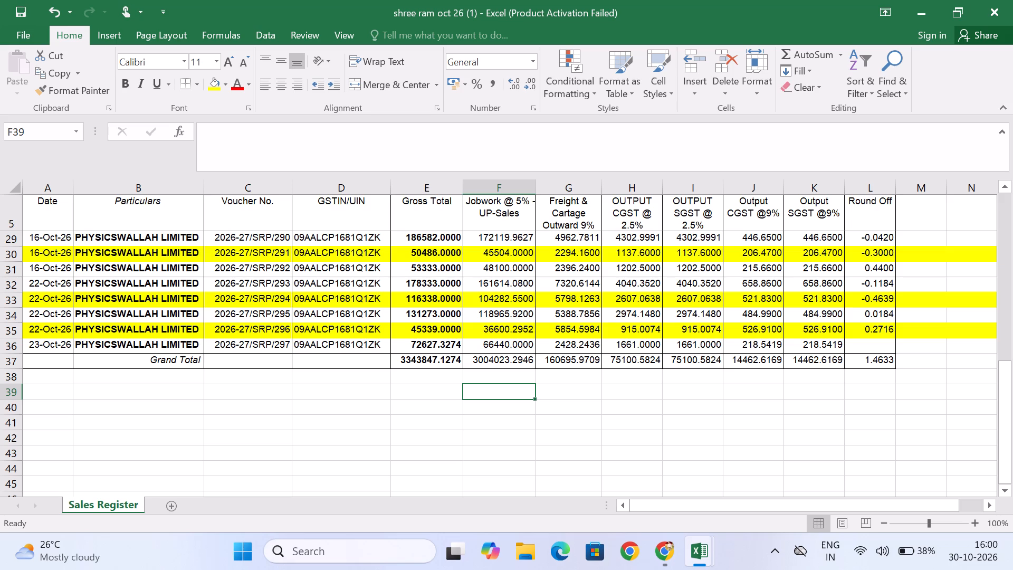
pyautogui.hotkey('alt', 'Tab')
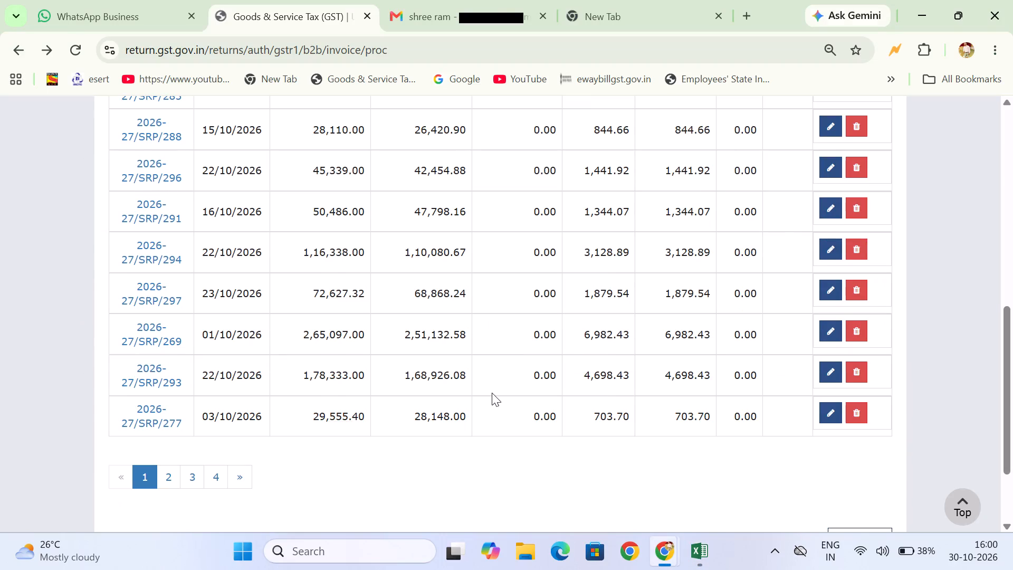
pyautogui.hotkey('alt', 'Tab')
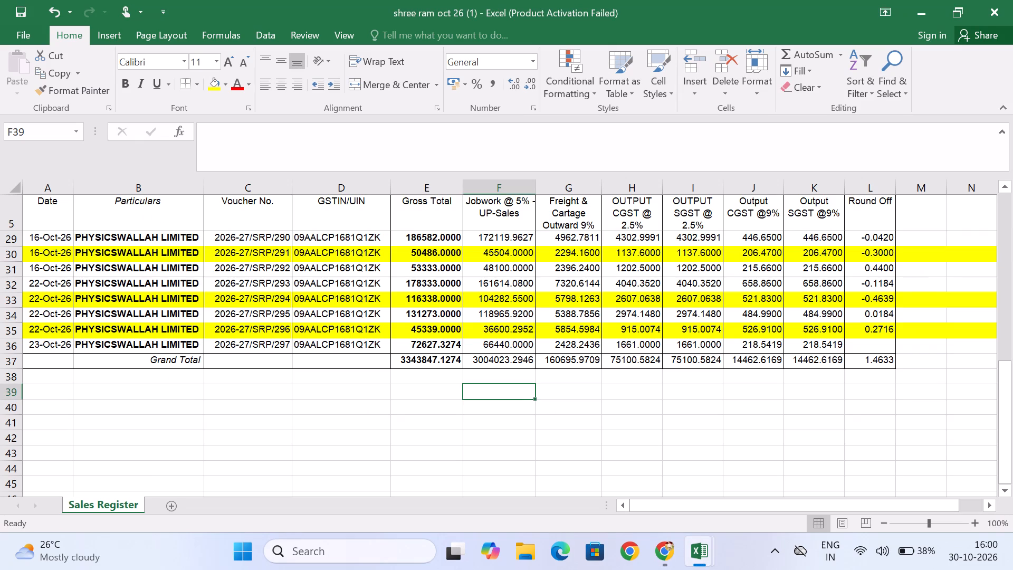
pyautogui.hotkey('alt', 'Tab')
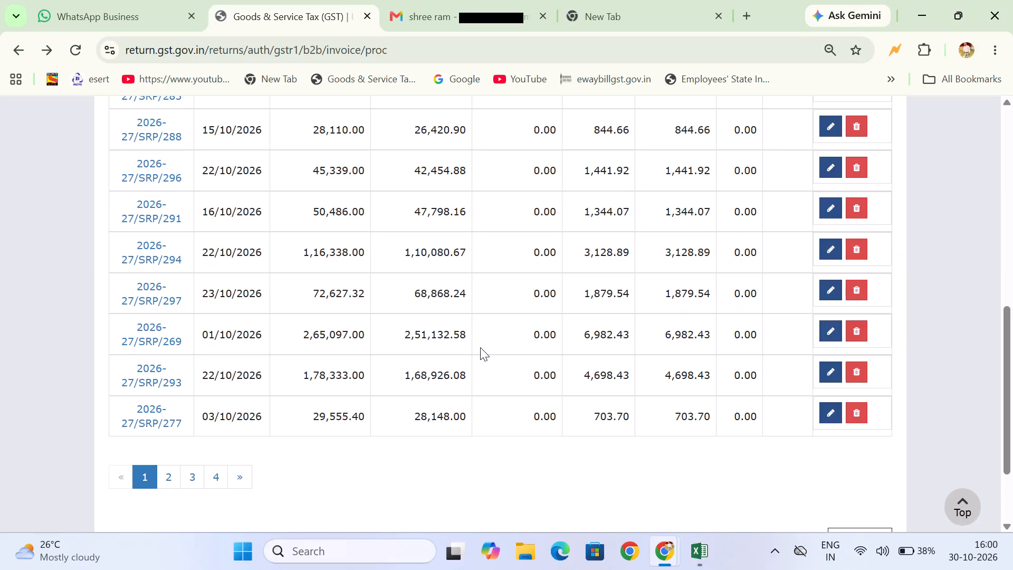
pyautogui.hotkey('alt', 'Tab')
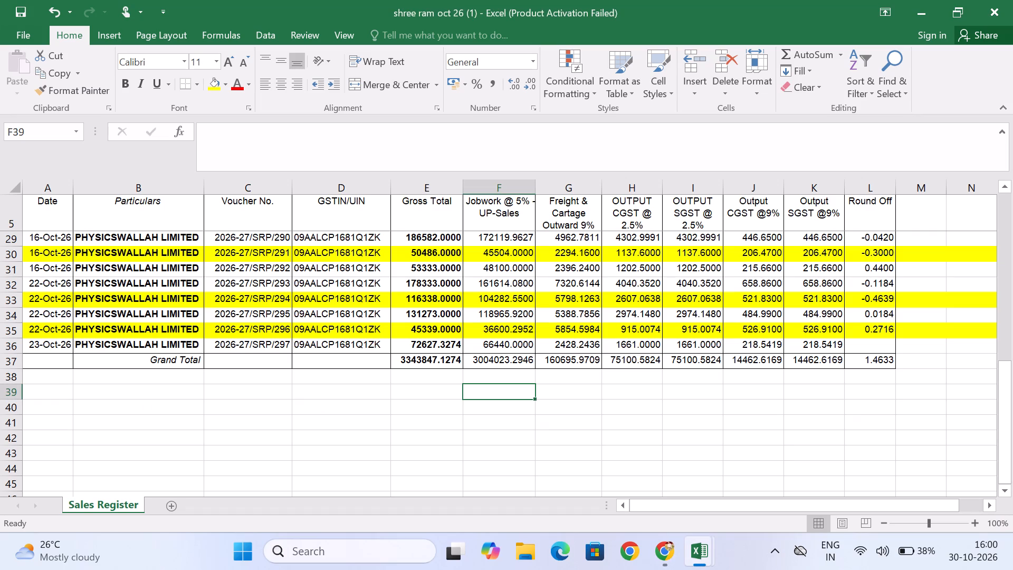
pyautogui.click(9, 349)
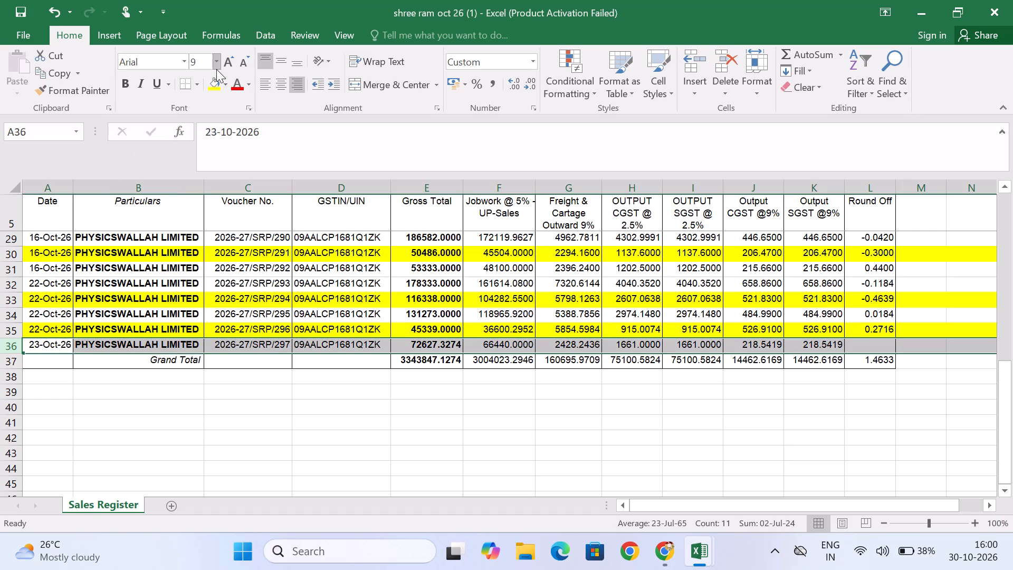
pyautogui.click(216, 77)
# Look up invoice 2026-27/SRP/269 in the GST portal's processed records and locate its gross total in the Sales Register.
pyautogui.scroll(2, 382, 327)
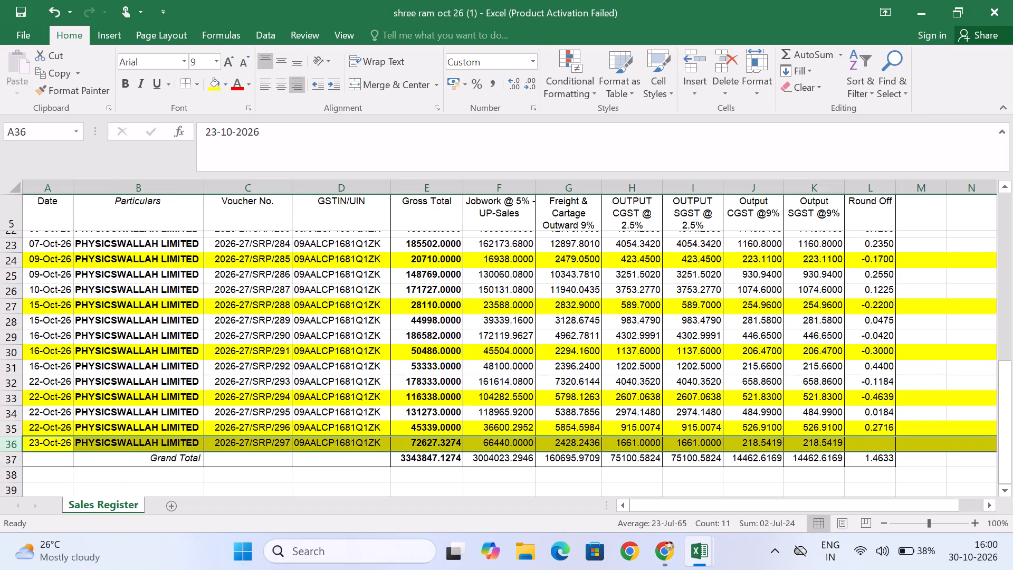
pyautogui.scroll(8, 382, 327)
pyautogui.scroll(-2, 382, 327)
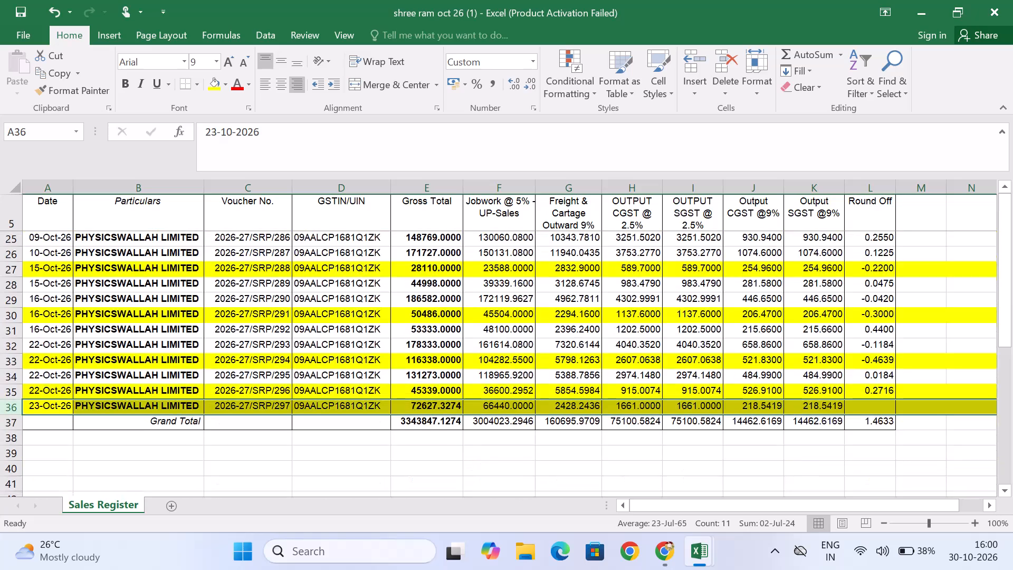
pyautogui.scroll(1, 382, 327)
pyautogui.hotkey('alt', 'Tab')
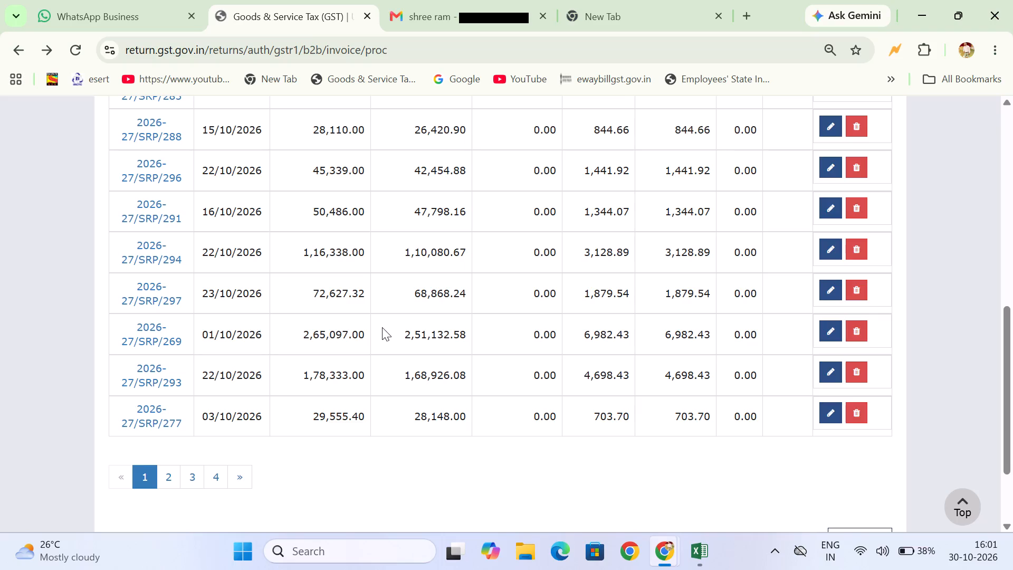
pyautogui.hotkey('alt', 'Tab')
pyautogui.hotkey('alt', 'Tab')
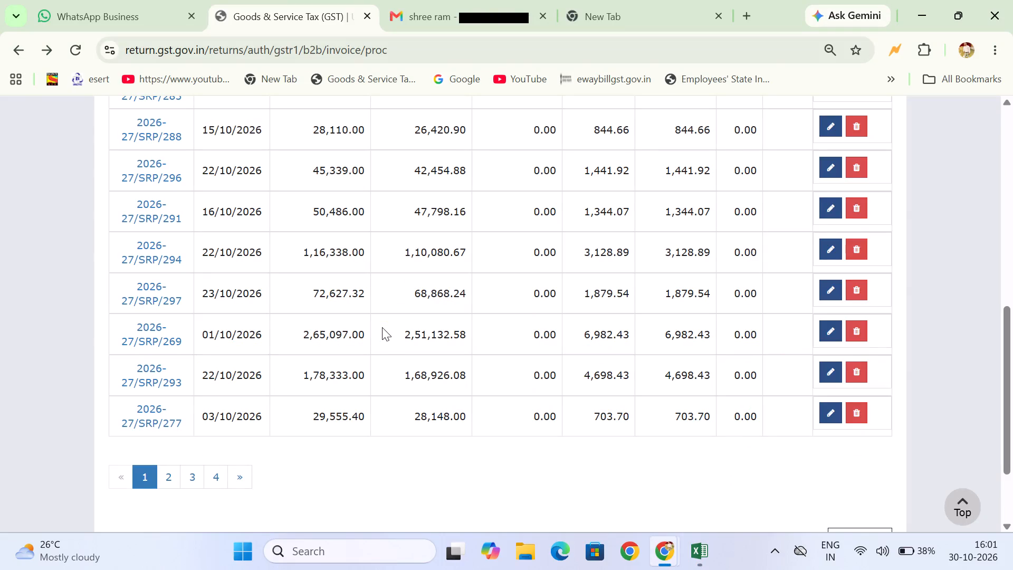
pyautogui.hotkey('alt', 'Tab')
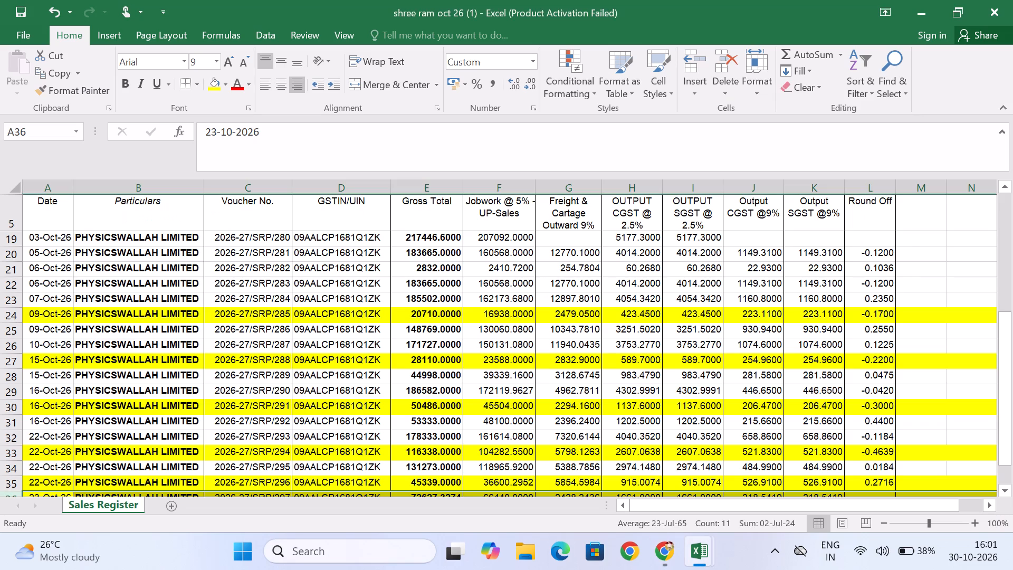
pyautogui.scroll(-1, 382, 327)
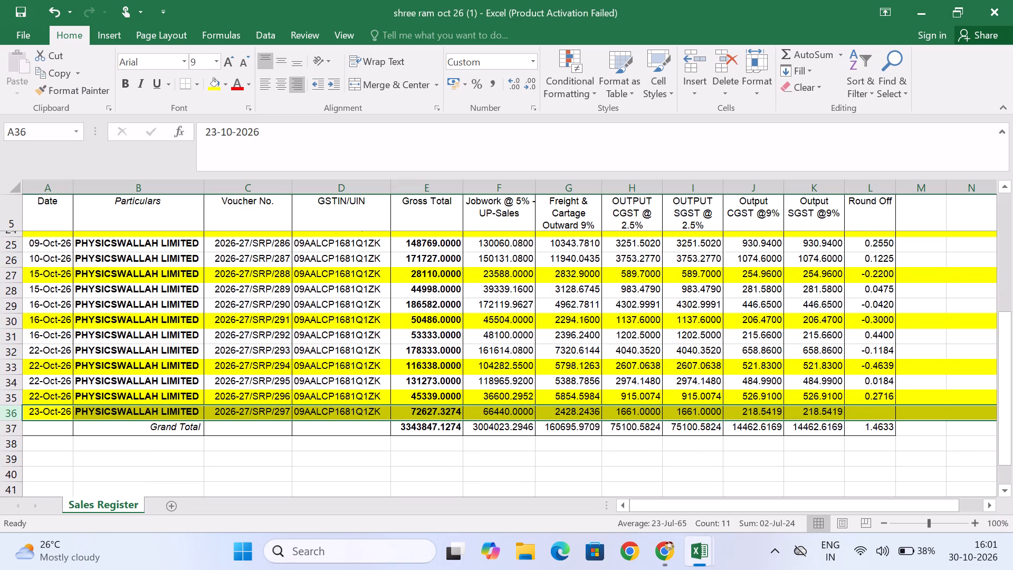
pyautogui.scroll(-1, 382, 327)
pyautogui.hotkey('alt', 'Tab')
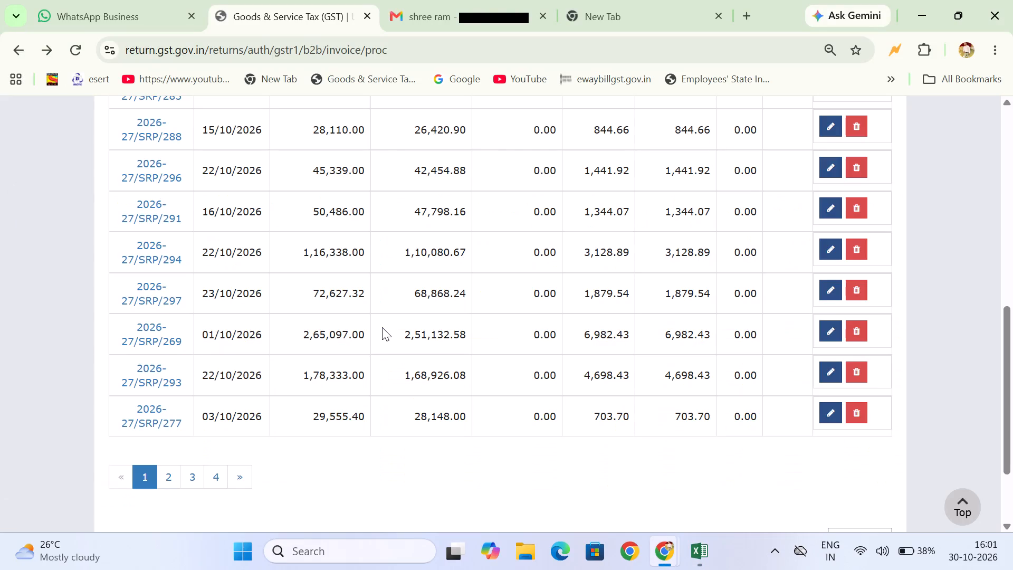
pyautogui.hotkey('alt', 'Tab')
pyautogui.hotkey('alt', 'Tab')
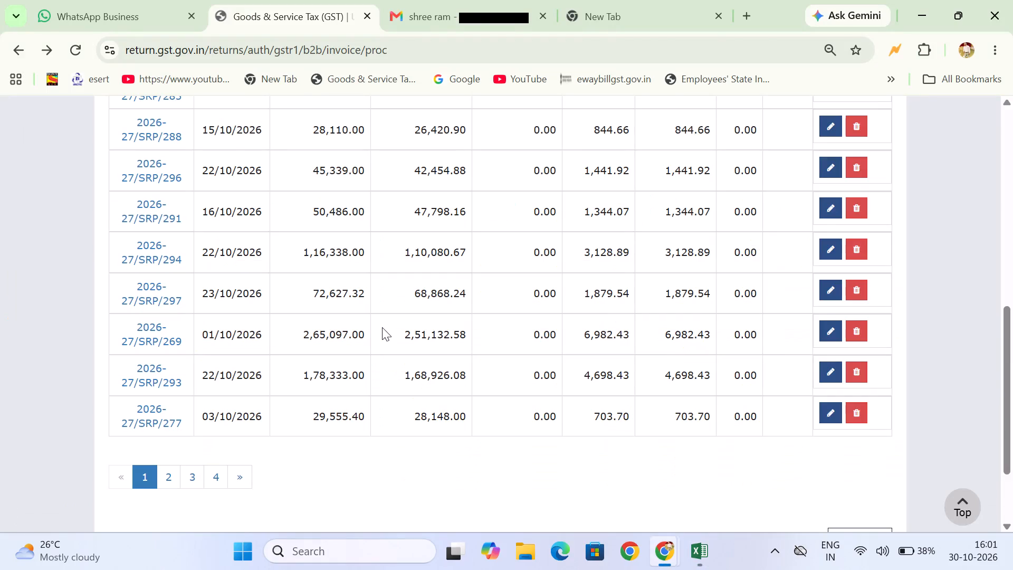
pyautogui.hotkey('alt', 'Tab')
pyautogui.scroll(5, 382, 327)
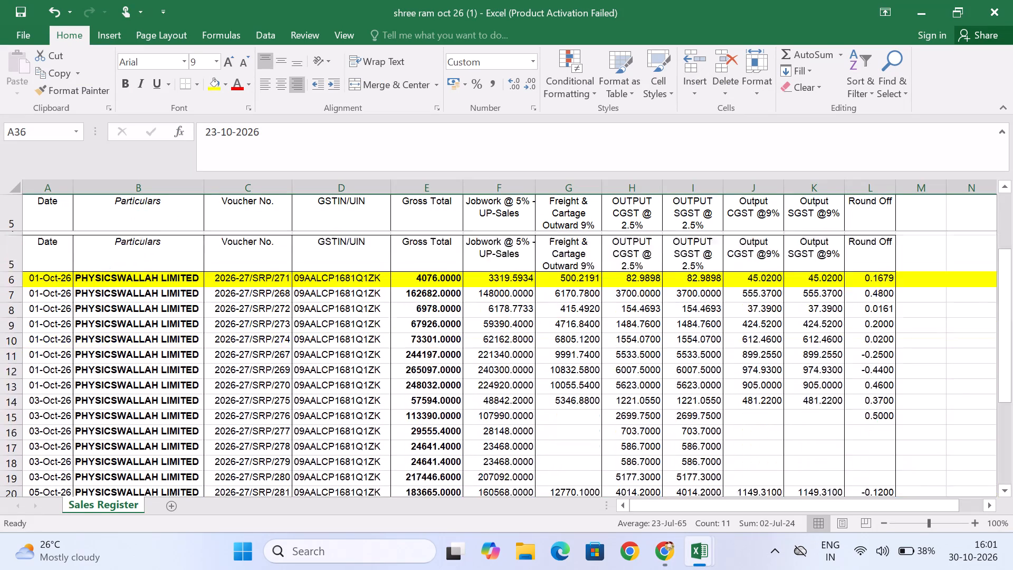
pyautogui.scroll(-1, 382, 327)
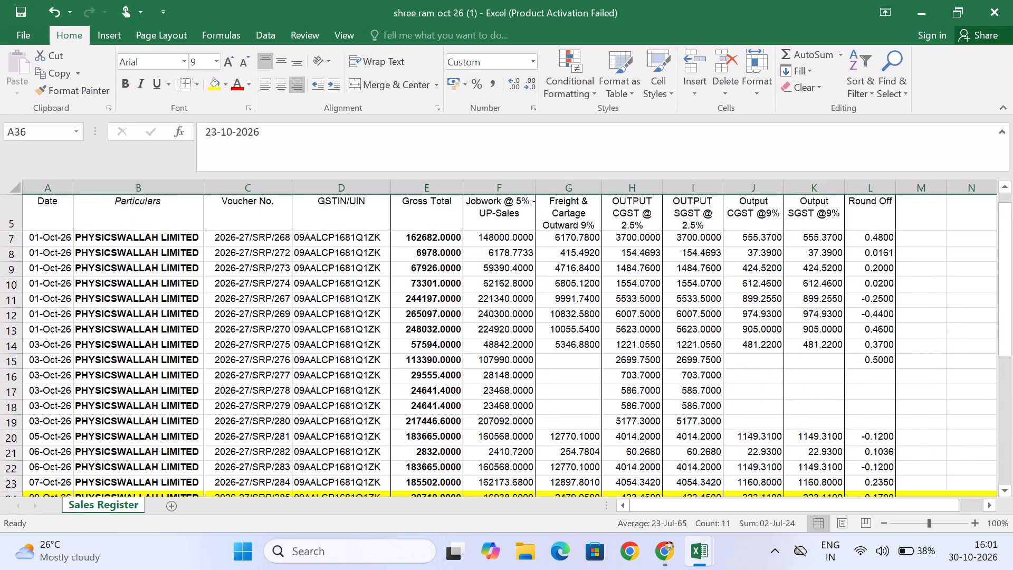
pyautogui.moveTo(329, 318); pyautogui.dragTo(382, 318)
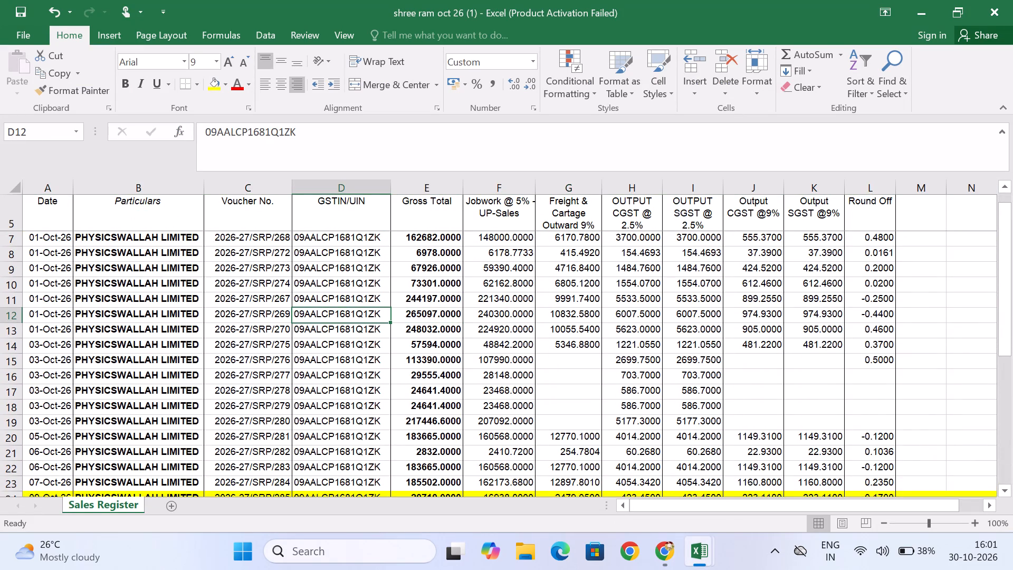
pyautogui.moveTo(382, 318); pyautogui.dragTo(386, 310)
pyautogui.click(396, 312)
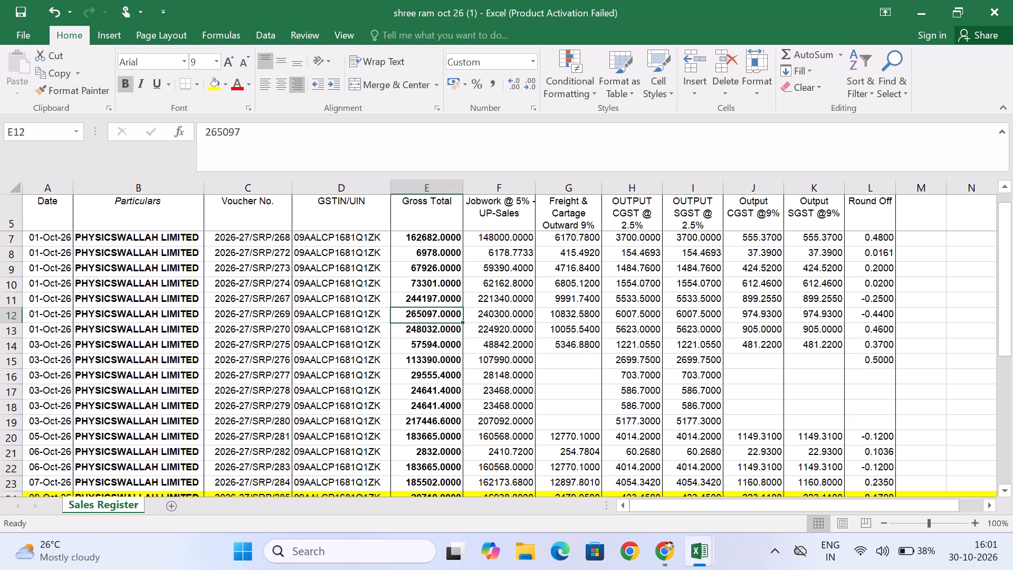
# Compare invoice 2026-27/SRP/269's amounts with its GST portal record and highlight its entire Sales Register row yellow.
pyautogui.hotkey('alt', 'Tab')
pyautogui.hotkey('alt', 'Tab')
pyautogui.hotkey('alt', 'Tab')
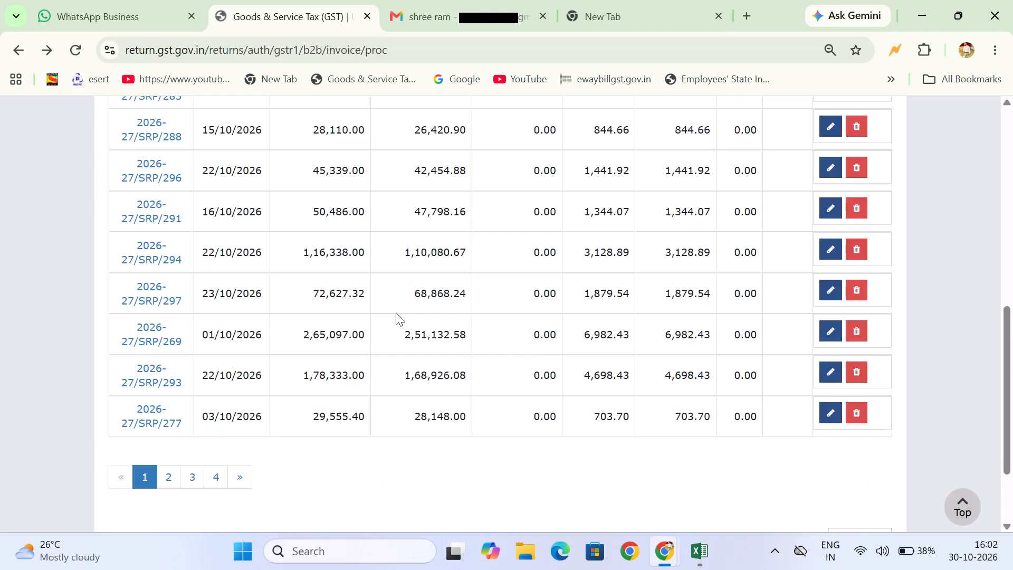
pyautogui.hotkey('alt', 'Tab')
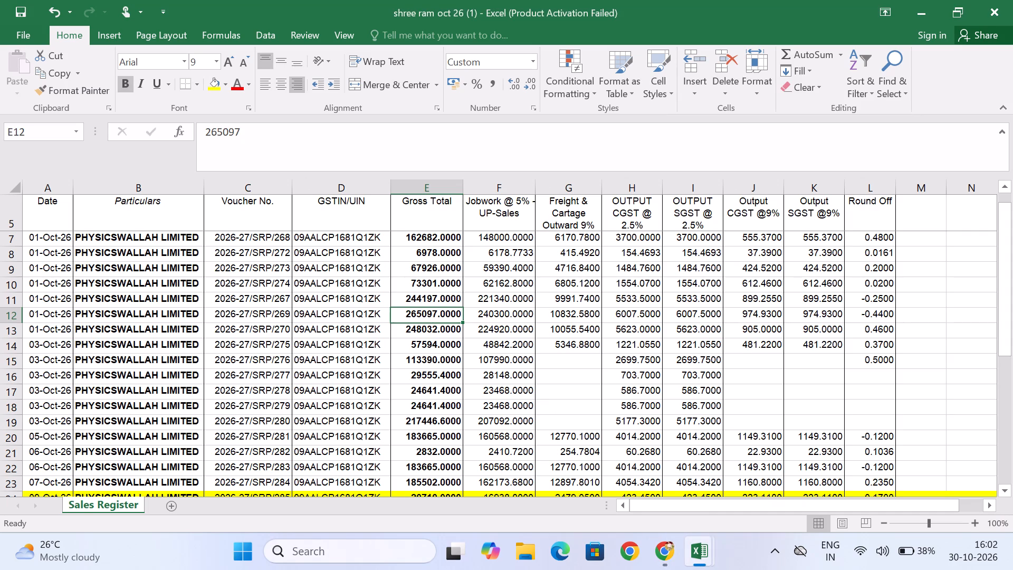
pyautogui.click(2, 317)
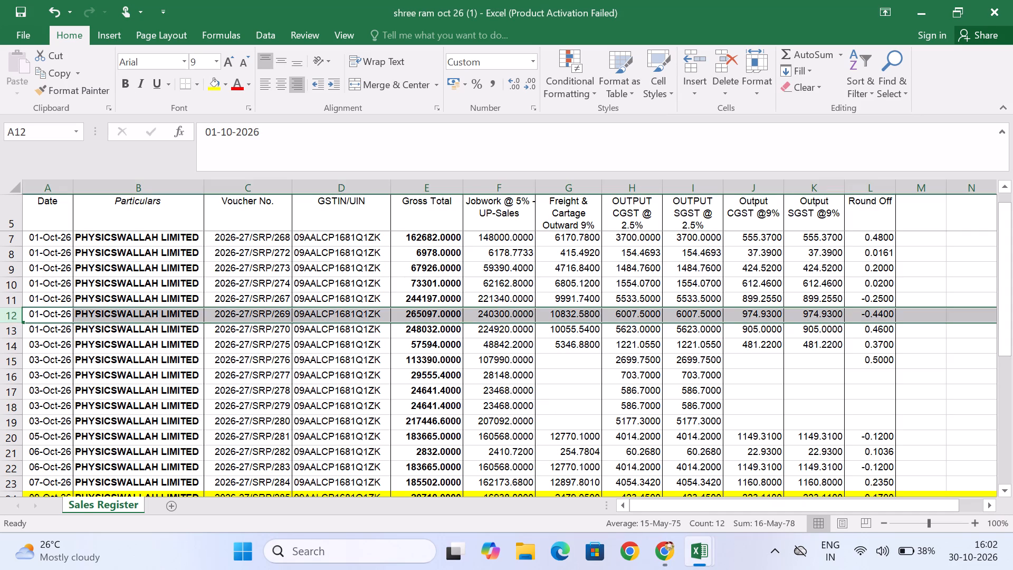
pyautogui.click(216, 80)
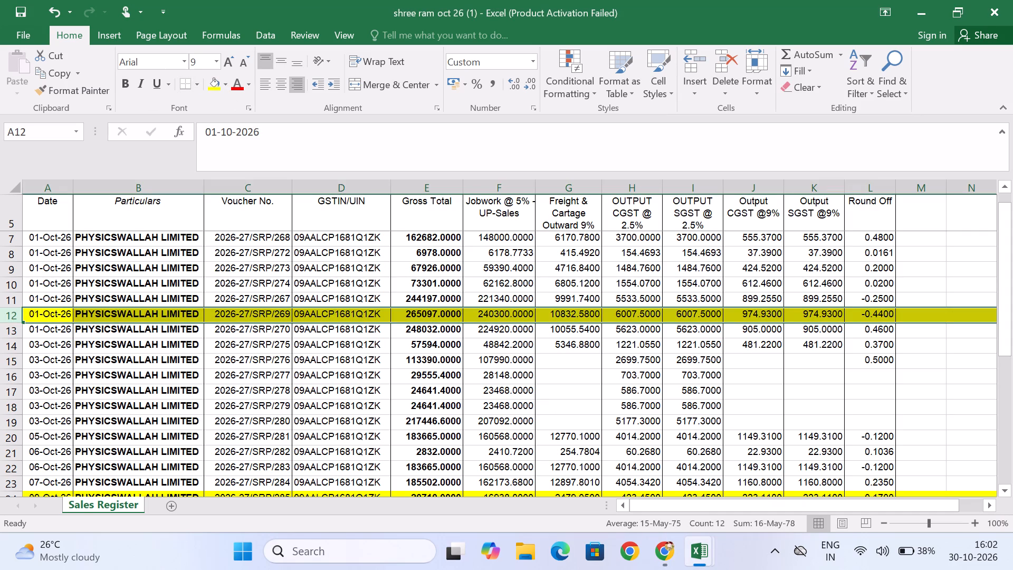
pyautogui.hotkey('alt', 'Tab')
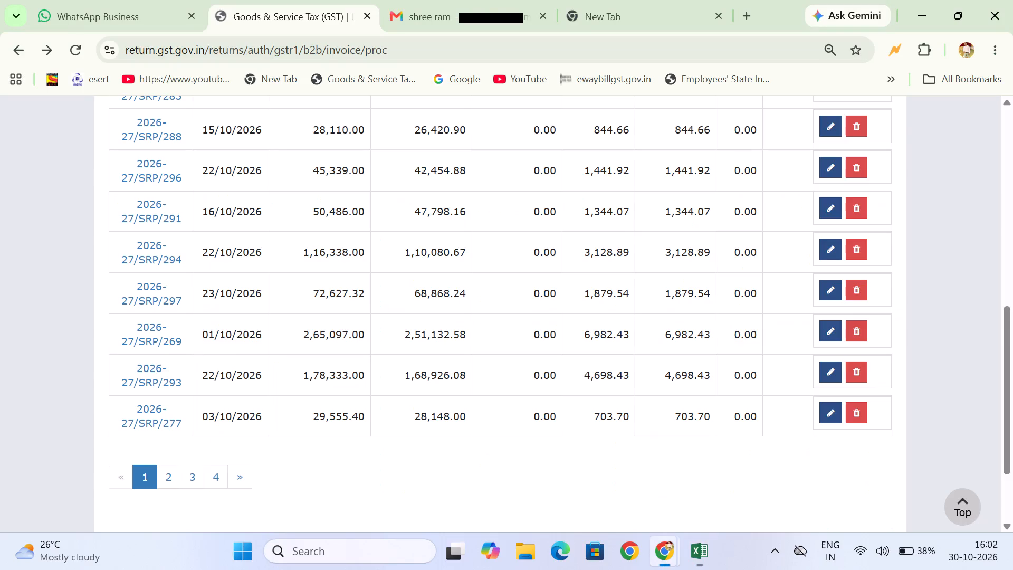
pyautogui.hotkey('alt', 'Tab')
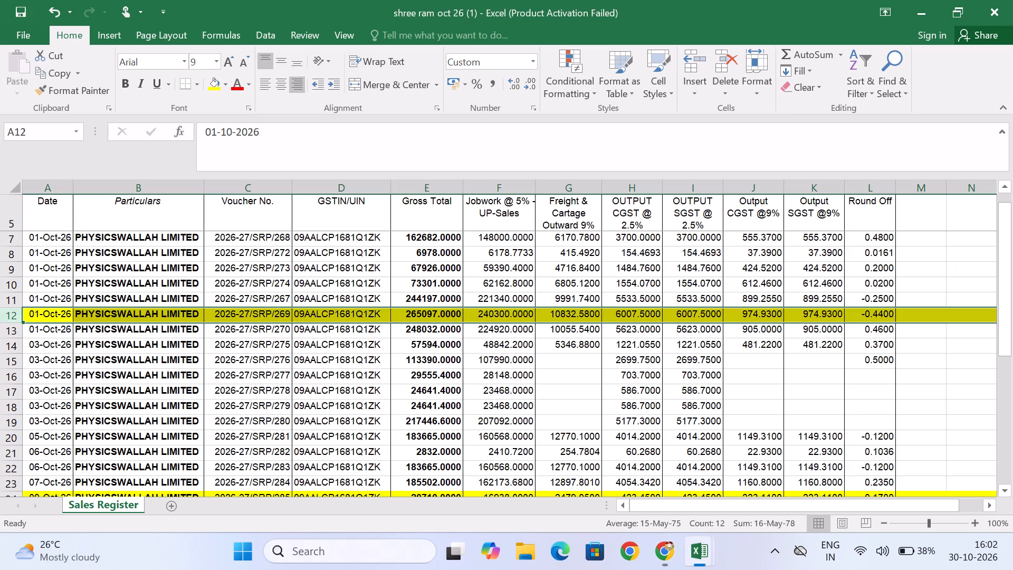
pyautogui.hotkey('alt', 'Tab')
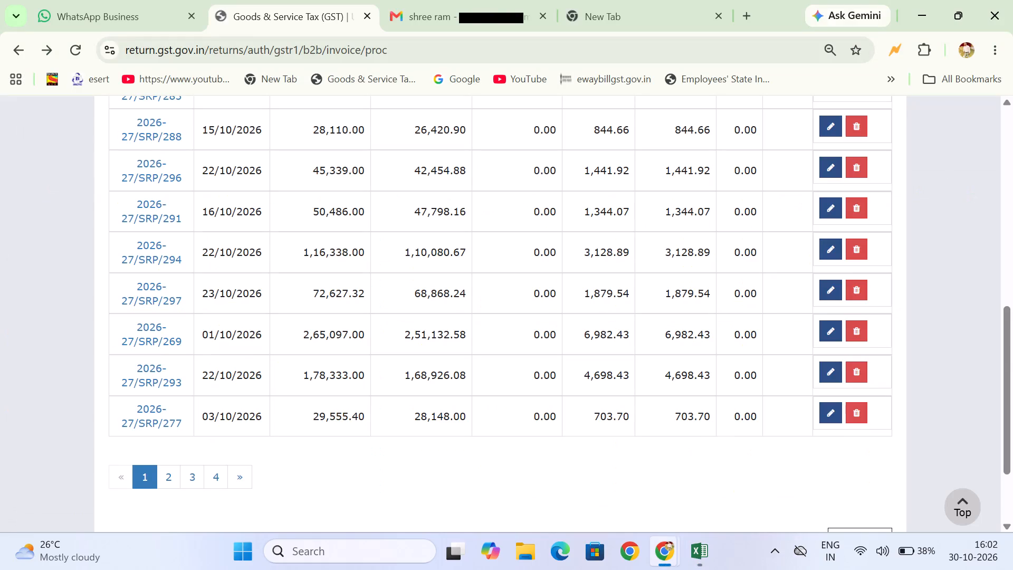
pyautogui.hotkey('alt', 'Tab')
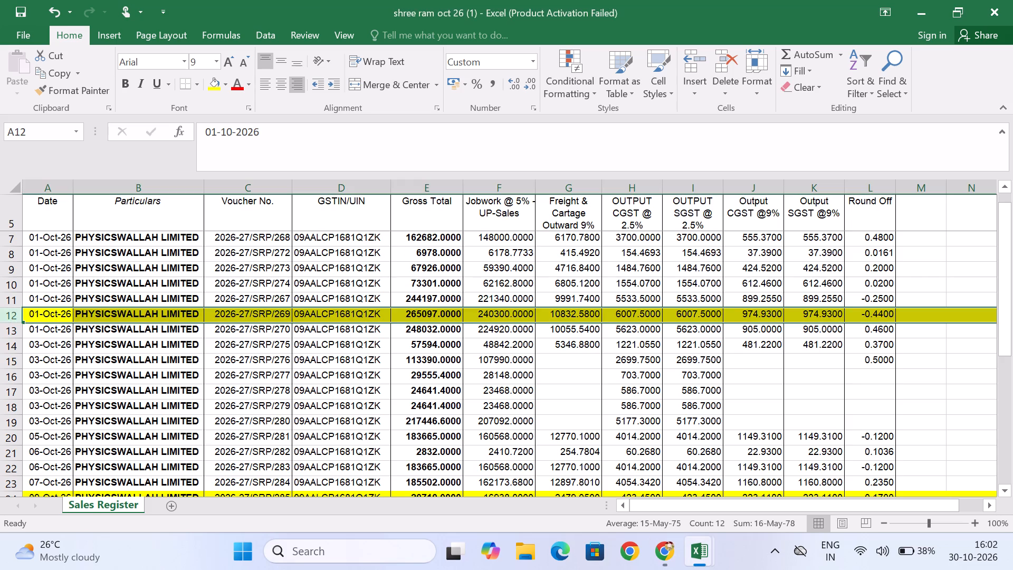
pyautogui.scroll(-5, 461, 298)
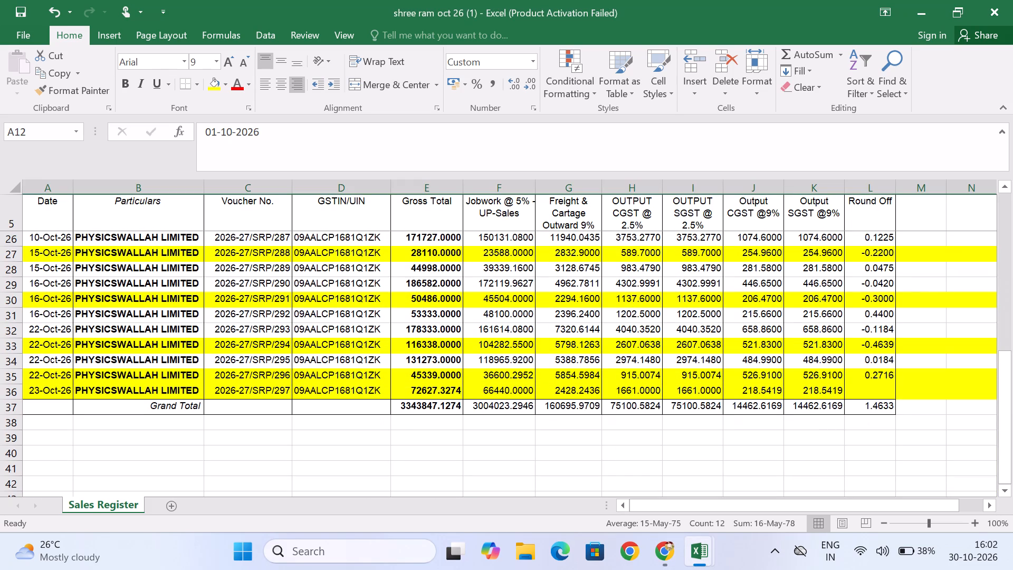
pyautogui.click(403, 328)
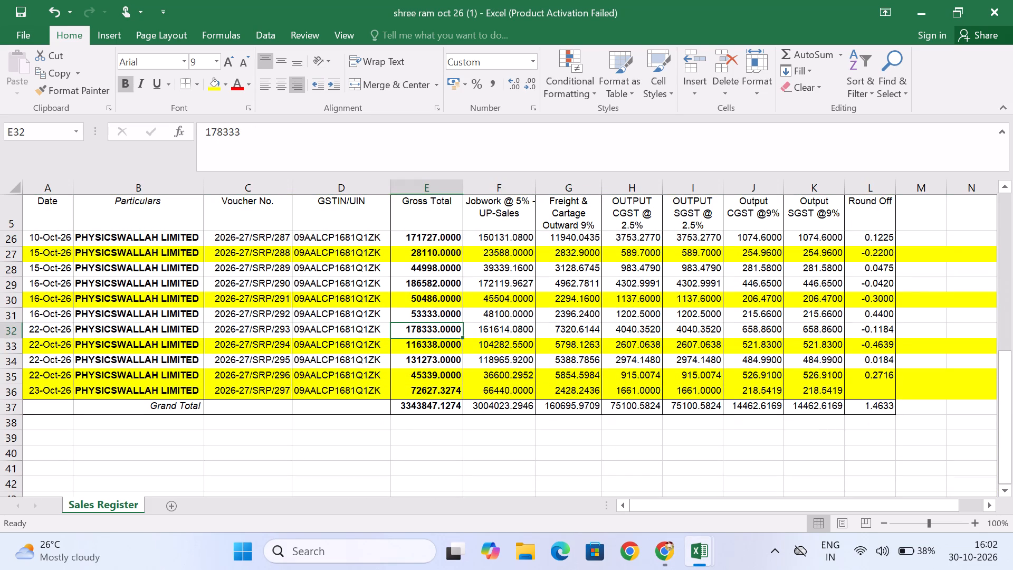
# Compare invoice 2026-27/SRP/293's taxable value and tax amounts in the Sales Register with its processed record on the GST portal.
pyautogui.hotkey('alt', 'Tab')
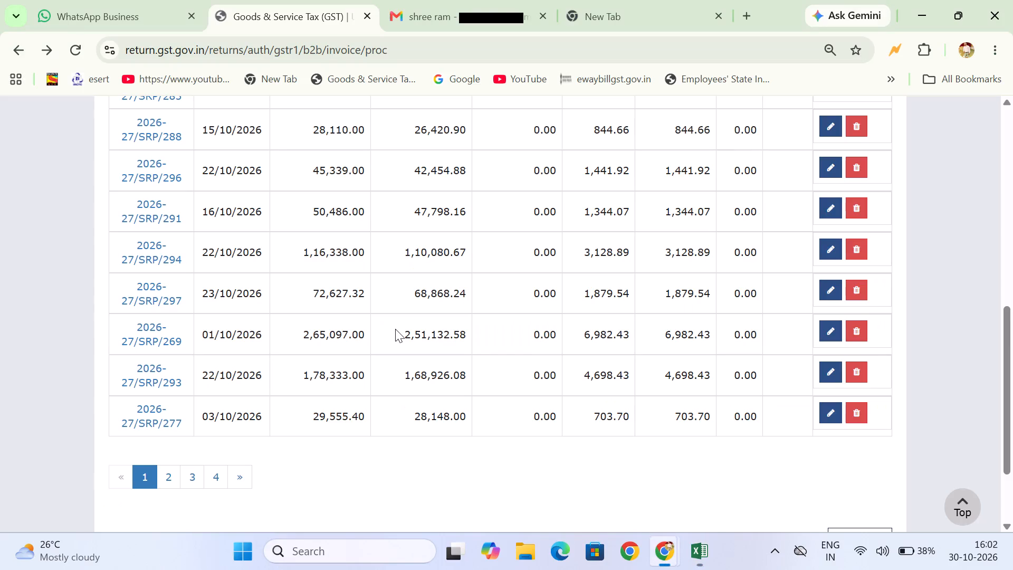
pyautogui.hotkey('alt', 'Tab')
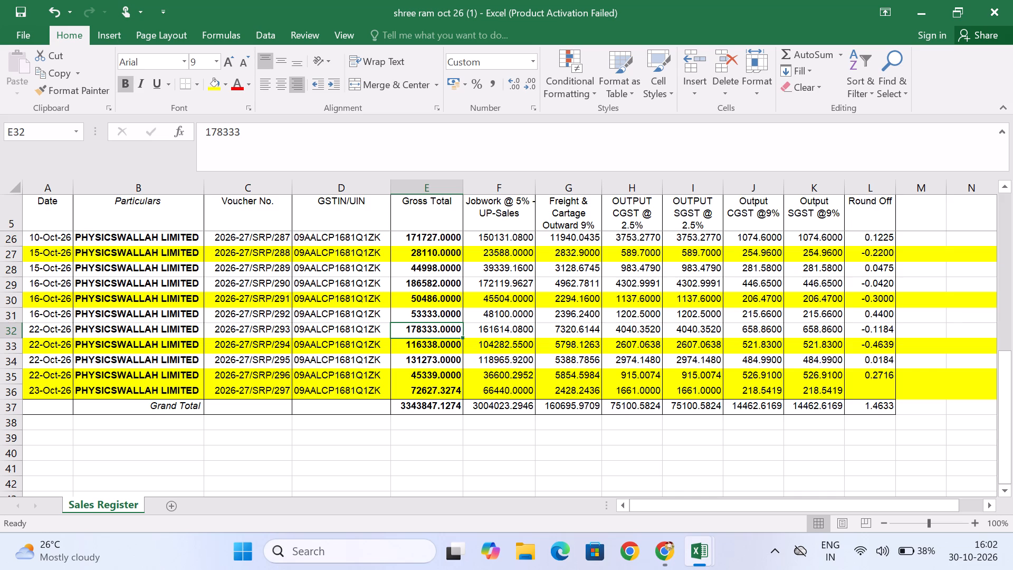
pyautogui.hotkey('alt', 'Tab')
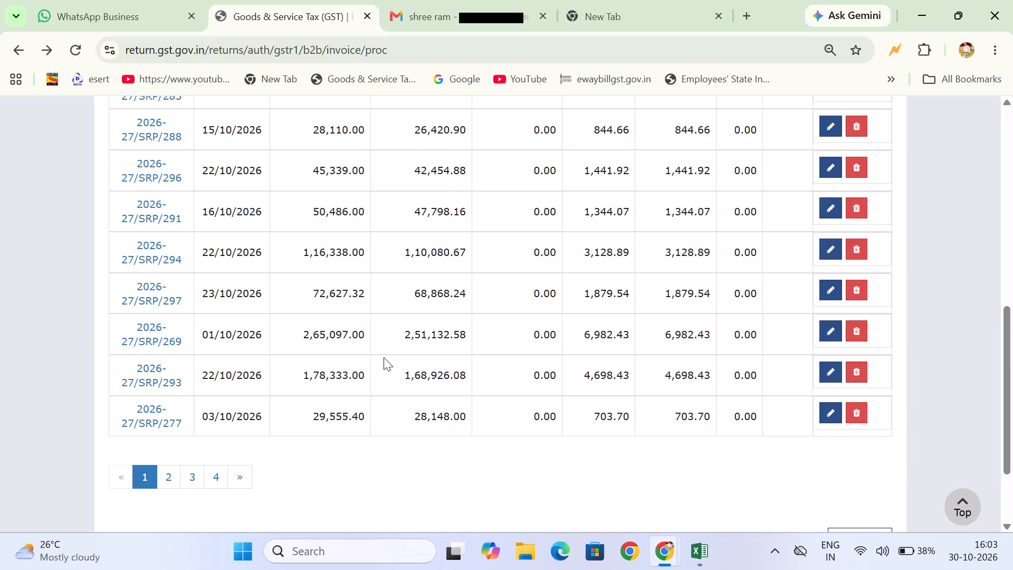
pyautogui.hotkey('alt', 'Tab')
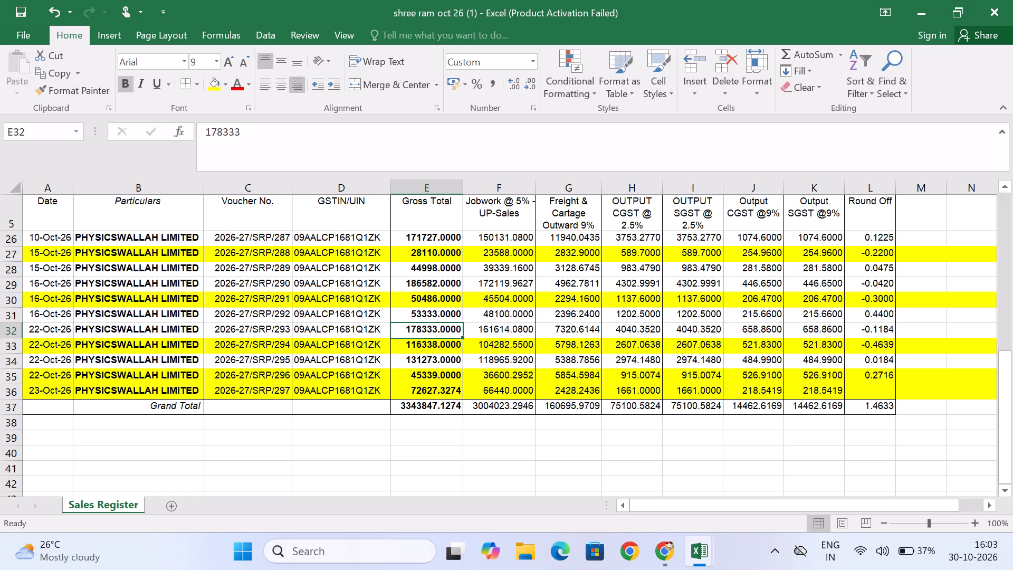
pyautogui.hotkey('alt', 'Tab')
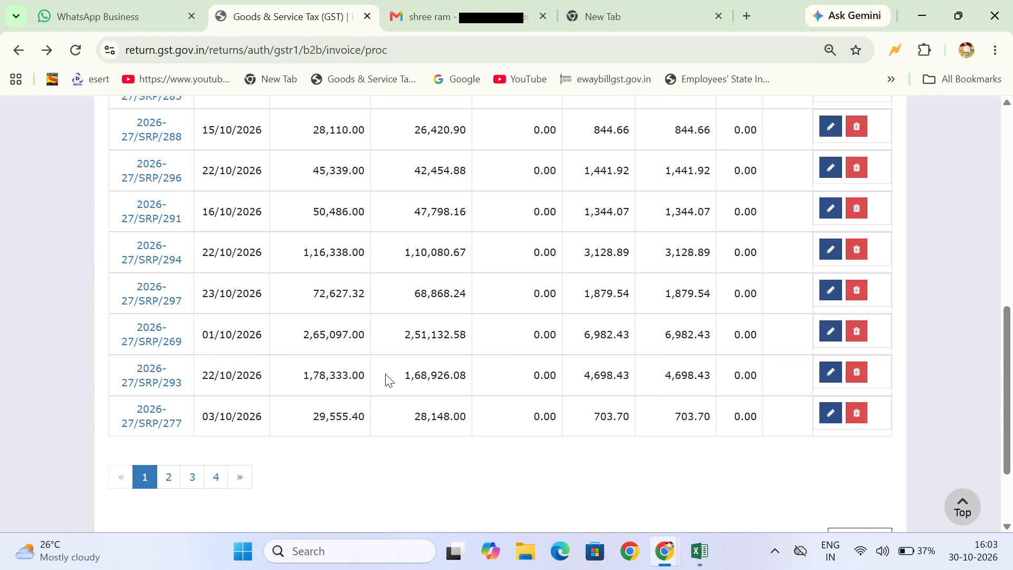
pyautogui.hotkey('alt', 'Tab')
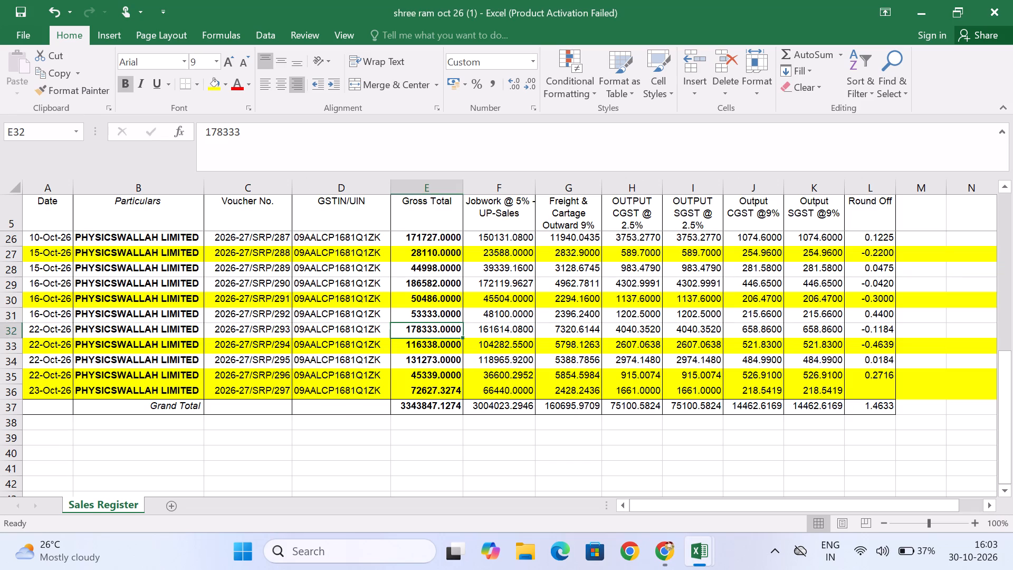
pyautogui.hotkey('alt', 'Tab')
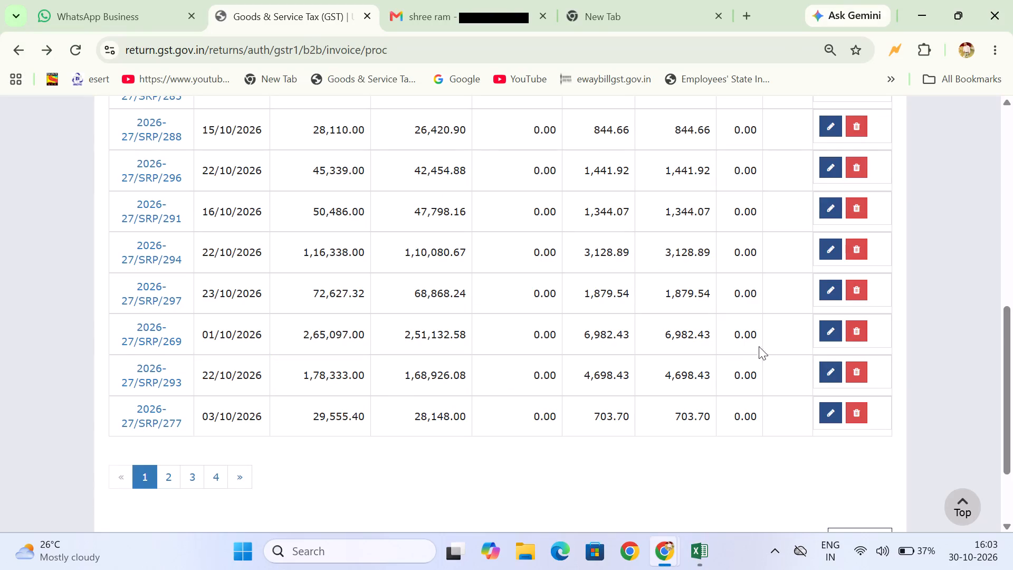
# Open invoice 2026-27/SRP/293 for editing on the GST portal and compare its 5% and 18% item details with the Sales Register.
pyautogui.click(838, 376)
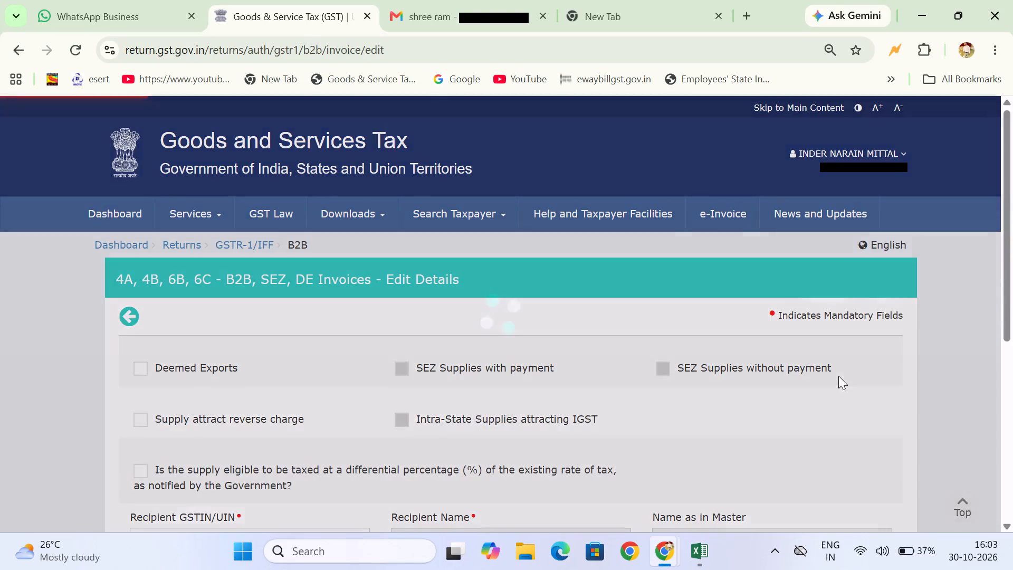
pyautogui.scroll(-6, 537, 379)
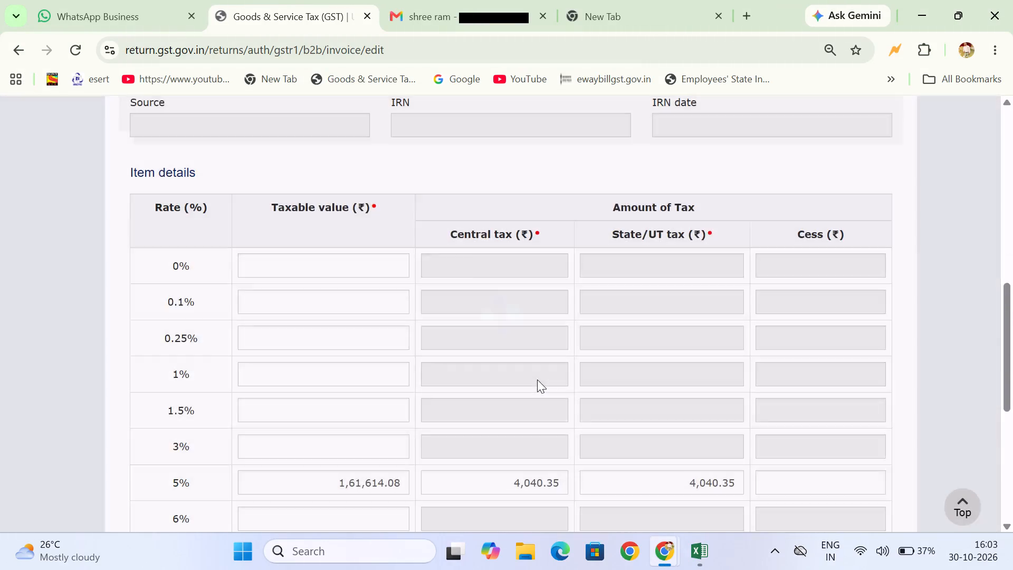
pyautogui.scroll(-3, 537, 379)
pyautogui.scroll(1, 537, 379)
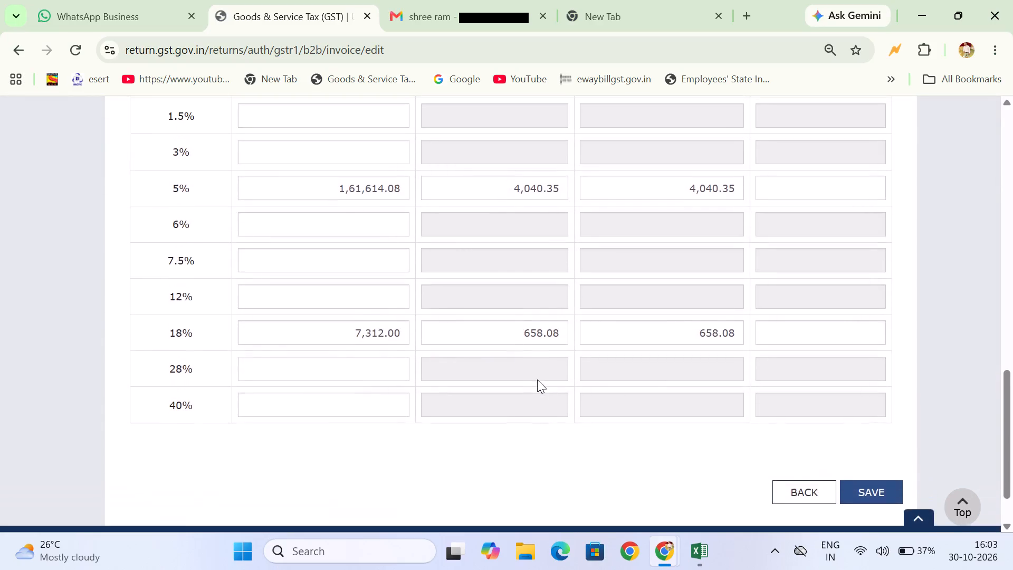
pyautogui.scroll(2, 537, 379)
pyautogui.hotkey('alt', 'Tab')
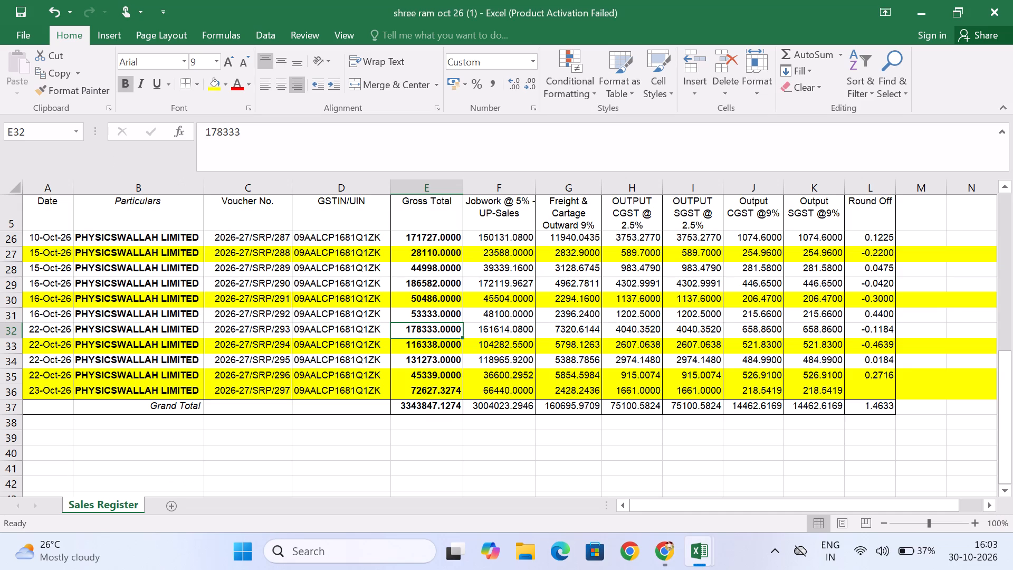
pyautogui.hotkey('alt', 'Tab')
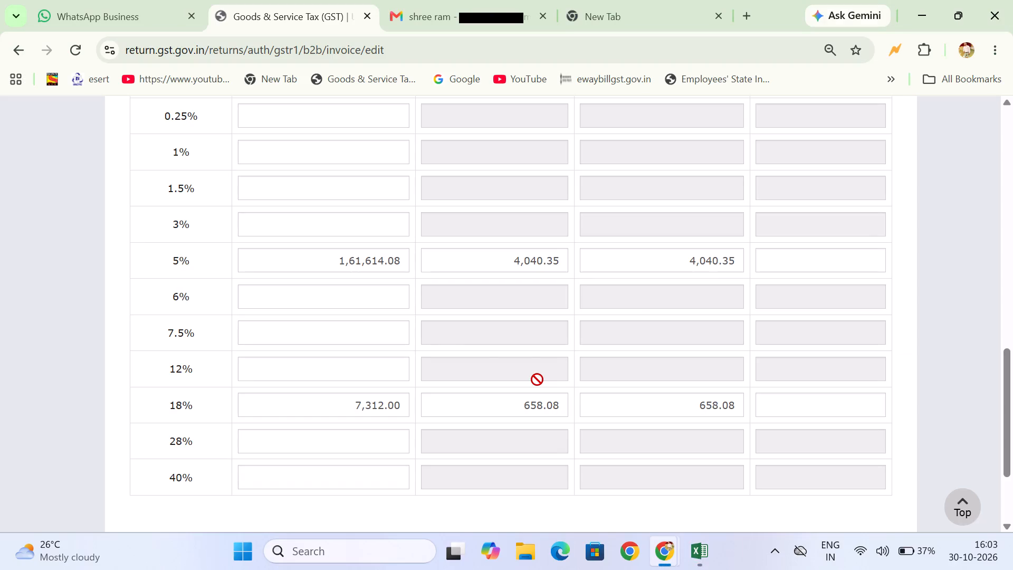
pyautogui.hotkey('alt', 'Tab')
pyautogui.hotkey('alt', 'Tab')
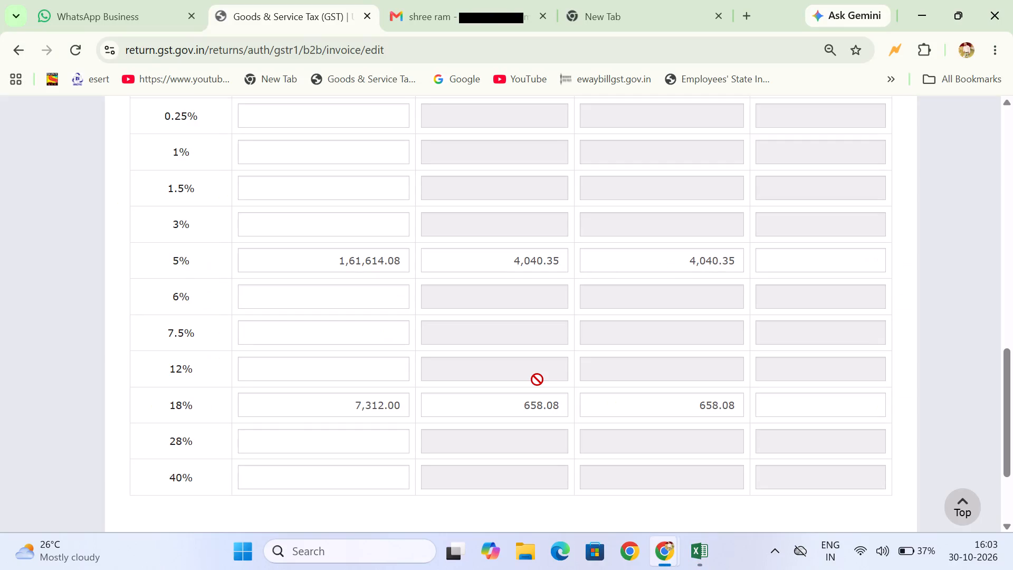
pyautogui.hotkey('alt', 'Tab')
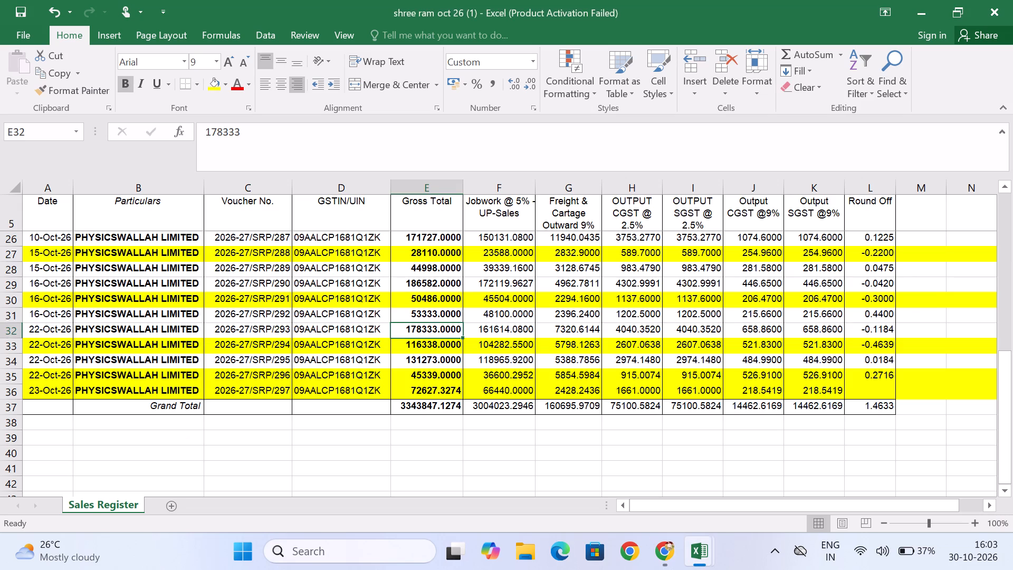
pyautogui.hotkey('alt', 'Tab')
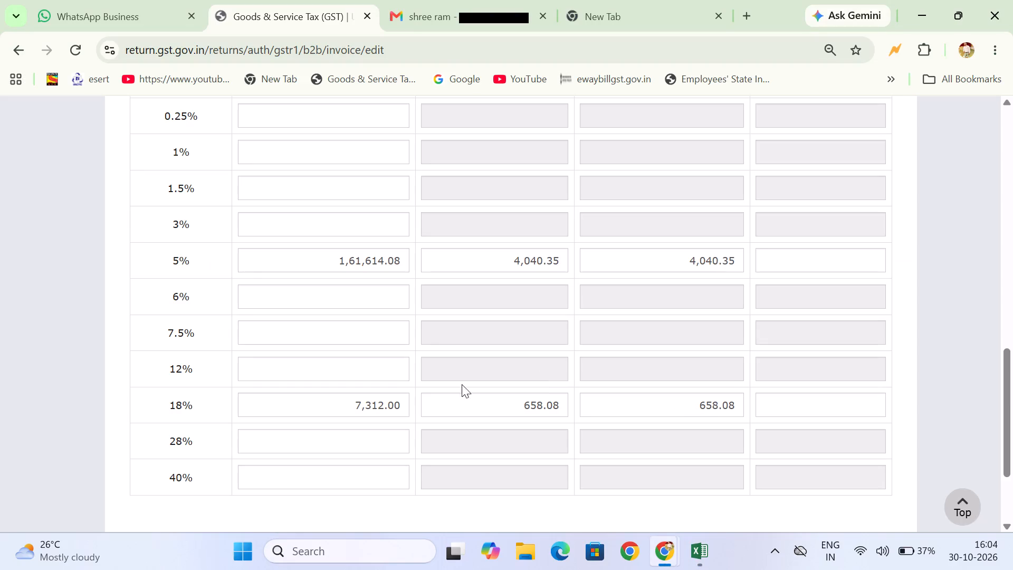
# Set invoice 2026-27/SRP/293's taxable value at the 18% rate to 7320.61 and save the invoice.
pyautogui.click(399, 404)
pyautogui.press('BackSpace')
pyautogui.press('BackSpace')
pyautogui.press('BackSpace')
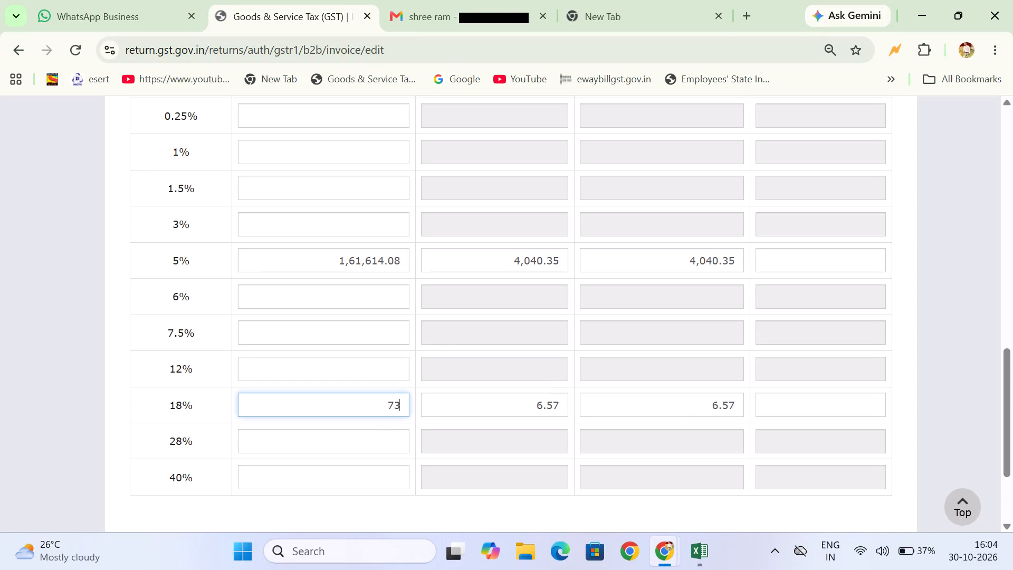
pyautogui.write('20')
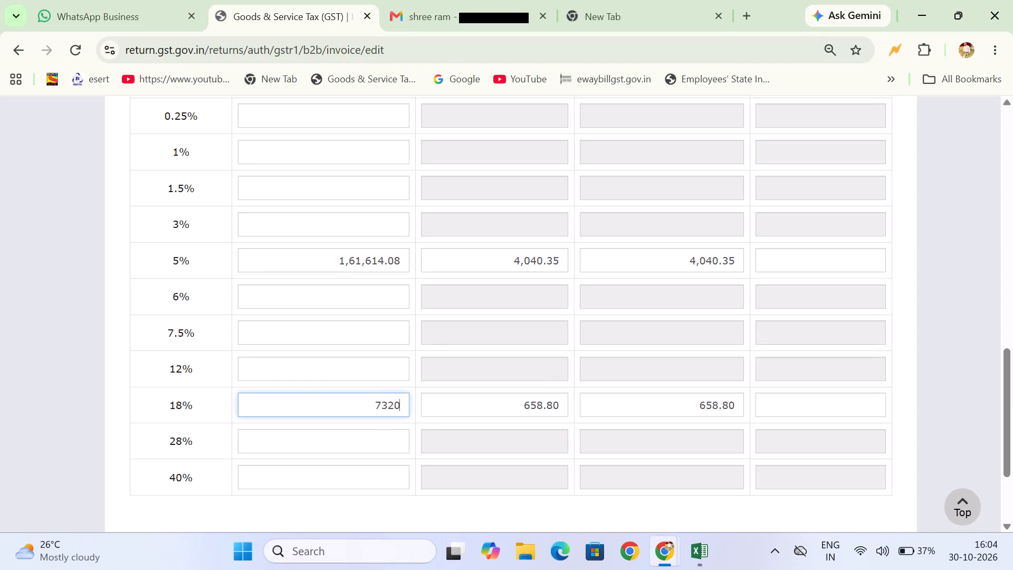
pyautogui.press('.')
pyautogui.write('61')
pyautogui.press('Return')
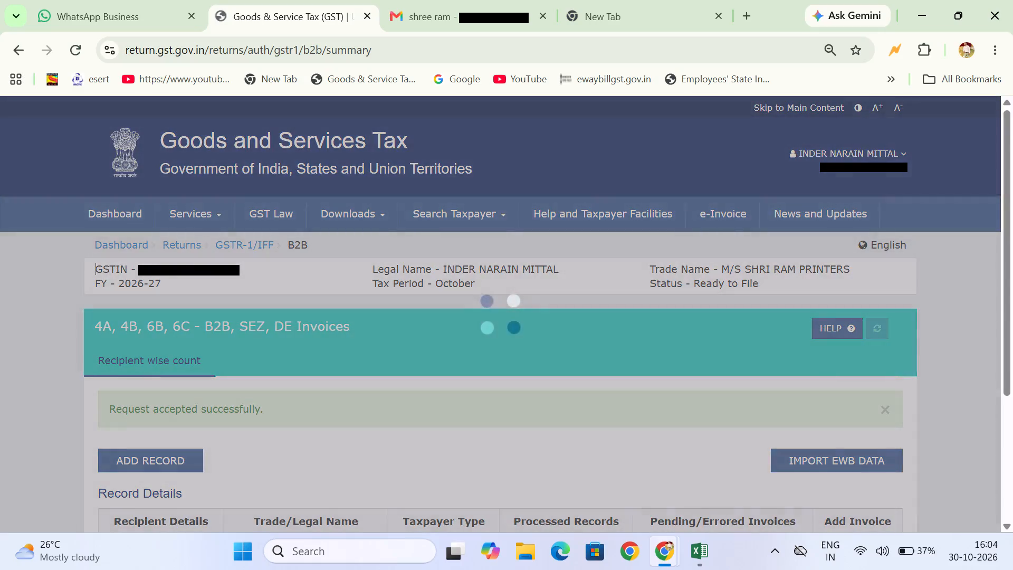
# Reopen PHYSICSWALLAH LIMITED's processed records and check invoice 2026-27/SRP/293's amounts.
pyautogui.scroll(-1, 399, 404)
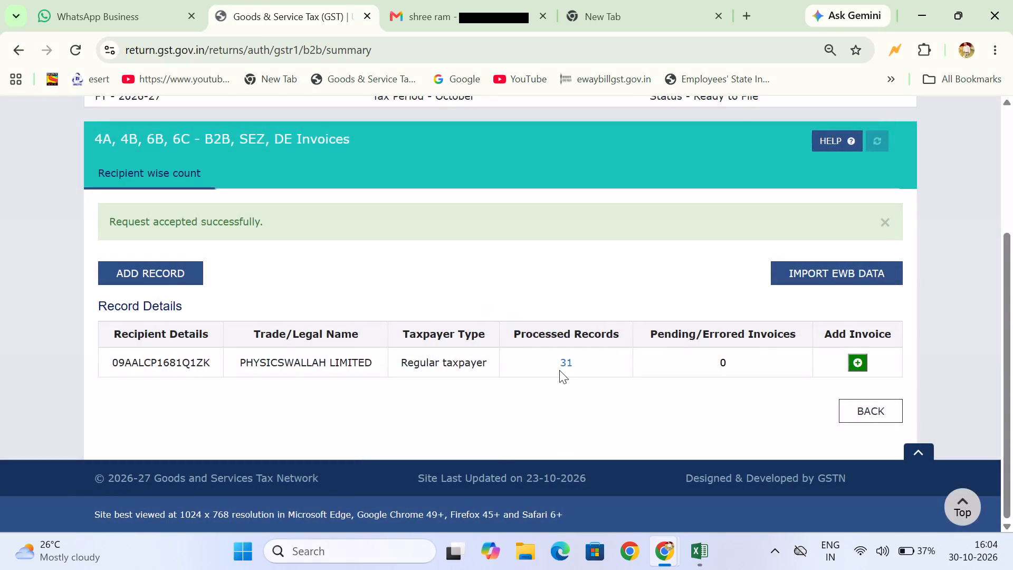
pyautogui.click(560, 367)
pyautogui.scroll(-6, 345, 385)
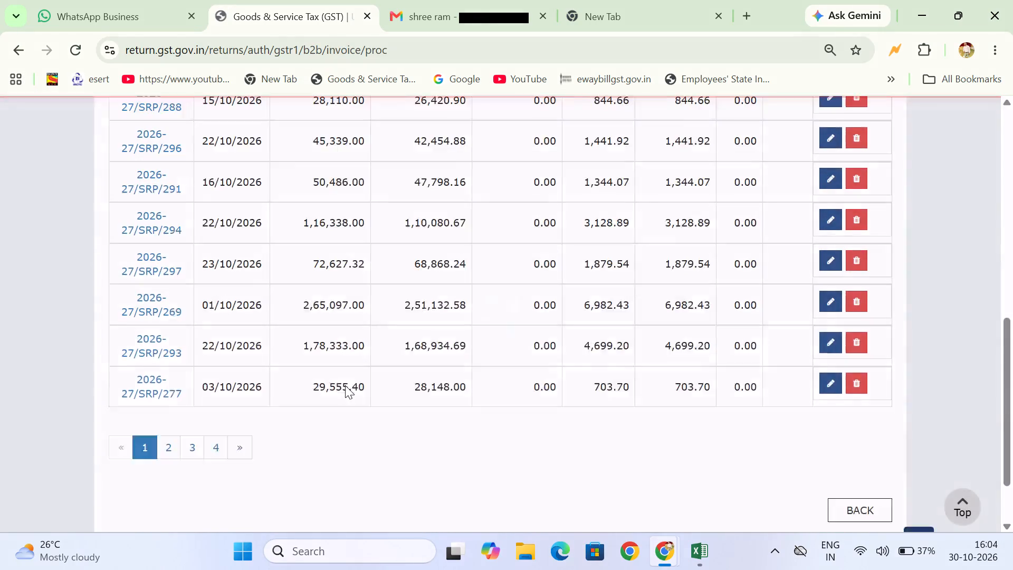
pyautogui.scroll(-1, 345, 385)
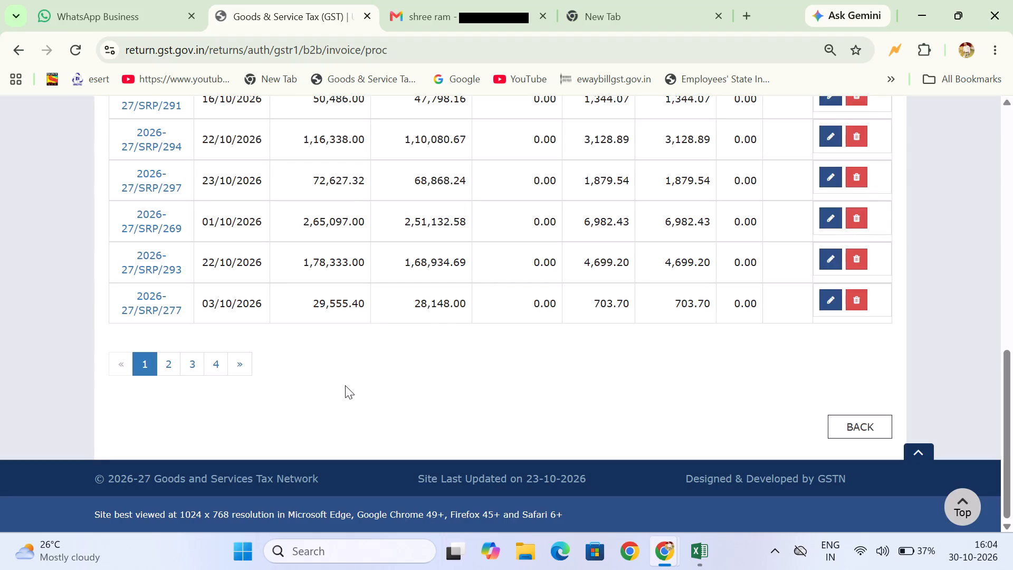
# Return from the processed B2B records to the October GSTR-1 overview and generate the return summary.
pyautogui.click(852, 418)
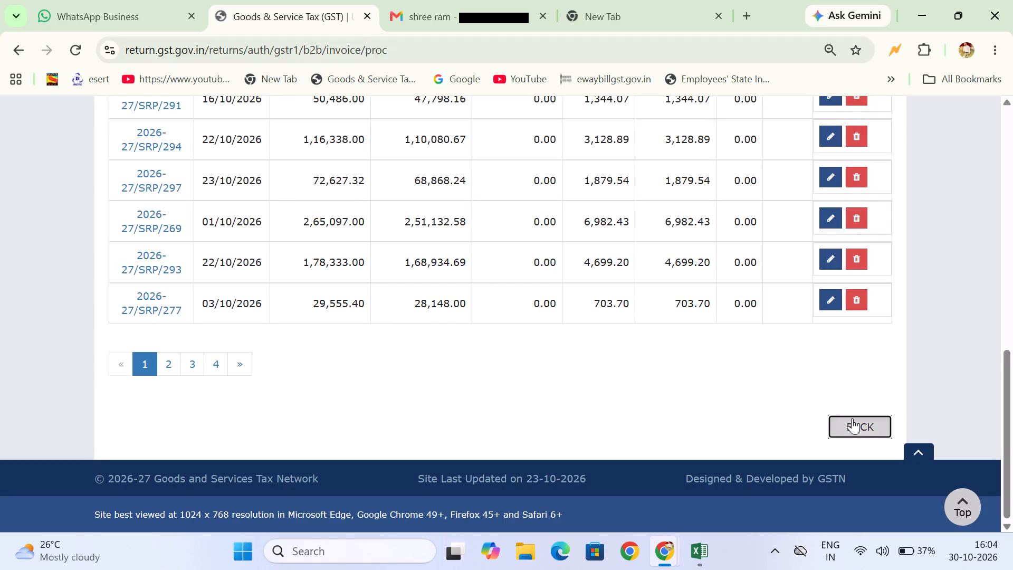
pyautogui.scroll(-3, 485, 425)
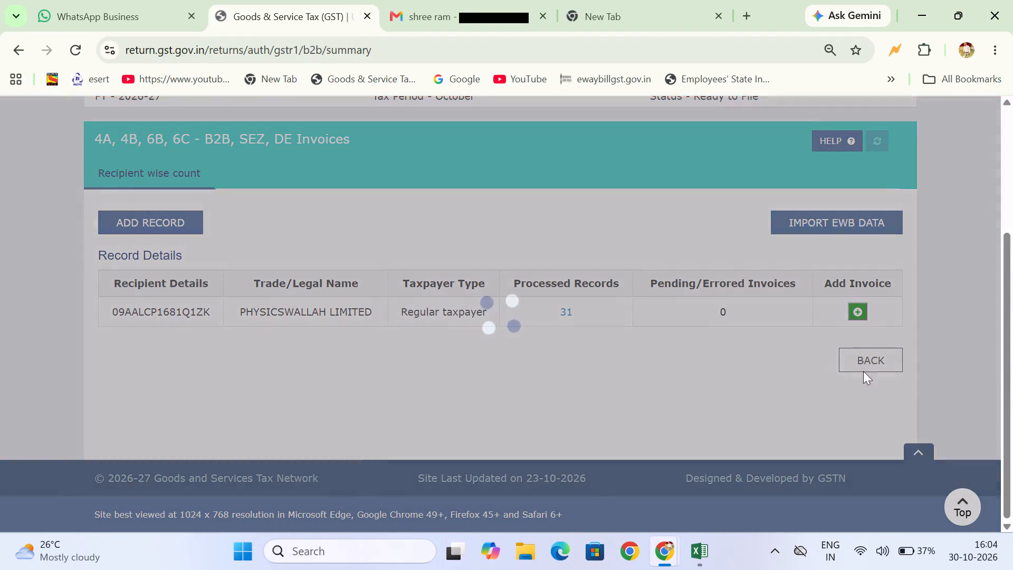
pyautogui.click(852, 350)
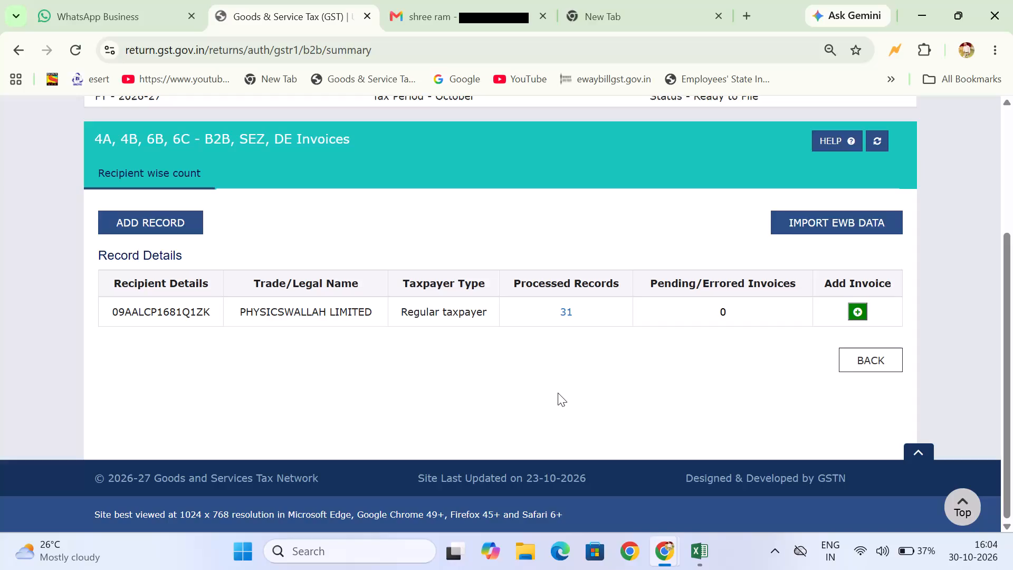
pyautogui.click(895, 364)
pyautogui.scroll(-3, 604, 337)
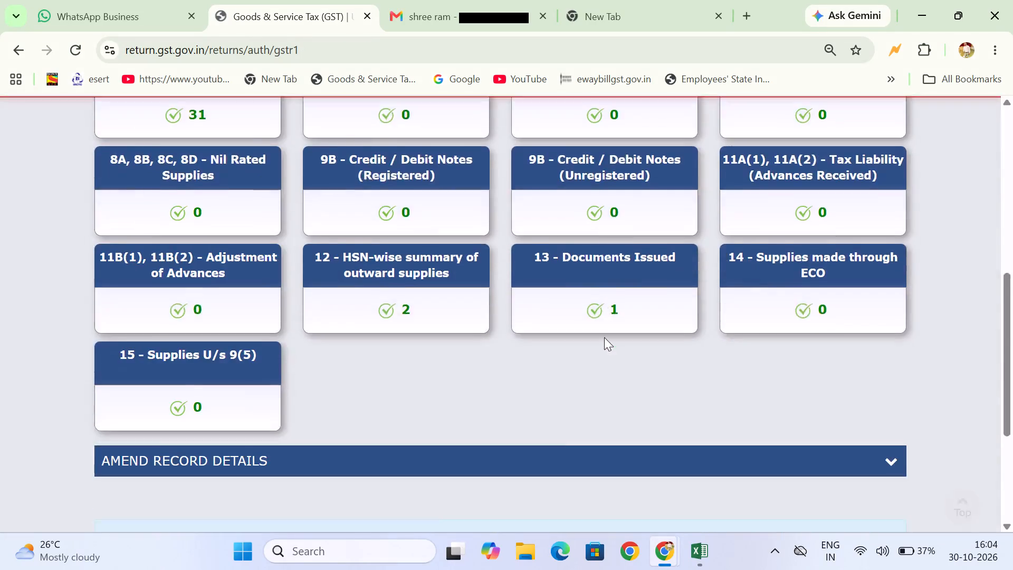
pyautogui.scroll(-6, 604, 337)
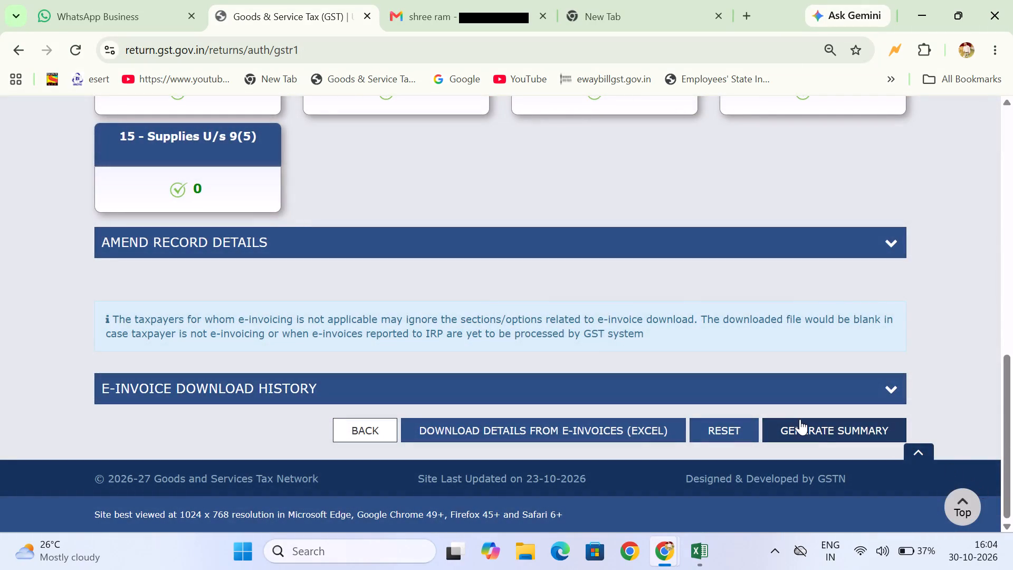
pyautogui.click(800, 419)
pyautogui.scroll(-5, 539, 398)
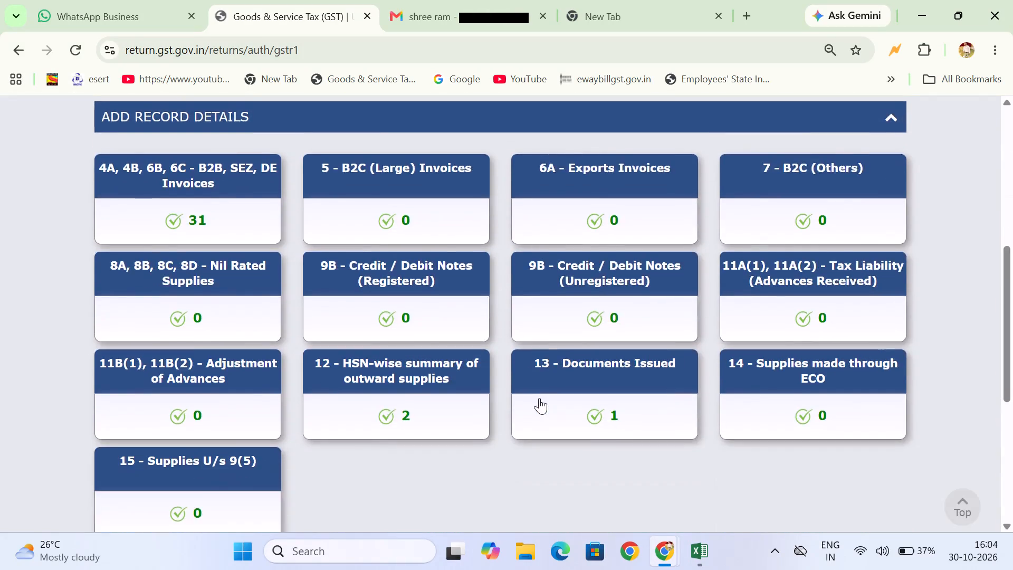
pyautogui.scroll(-5, 539, 398)
pyautogui.scroll(5, 538, 411)
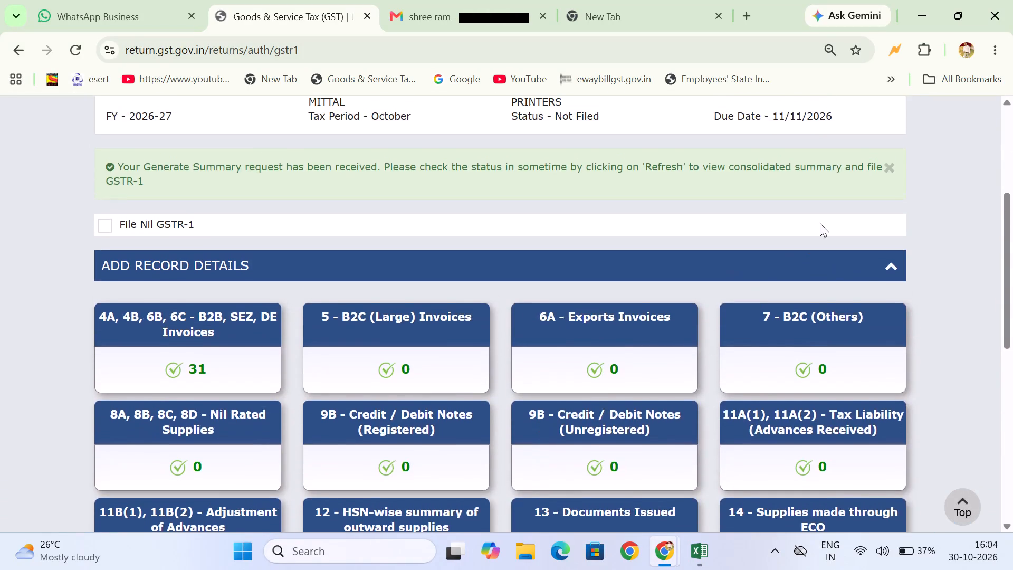
# Refresh the October GSTR-1 status and proceed to its consolidated filing summary.
pyautogui.scroll(6, 820, 223)
pyautogui.click(877, 276)
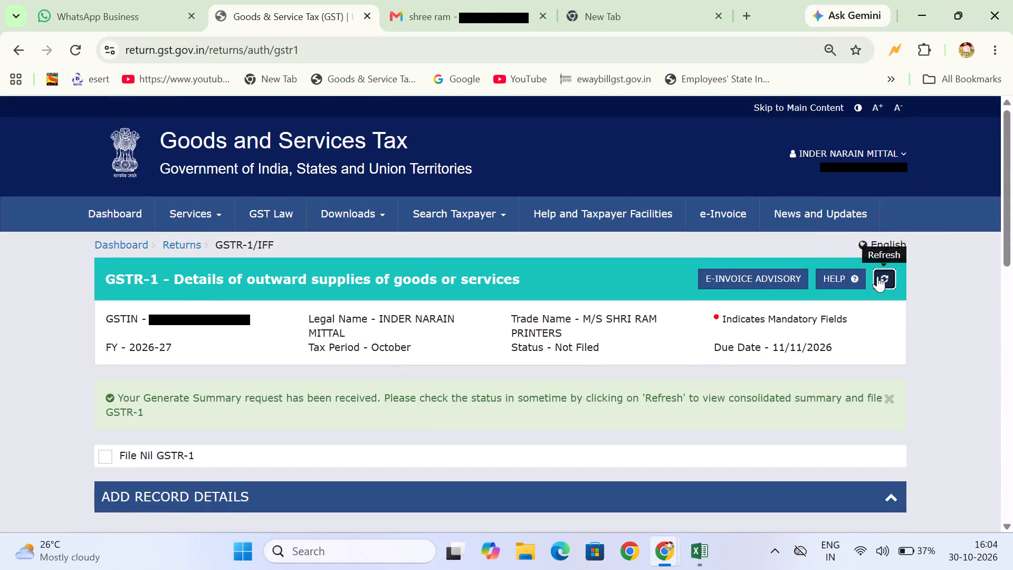
pyautogui.scroll(-7, 367, 368)
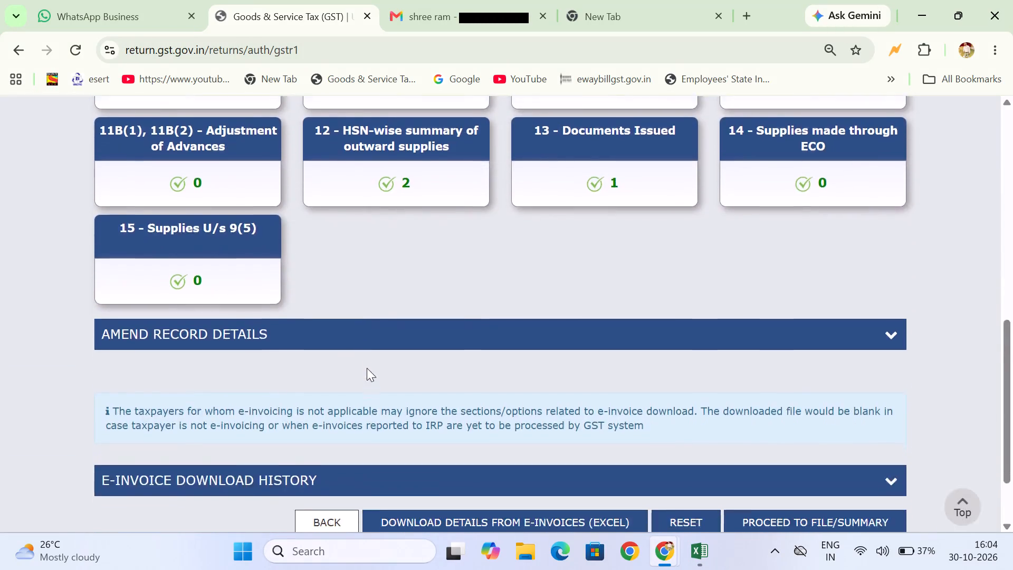
pyautogui.scroll(-5, 367, 368)
pyautogui.click(763, 421)
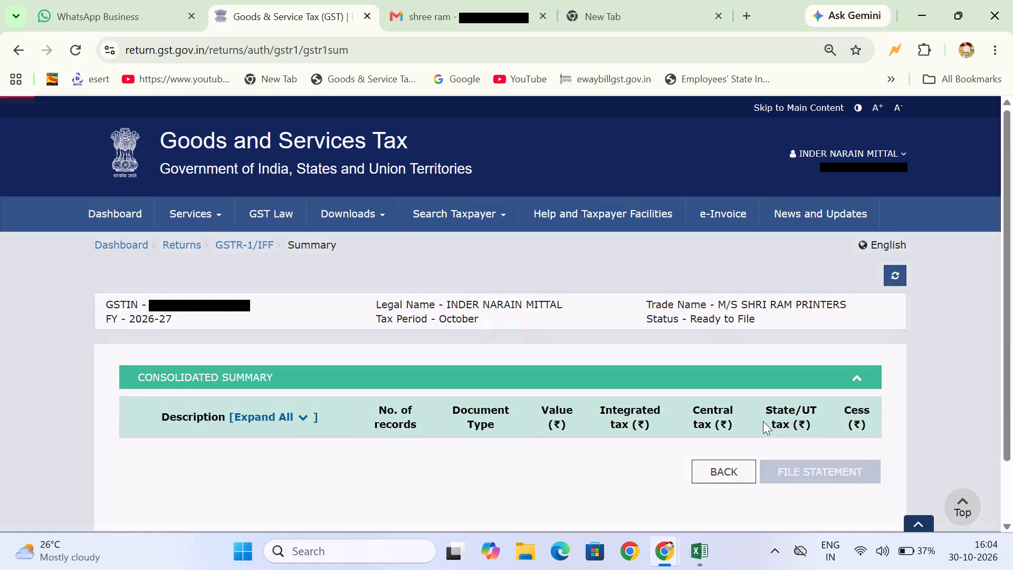
# Review the October consolidated summary from table 4A B2B Regular through table 12 HSN-wise summary and table 13 Documents issued.
pyautogui.scroll(-9, 491, 485)
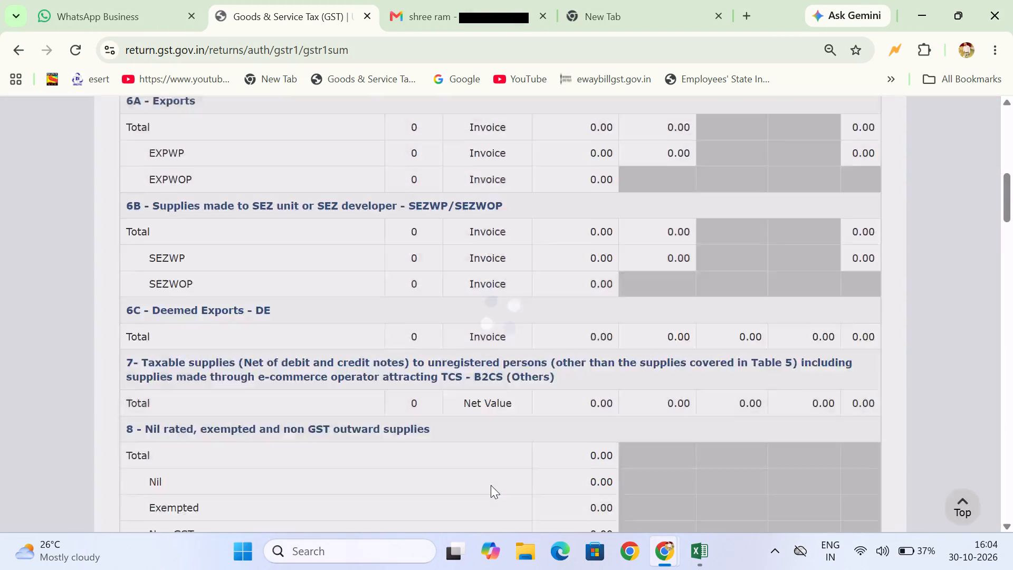
pyautogui.scroll(1, 491, 485)
pyautogui.scroll(-2, 491, 485)
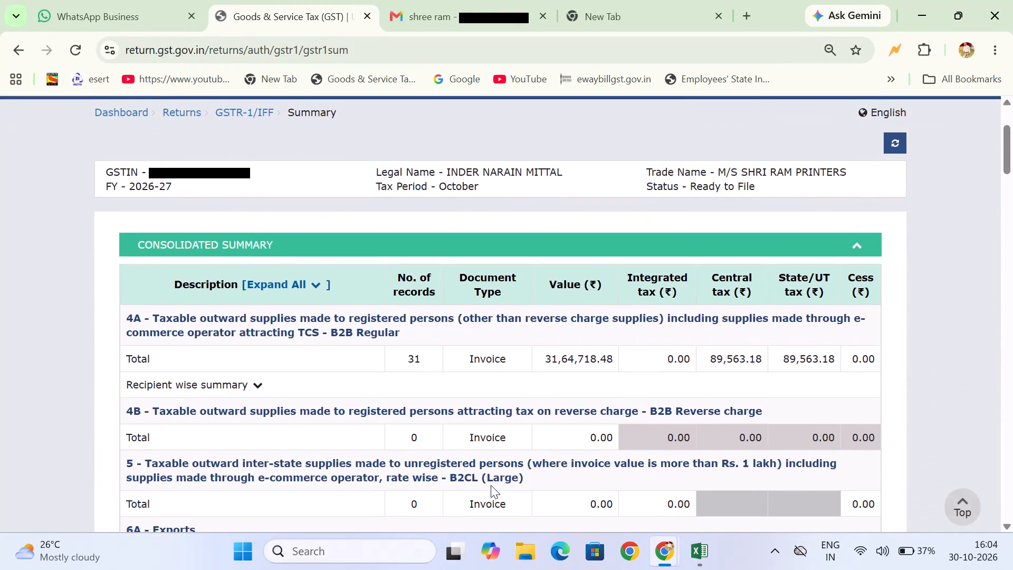
pyautogui.scroll(-2, 491, 485)
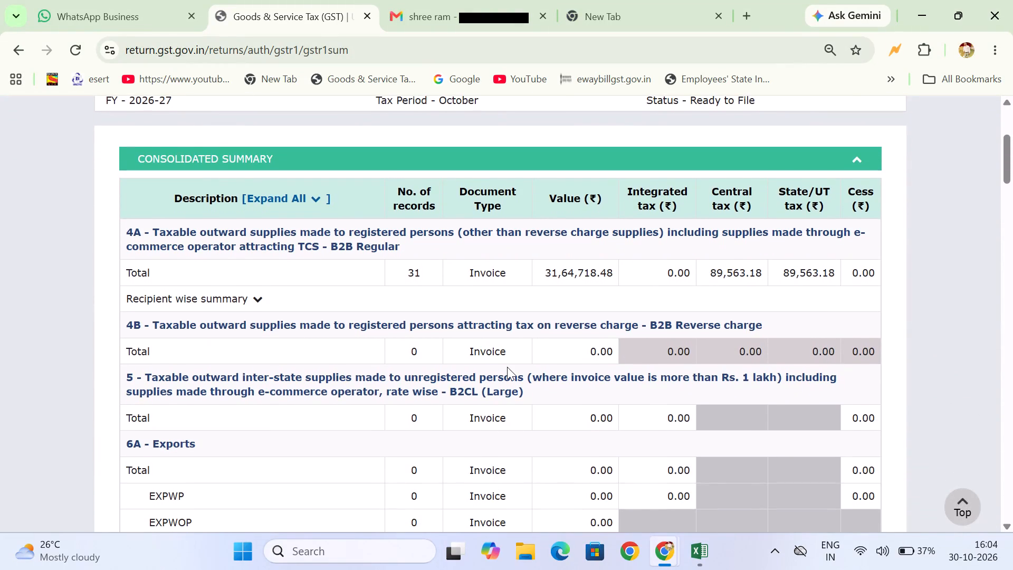
pyautogui.scroll(-8, 507, 367)
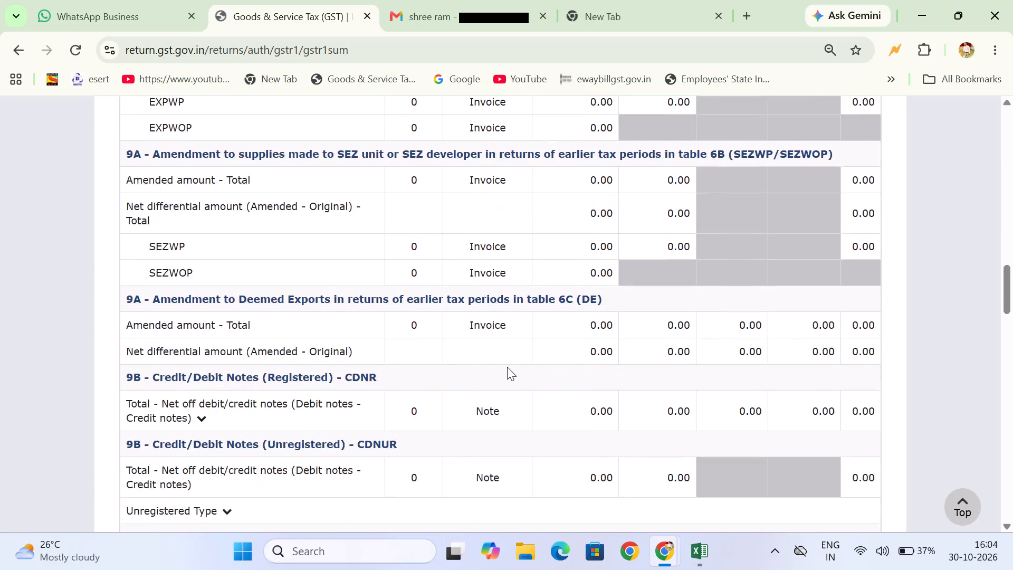
pyautogui.scroll(-4, 507, 367)
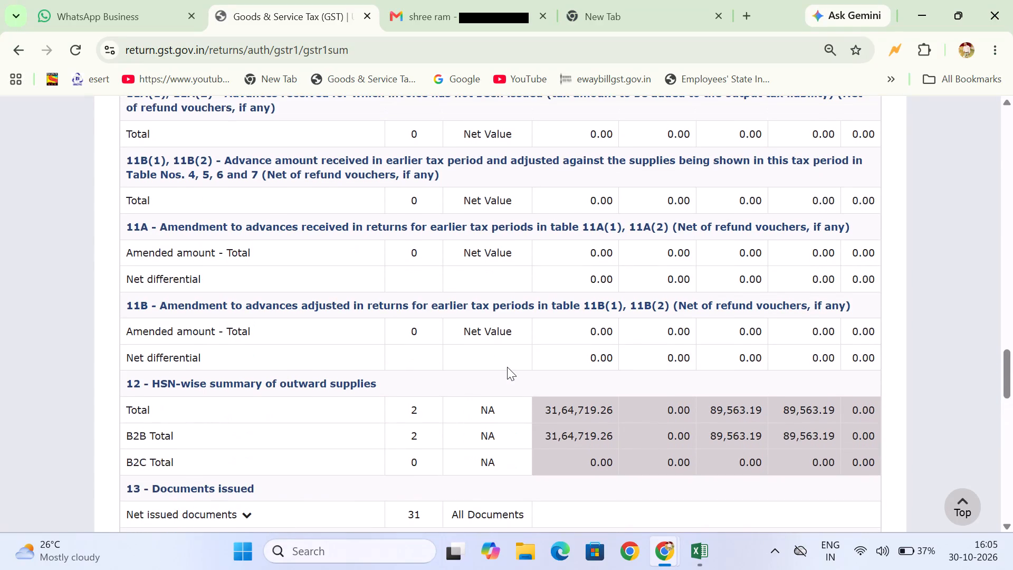
# Compare the value, central tax and state tax totals of table 4A B2B Regular with the table 12 HSN-wise summary.
pyautogui.scroll(7, 507, 367)
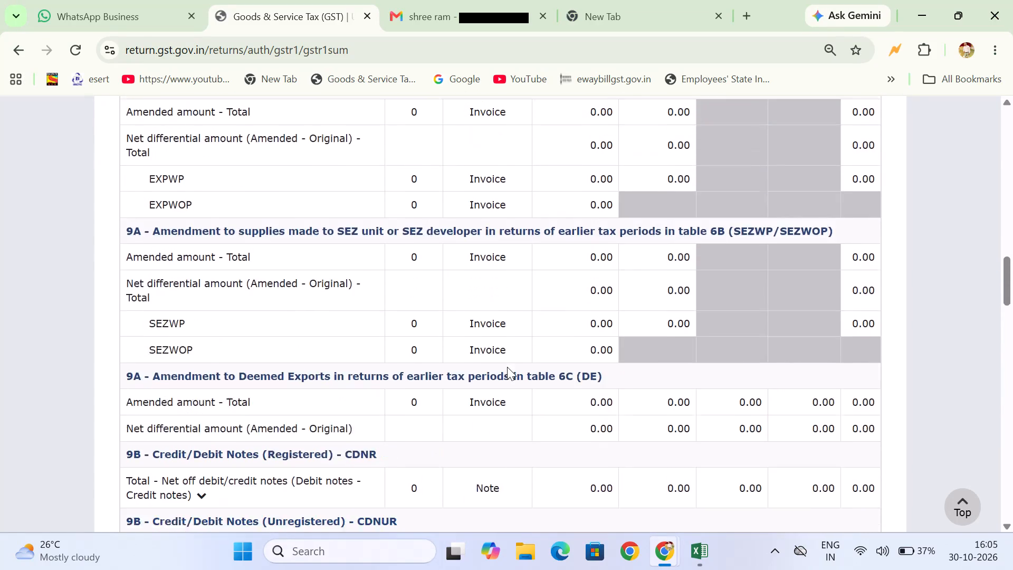
pyautogui.scroll(8, 507, 367)
pyautogui.scroll(-1, 507, 367)
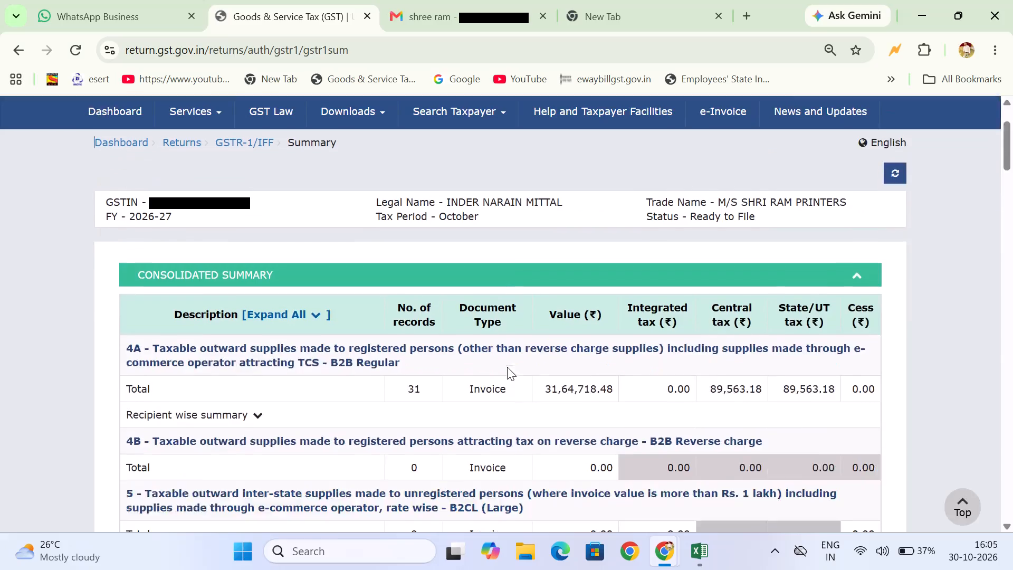
pyautogui.scroll(-2, 507, 367)
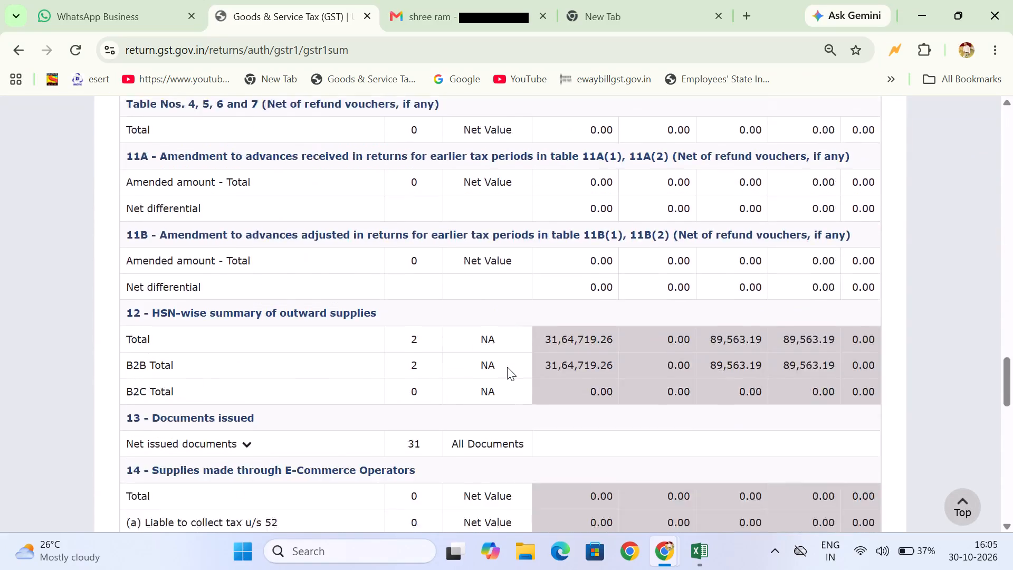
pyautogui.scroll(-1, 507, 367)
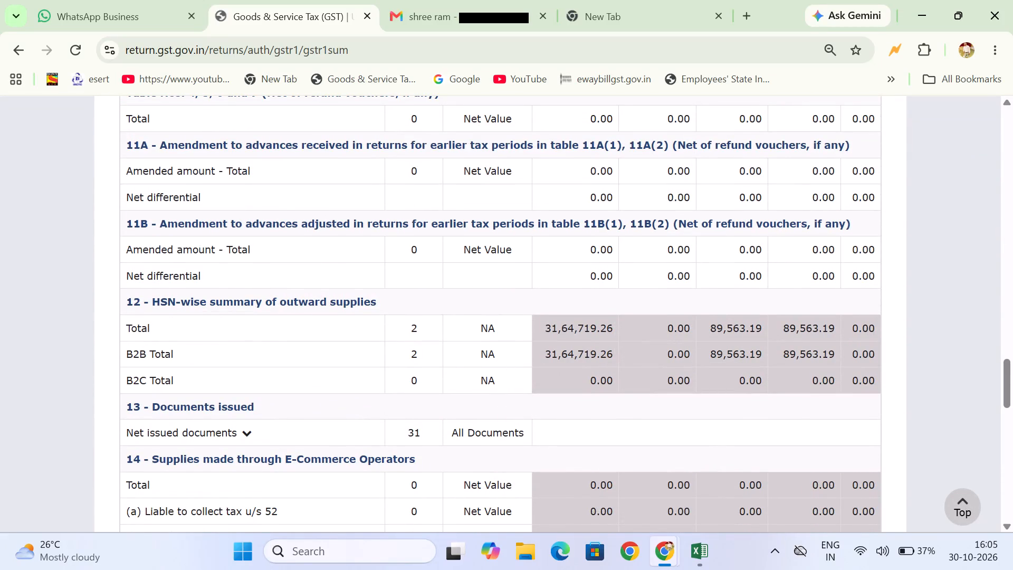
pyautogui.scroll(14, 601, 355)
pyautogui.scroll(-1, 601, 355)
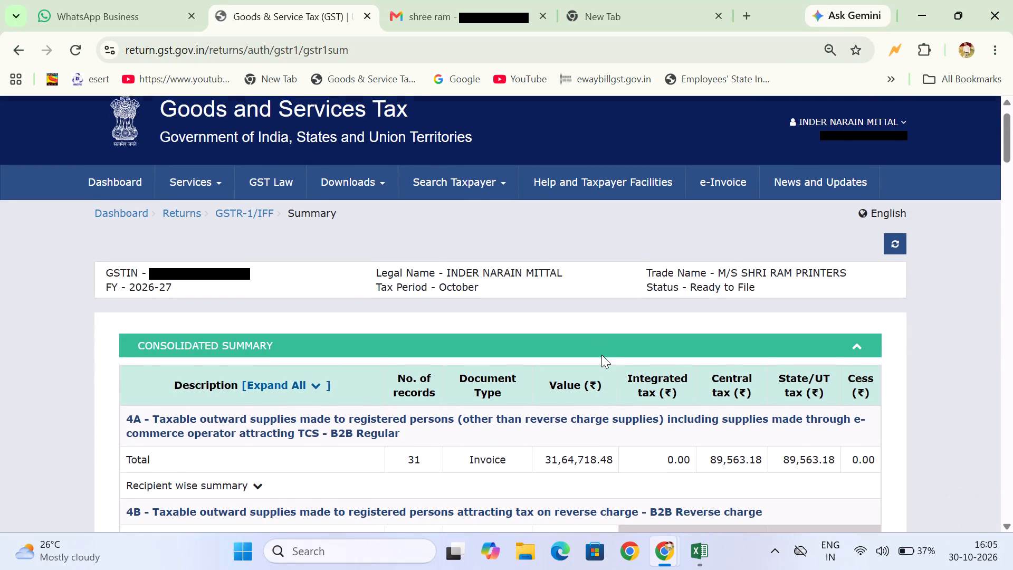
pyautogui.scroll(-2, 601, 355)
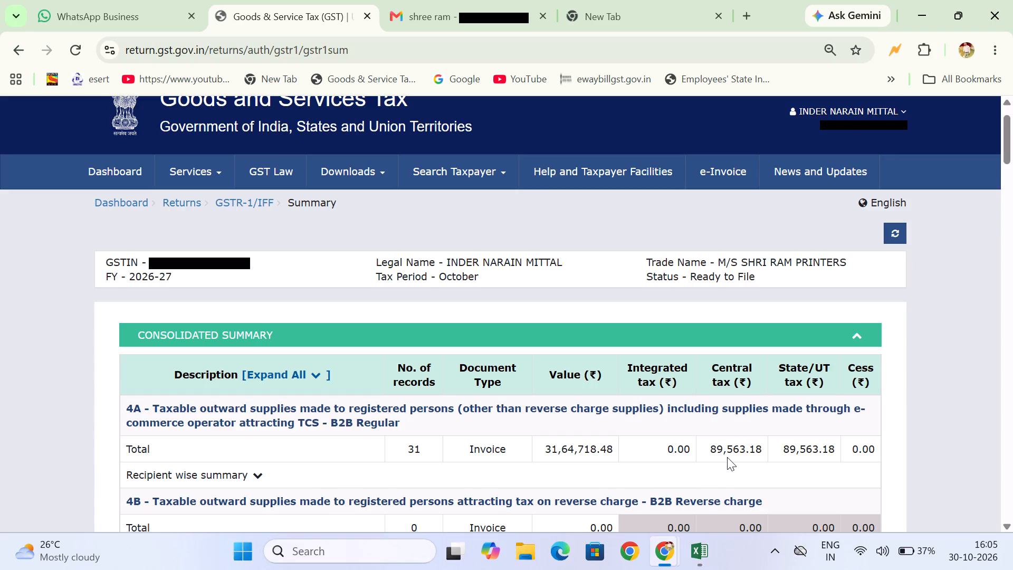
pyautogui.scroll(-11, 727, 457)
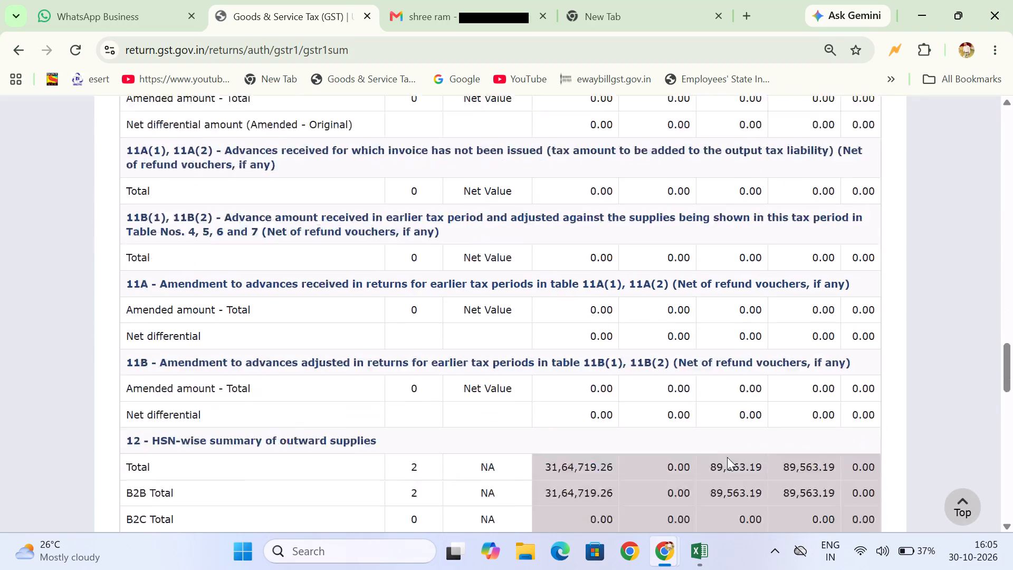
pyautogui.scroll(-3, 727, 457)
pyautogui.scroll(7, 727, 457)
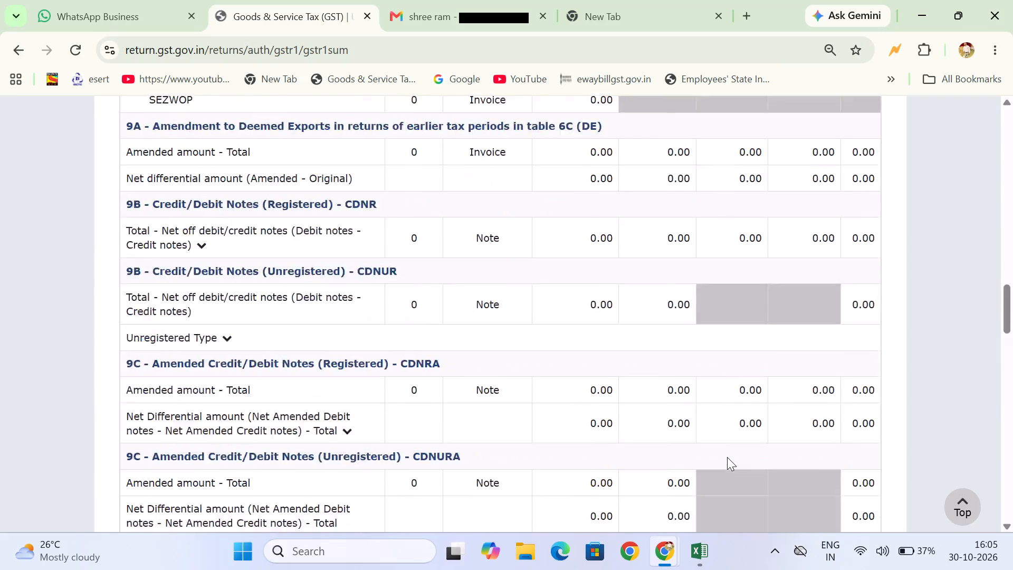
pyautogui.scroll(8, 727, 457)
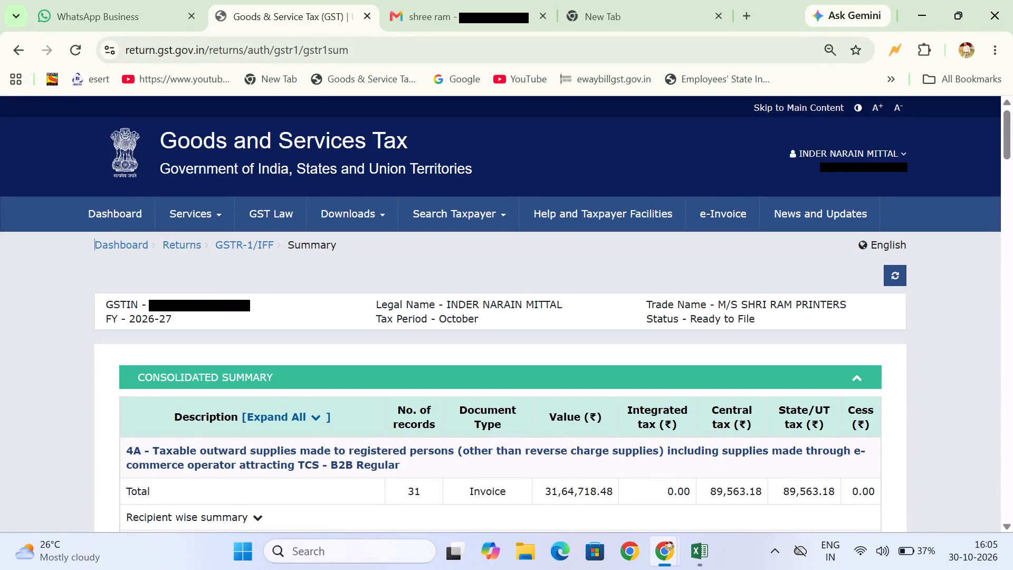
# Go through the whole consolidated summary once more, from table 4A down to the Total Liability row.
pyautogui.scroll(-1, 624, 498)
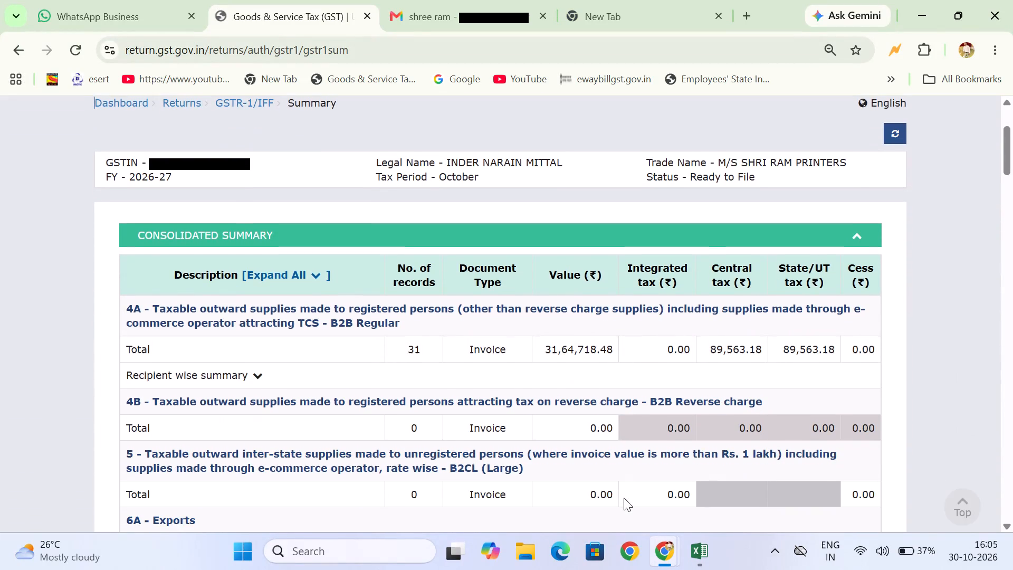
pyautogui.scroll(-1, 624, 498)
pyautogui.scroll(-1, 633, 403)
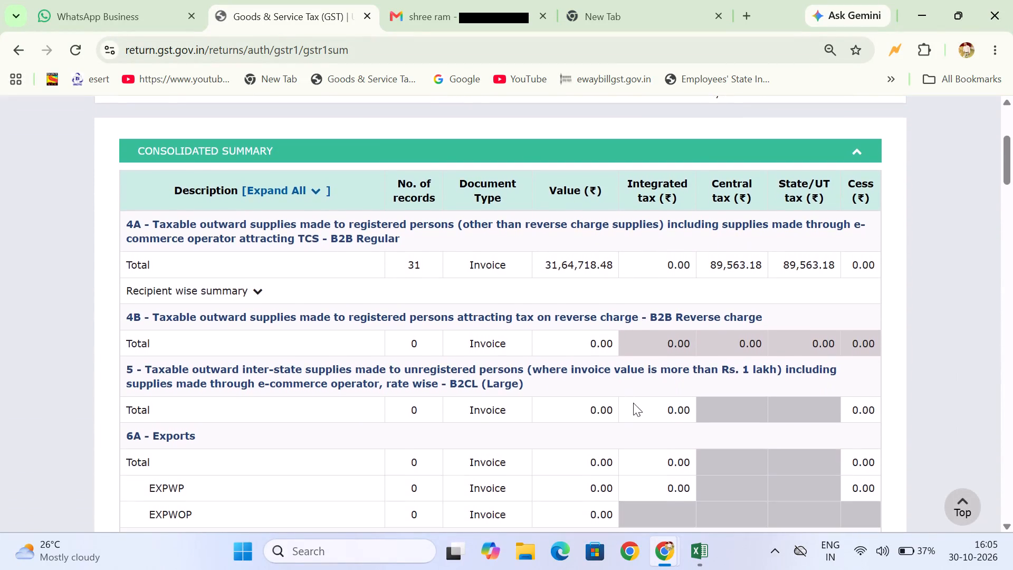
pyautogui.scroll(-9, 633, 403)
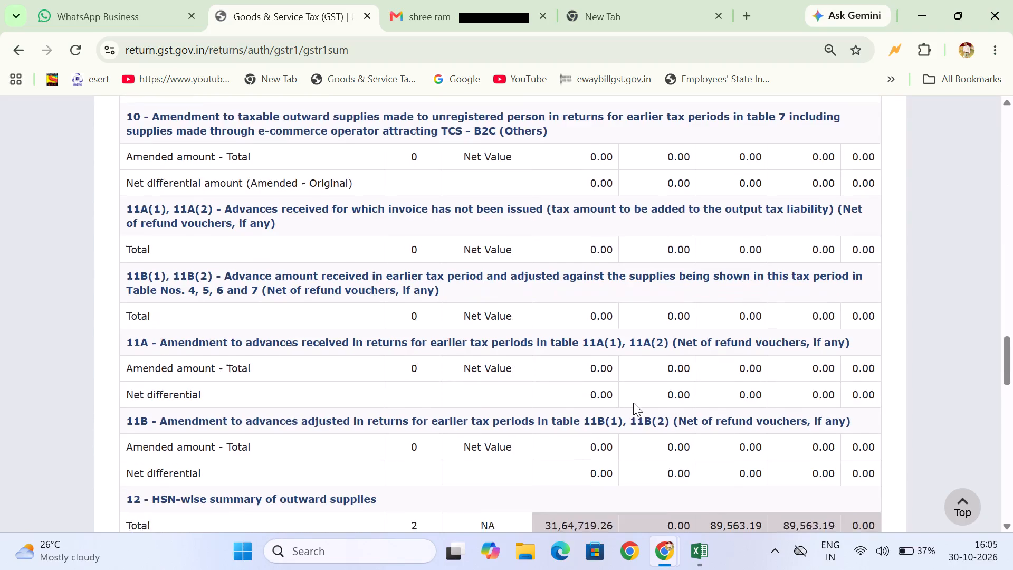
pyautogui.scroll(-9, 633, 403)
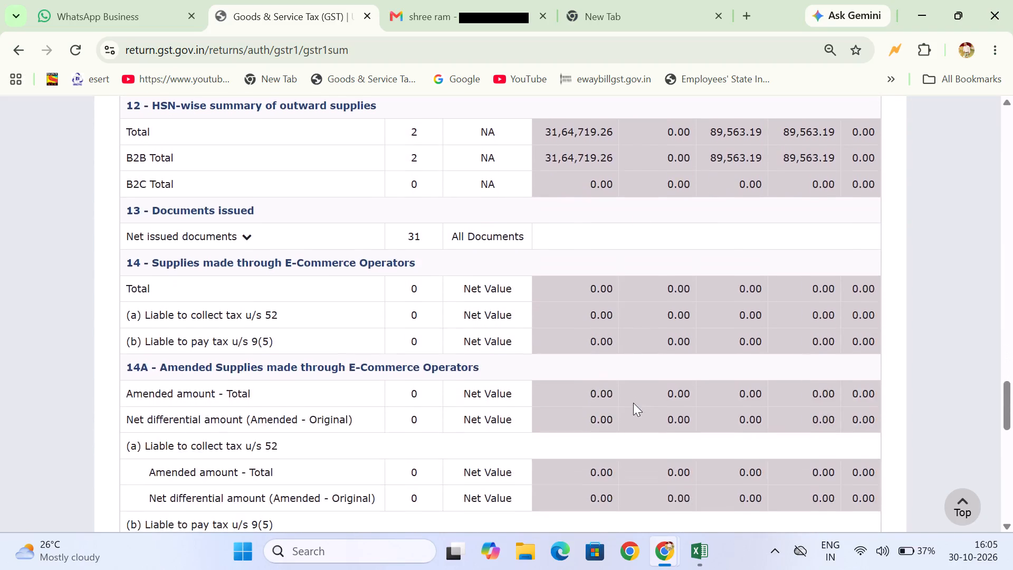
pyautogui.scroll(-11, 633, 403)
# Leave the consolidated summary without filing the statement and log out of the GST portal.
pyautogui.click(524, 422)
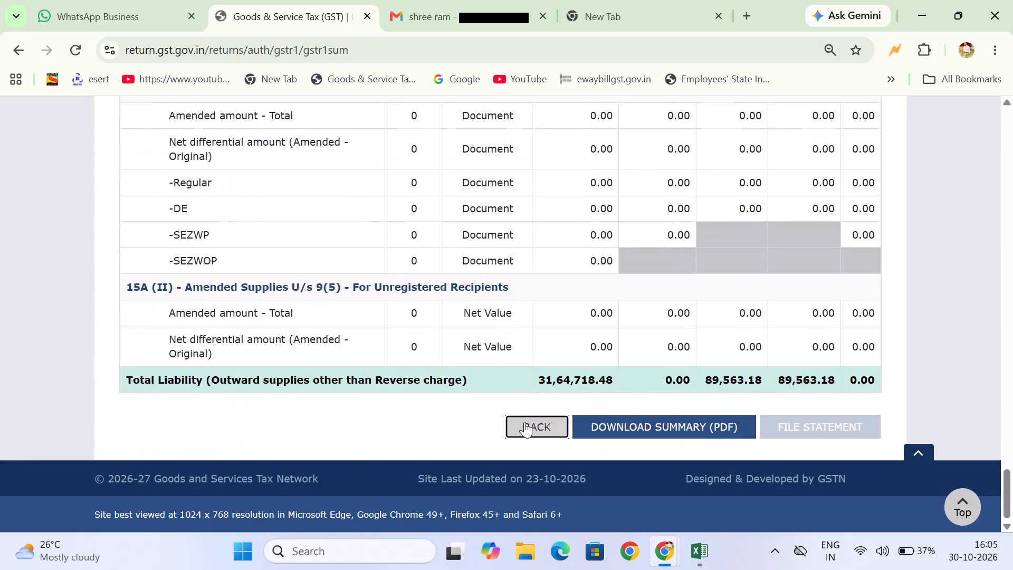
pyautogui.click(899, 153)
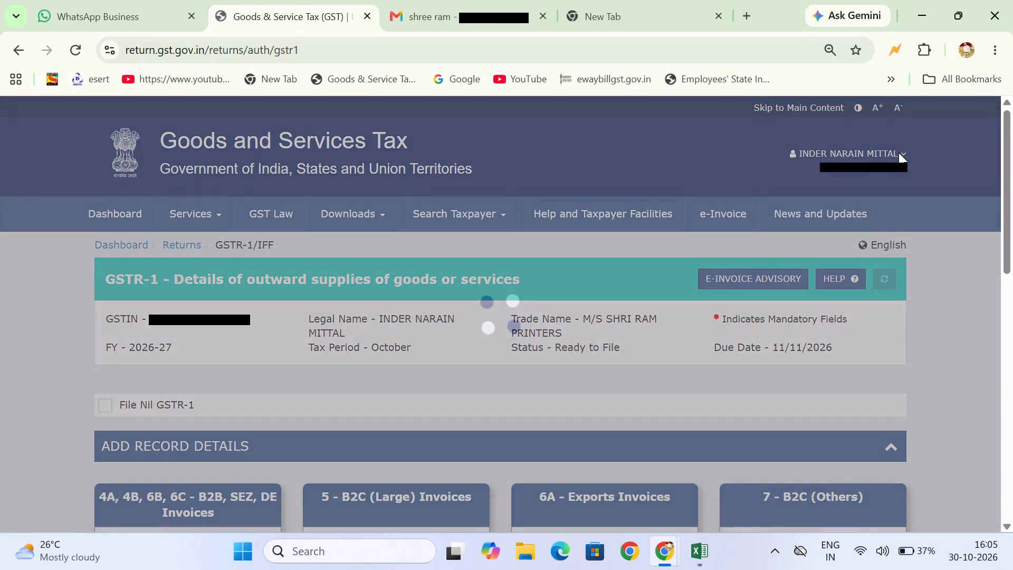
pyautogui.click(899, 153)
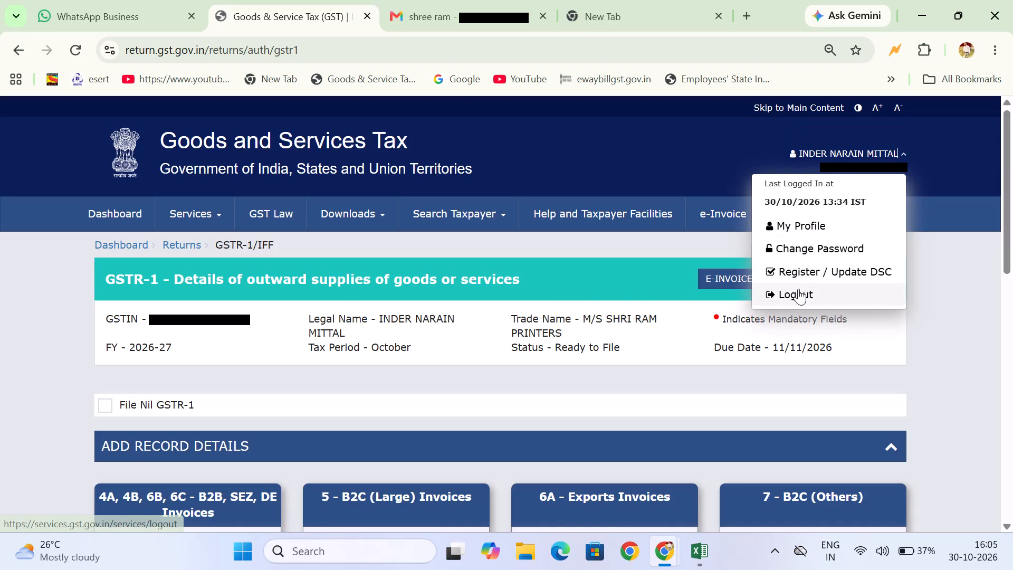
pyautogui.click(798, 289)
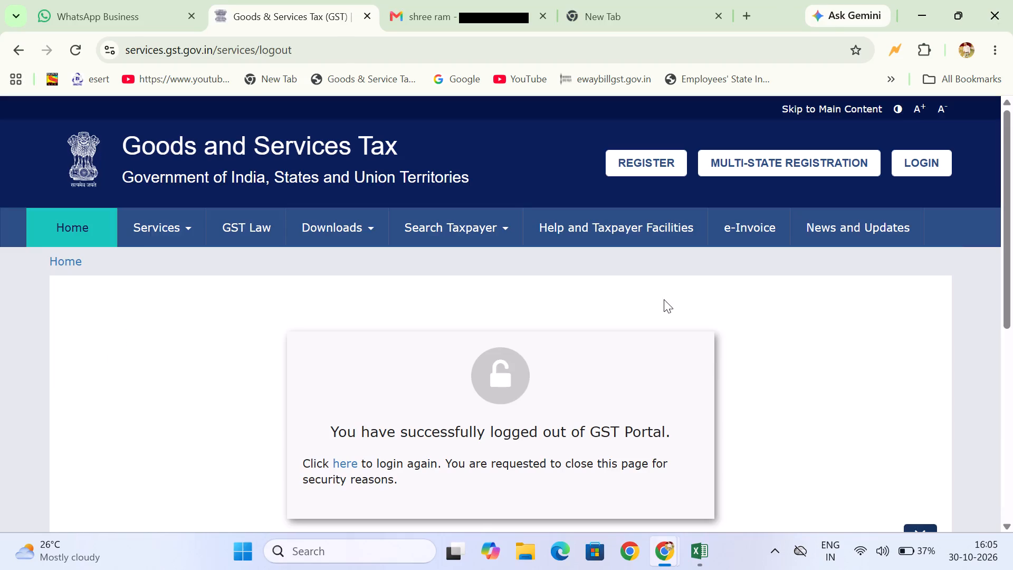
# Switch to the blank new browser page that is already open.
pyautogui.click(607, 6)
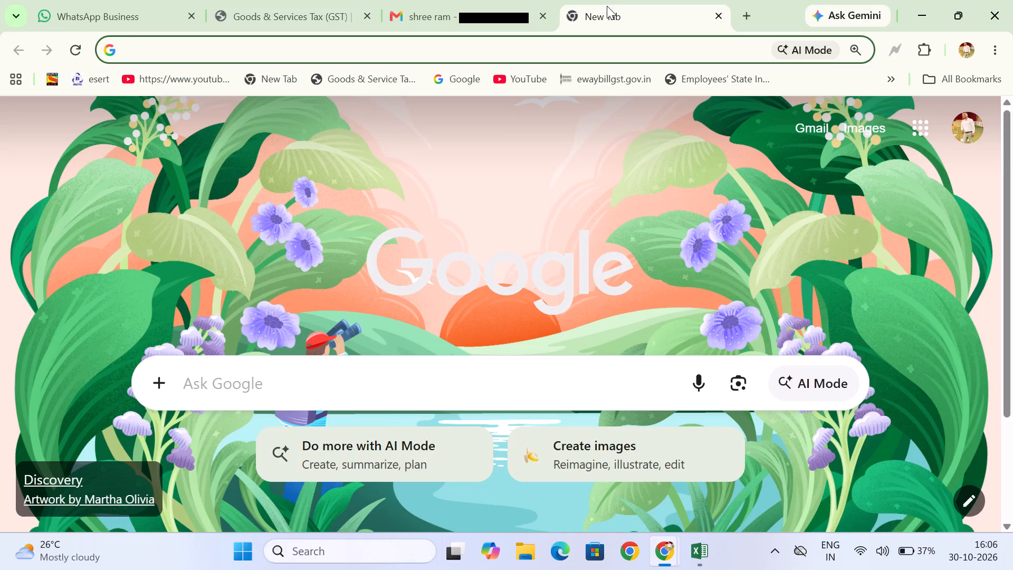